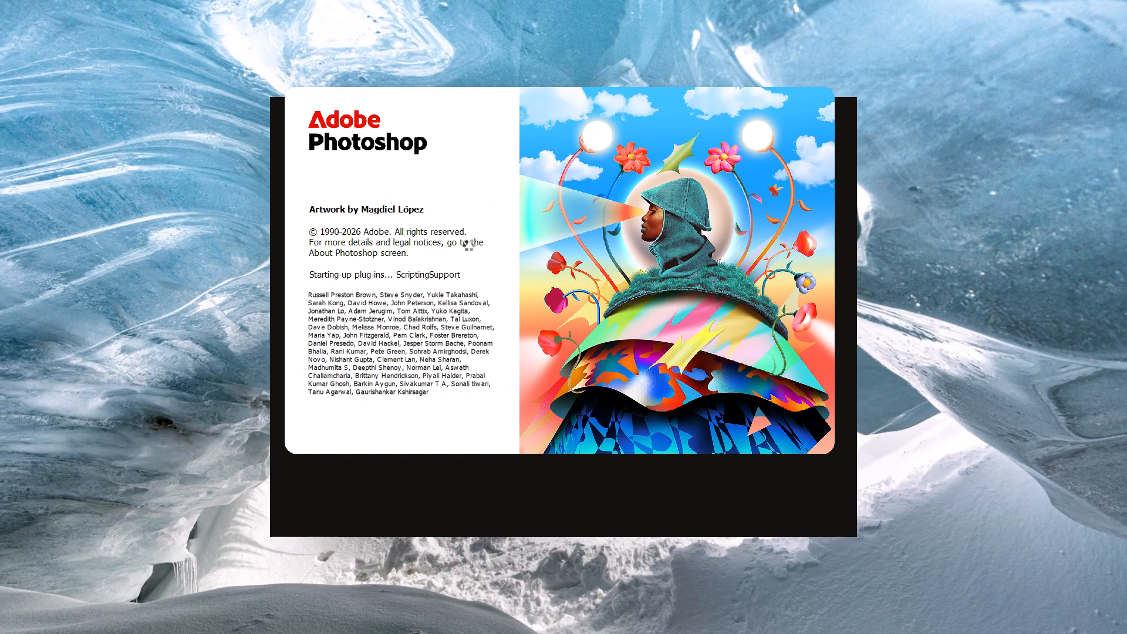
Open the recent file "photoshop 1st assignment" from the home screen.
ctrl+scroll(401, 247, up, 1)
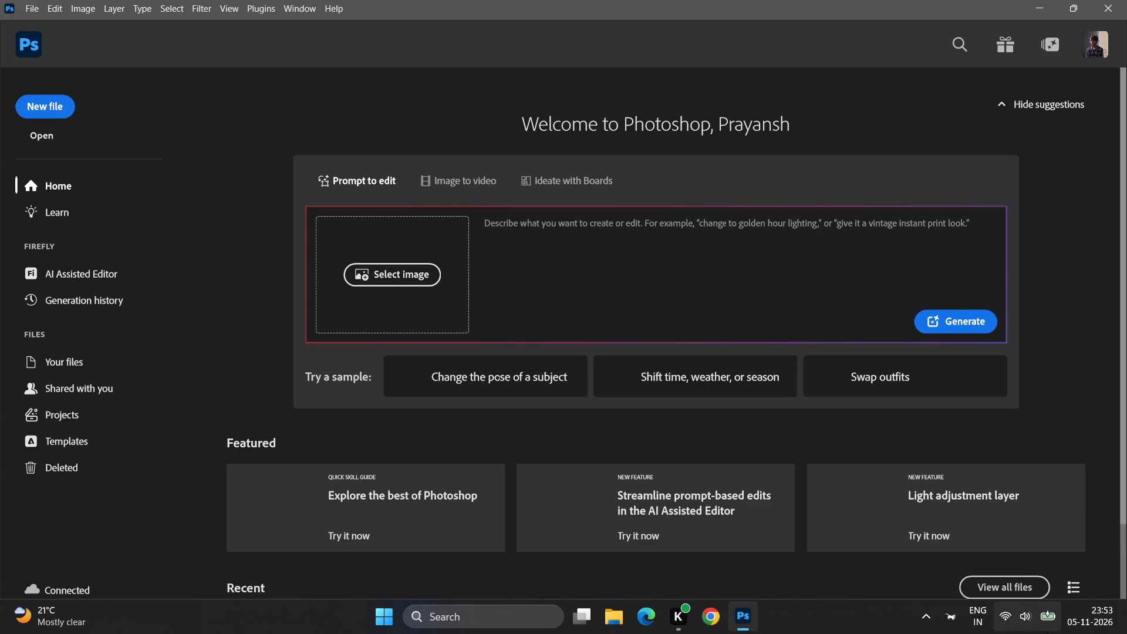
scroll(247, 466, down, 4)
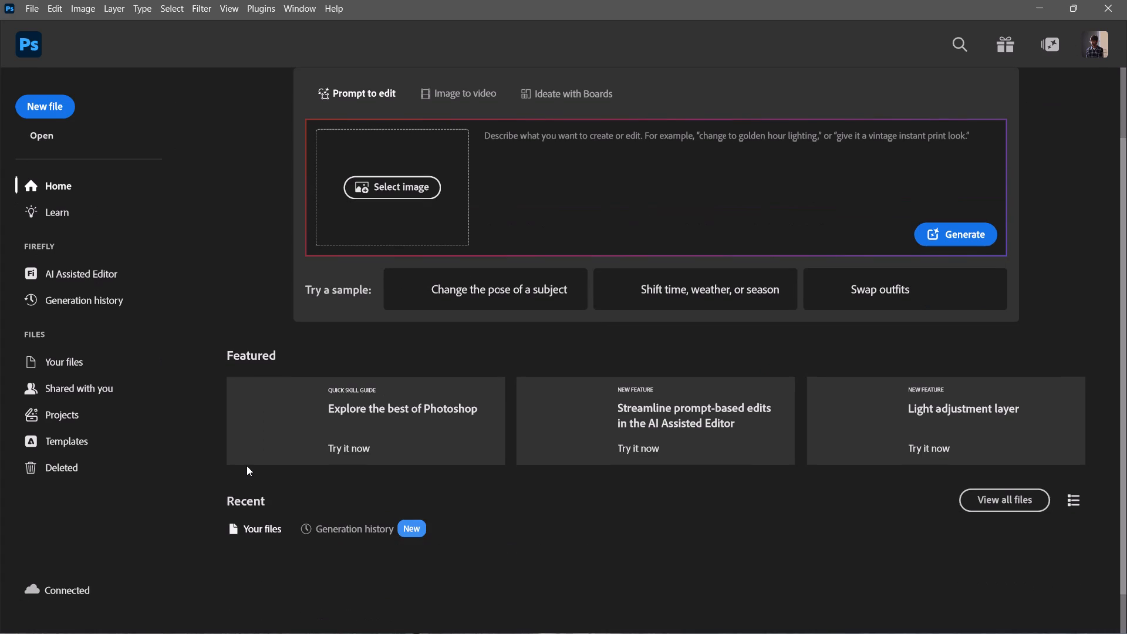
scroll(247, 460, down, 2)
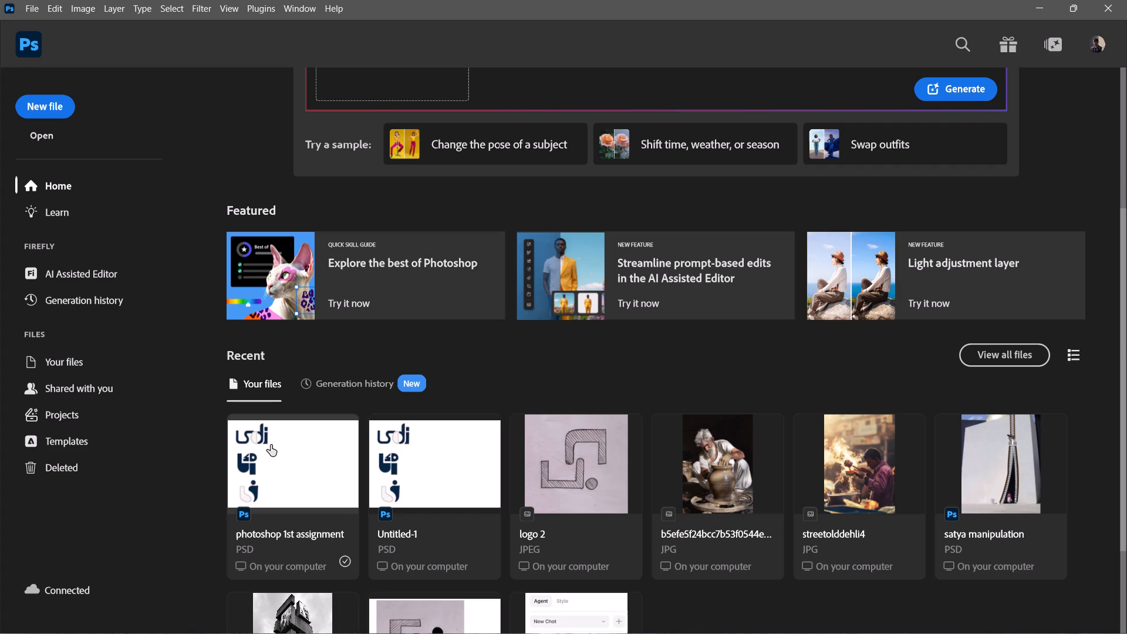
triple_click(271, 445)
click(271, 445)
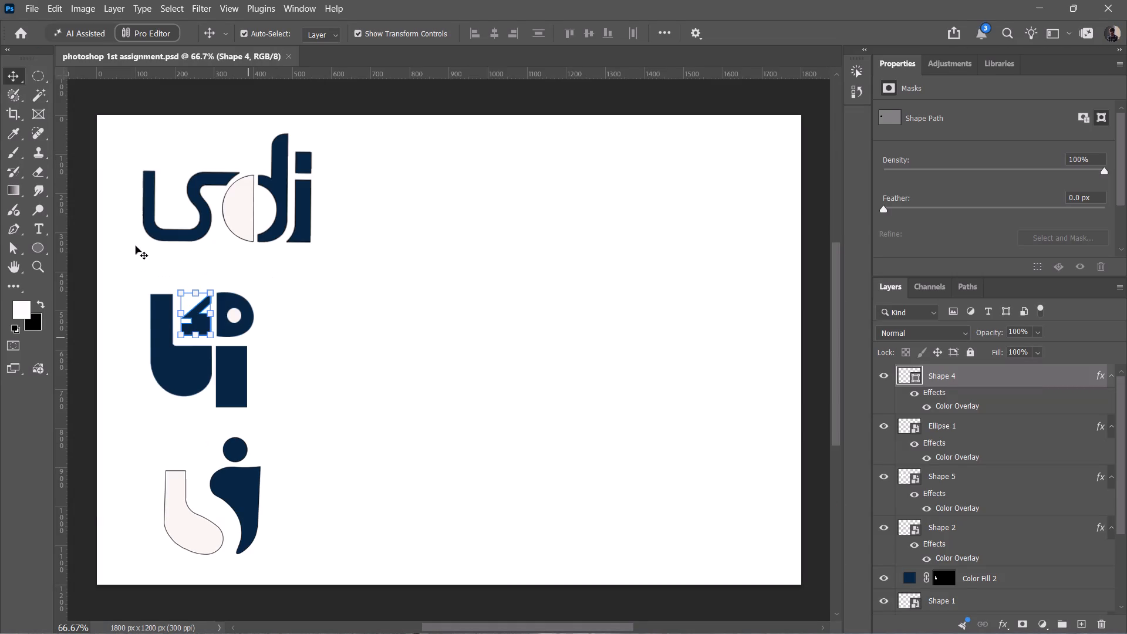
Move the small pale ellipse inside the middle logo's D-shaped piece about 8 px left and 2 px up, leaving nothing selected.
click(136, 246)
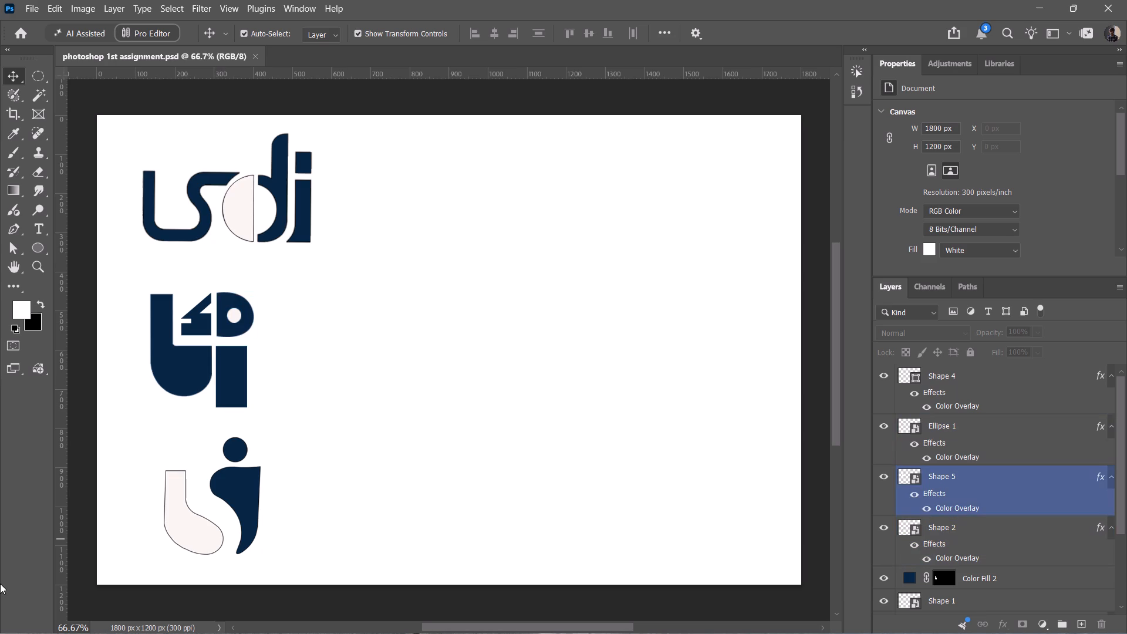
ctrl+scroll(232, 303, up, 1)
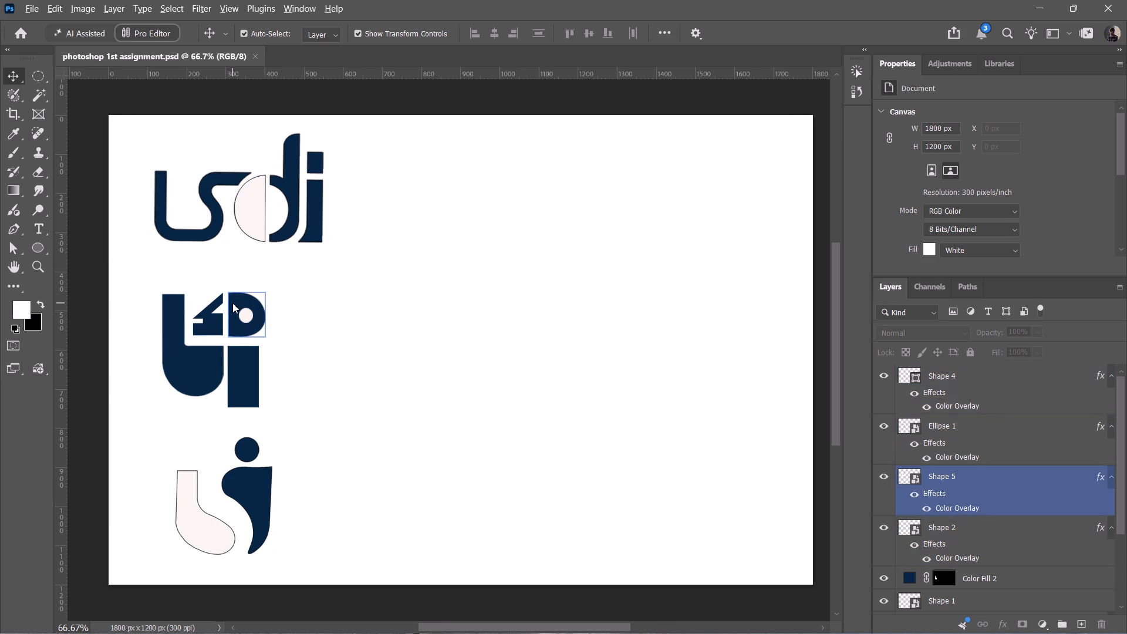
ctrl+alt+scroll(232, 303, up, 18)
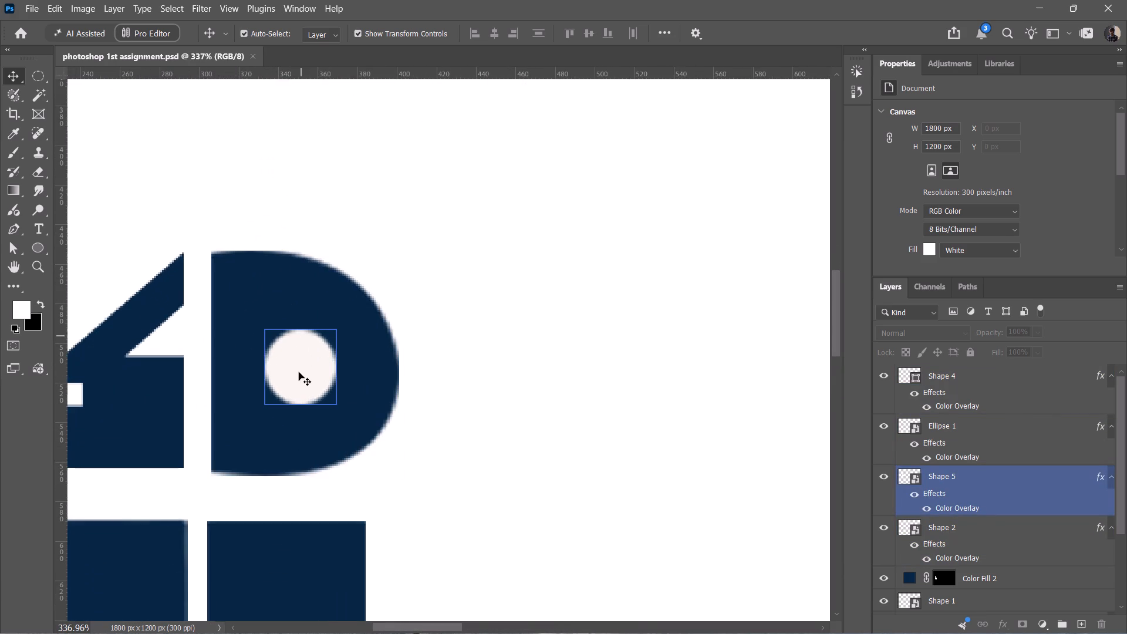
click(299, 372)
drag(299, 372, 281, 372)
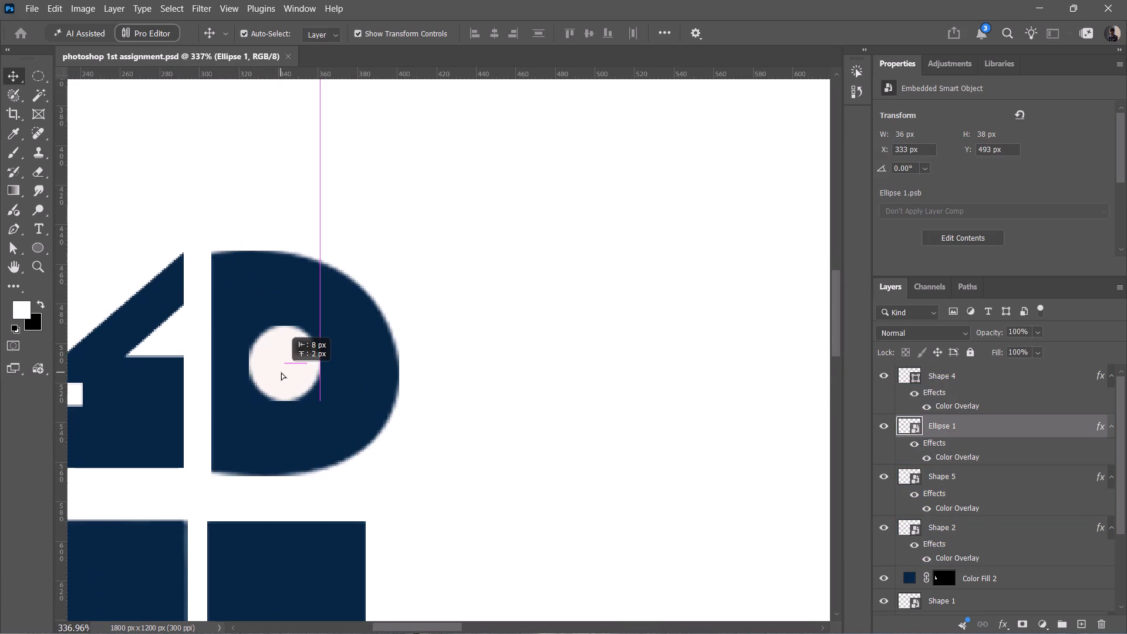
drag(281, 372, 282, 374)
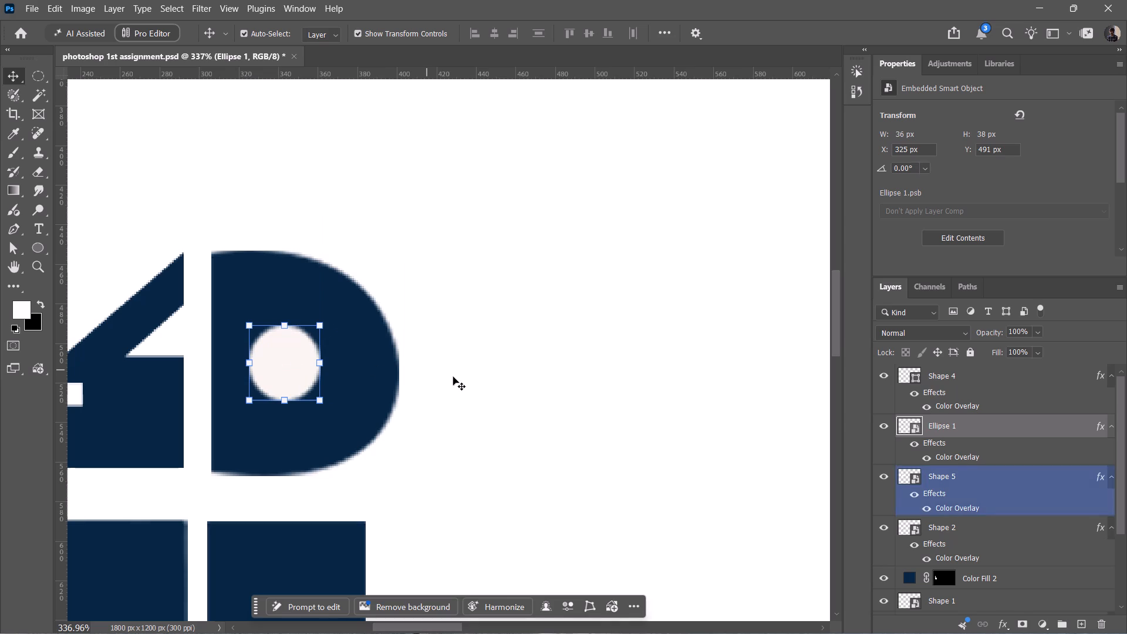
ctrl+alt+scroll(453, 377, down, 9)
click(453, 377)
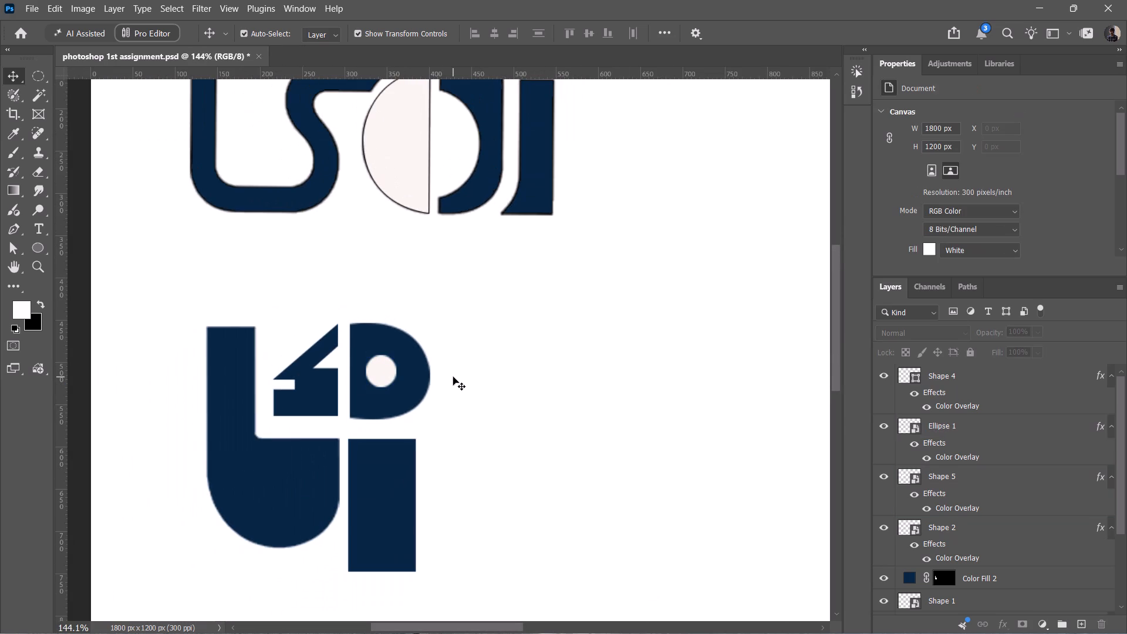
ctrl+alt+scroll(453, 377, down, 7)
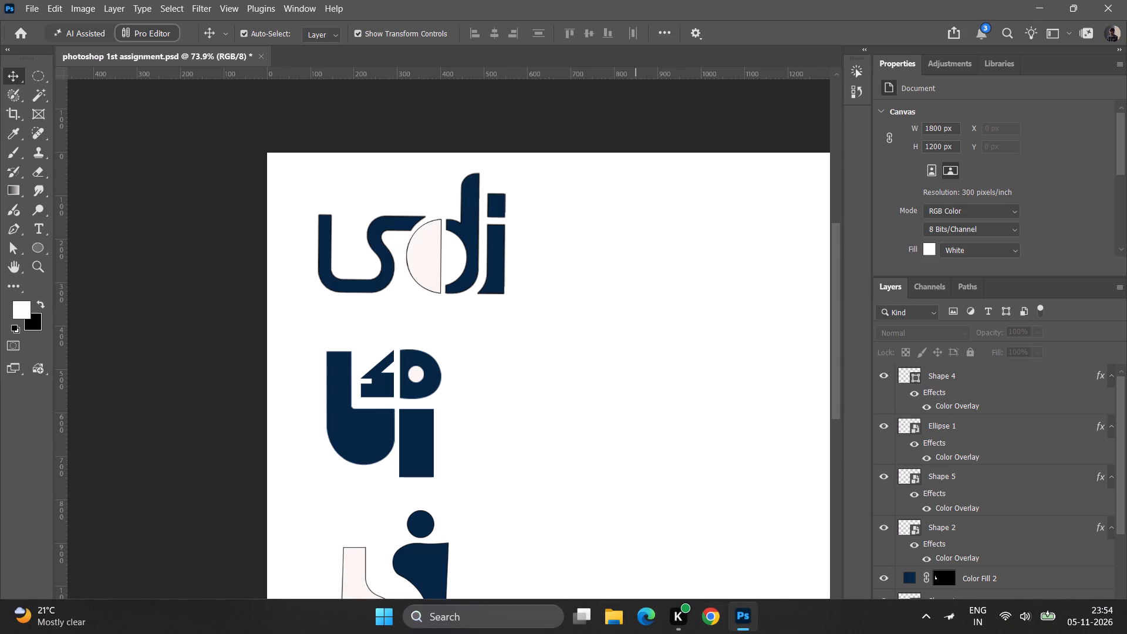
Open the Windows search.
click(515, 628)
click(492, 614)
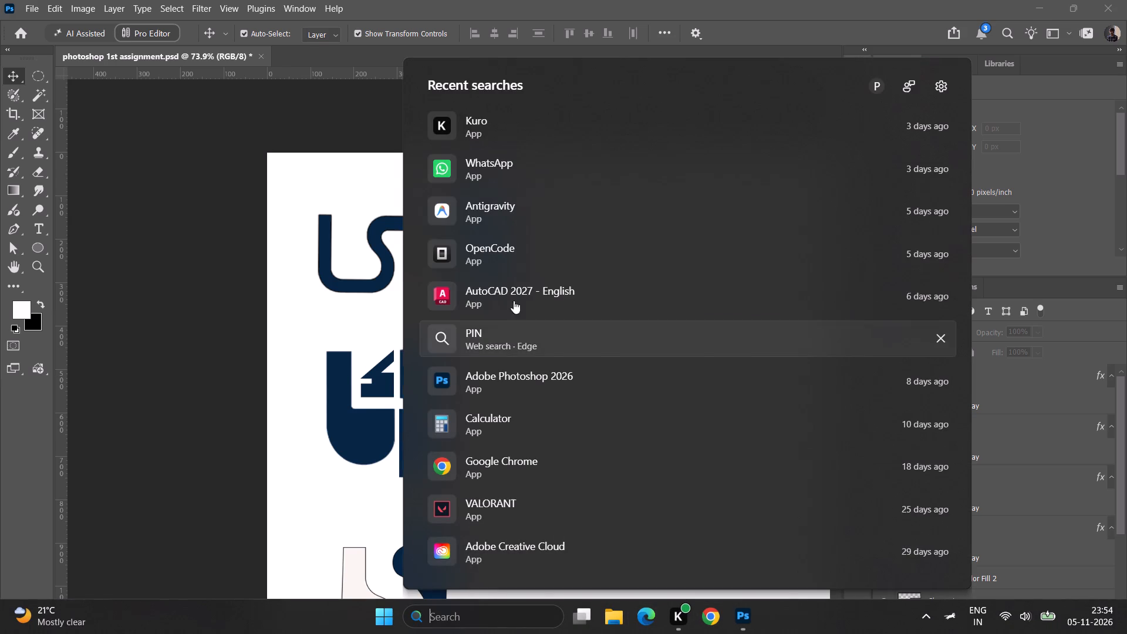
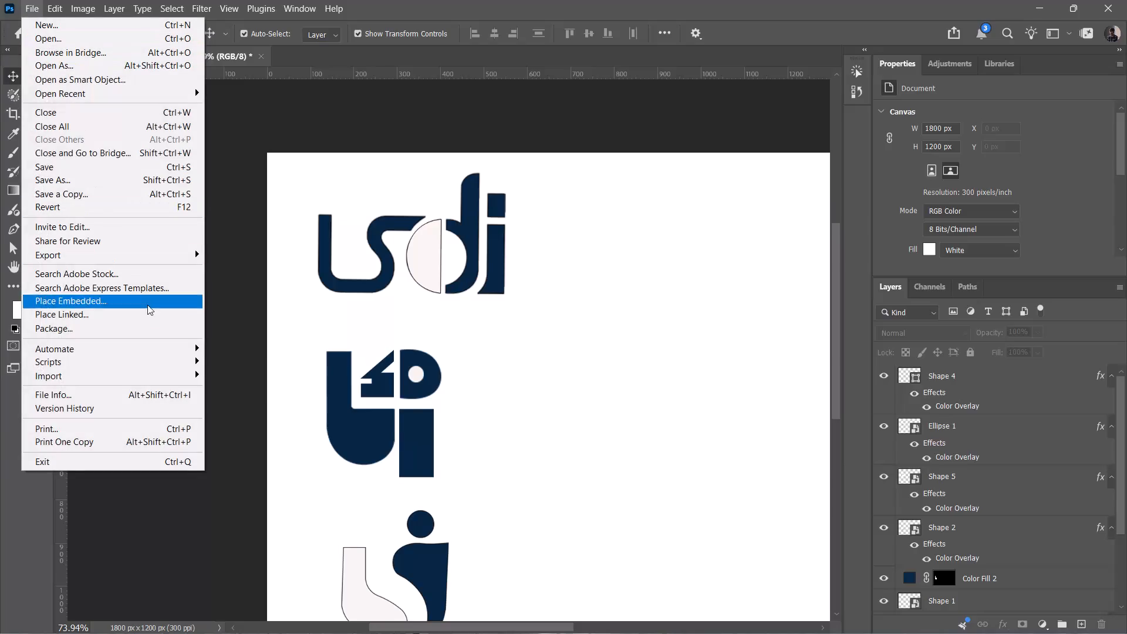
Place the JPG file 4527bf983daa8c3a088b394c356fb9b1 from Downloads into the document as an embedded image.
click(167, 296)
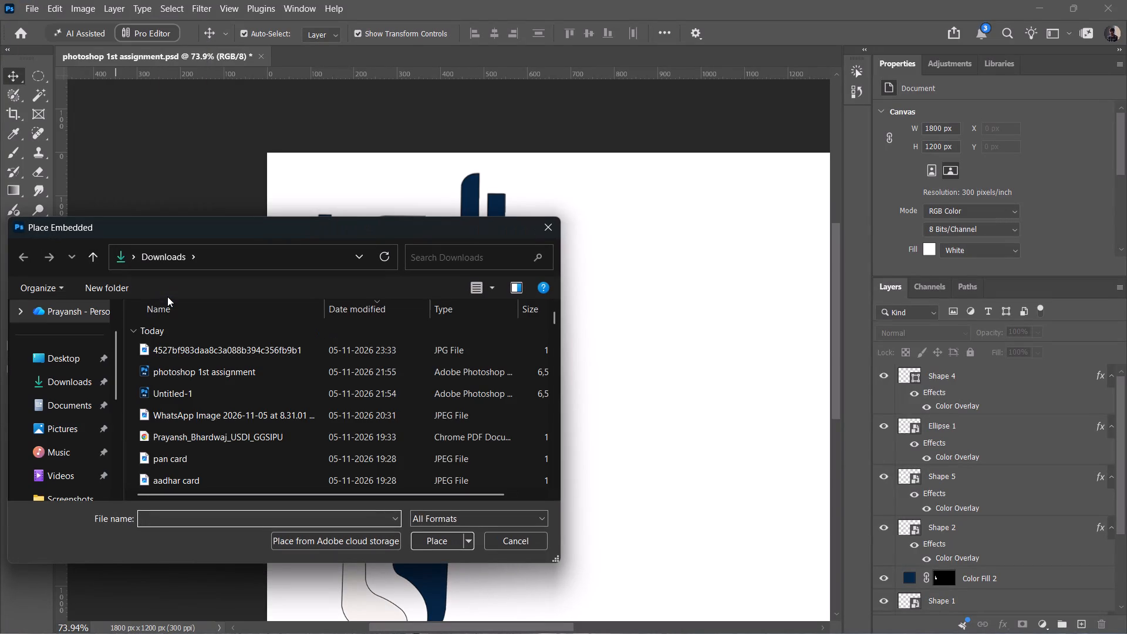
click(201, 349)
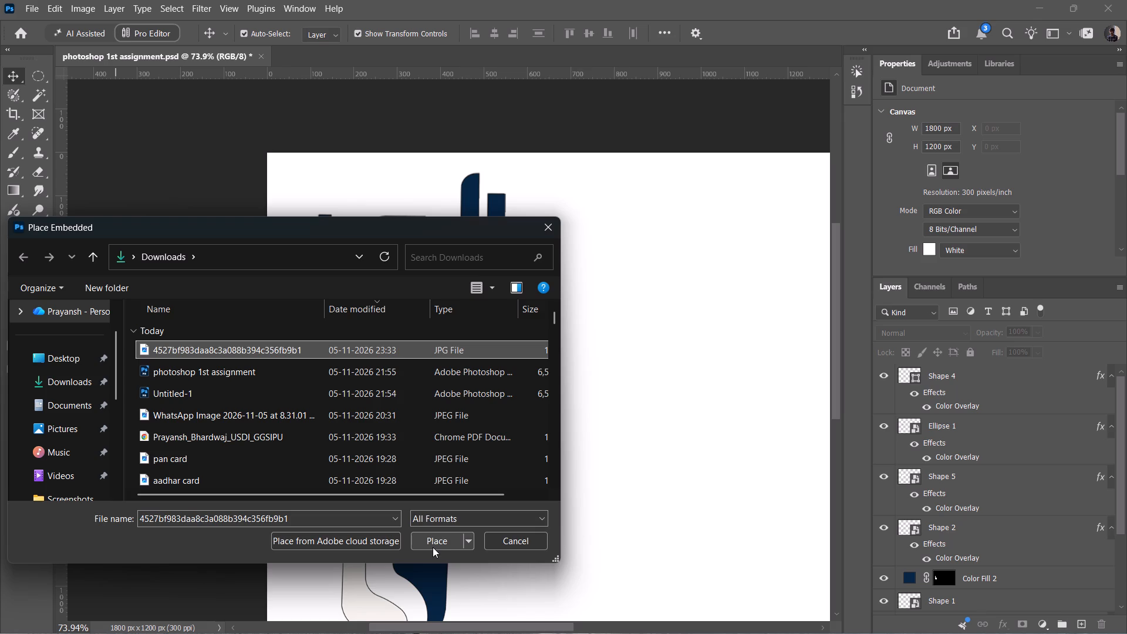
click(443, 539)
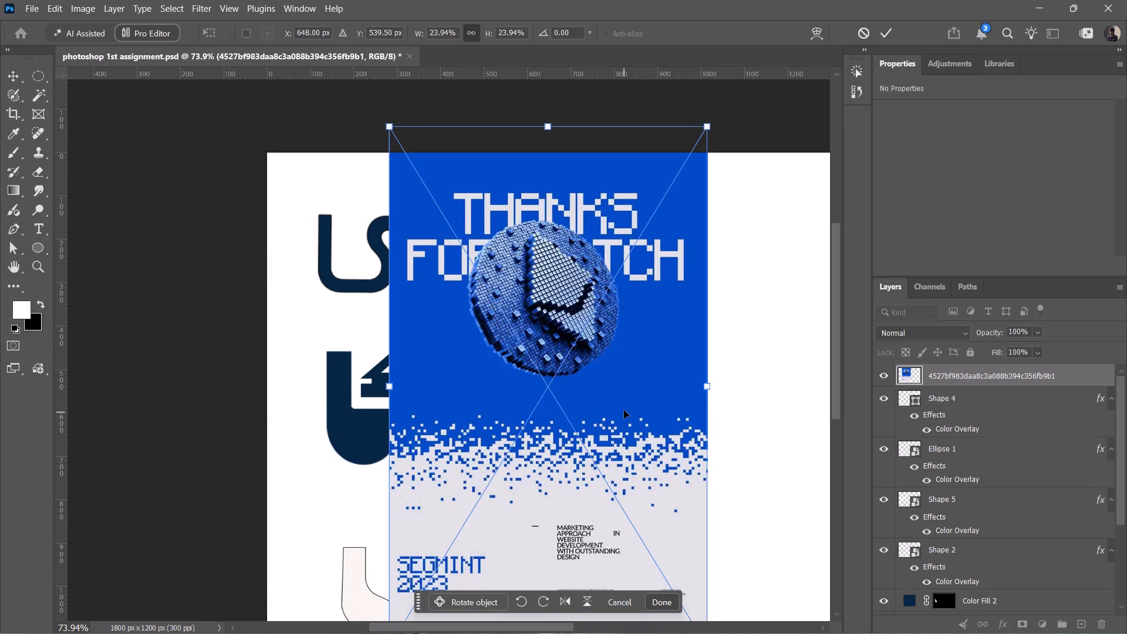
Delete the placed blue "Thanks for watch" poster image from the document.
key(Delete)
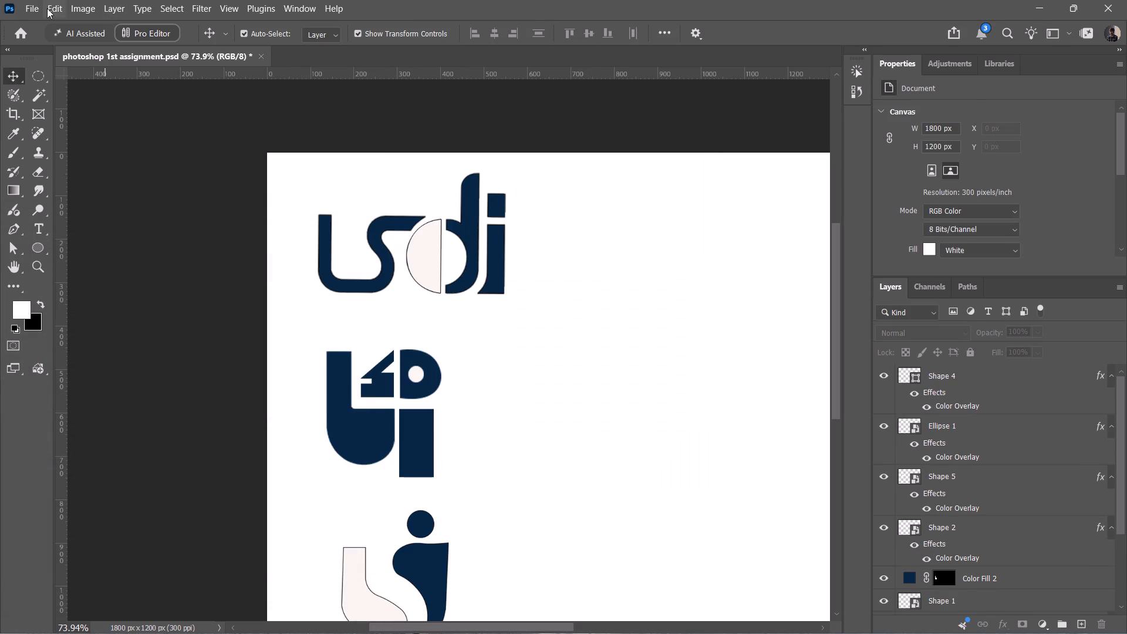
Place "WhatsApp Image 2026-11-05 at 8.31.01 PM" from Downloads as an embedded image, positioned at about X 841 px, Y 529 px.
click(28, 11)
click(135, 295)
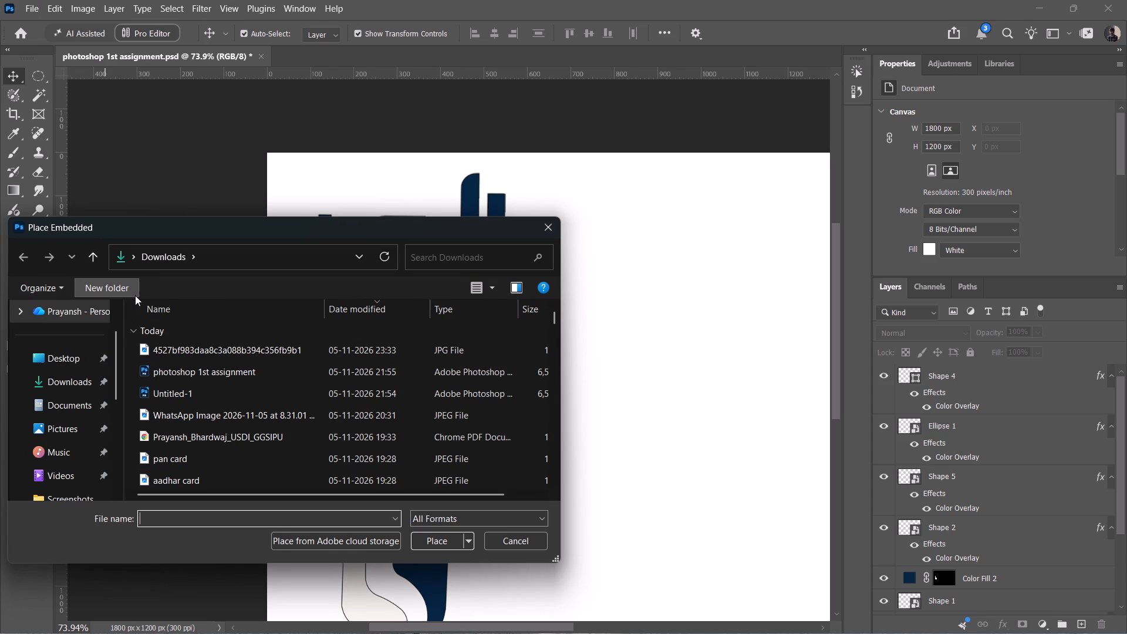
click(235, 415)
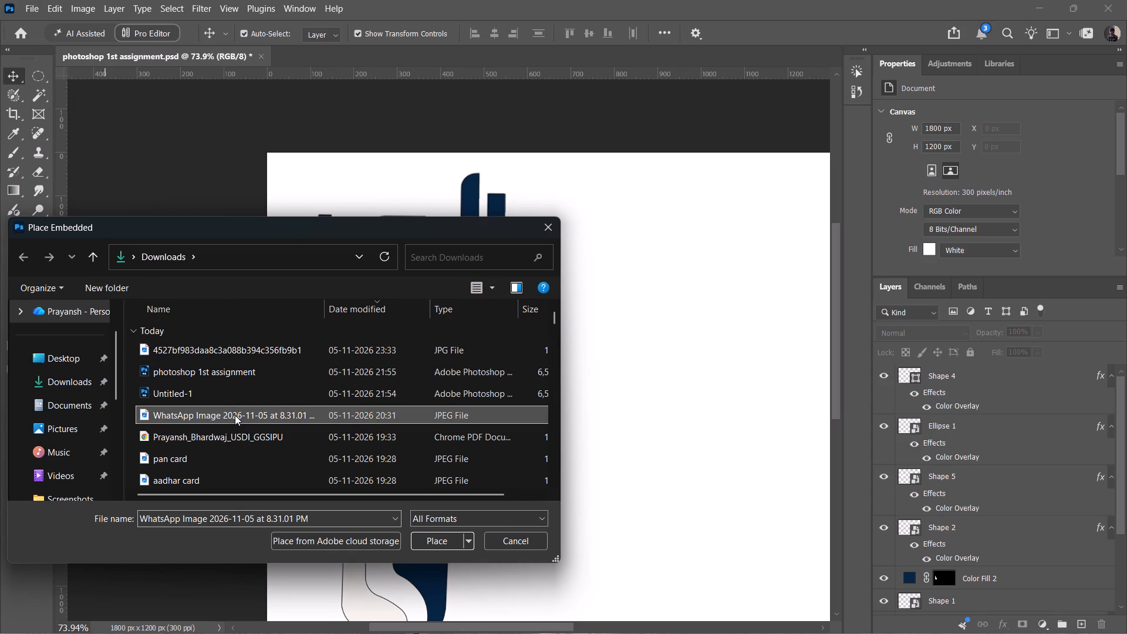
click(427, 545)
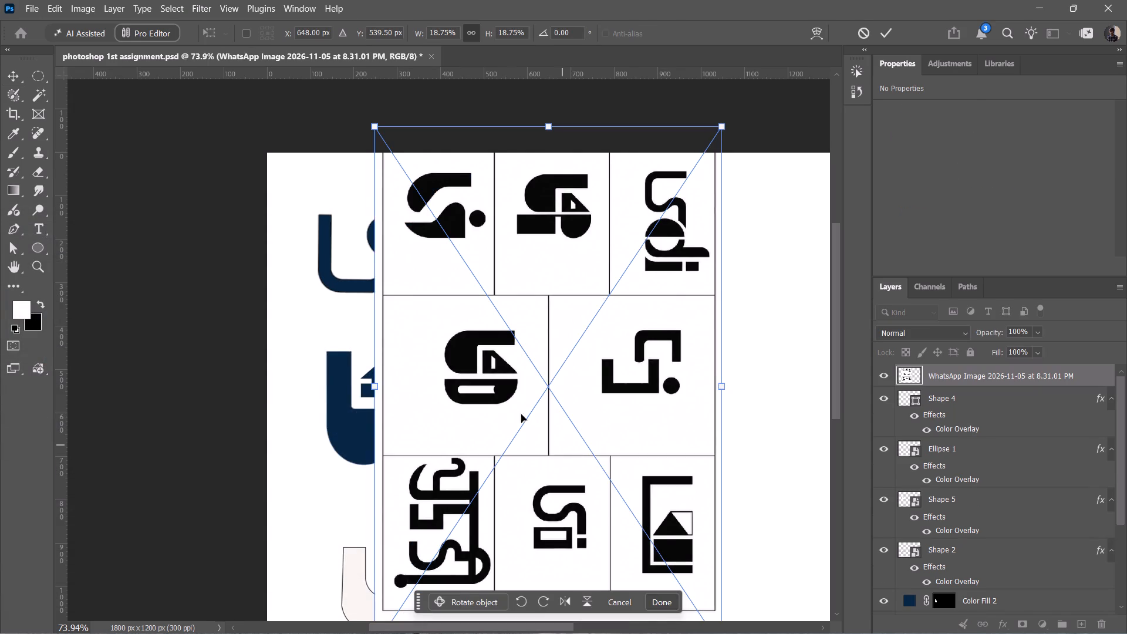
drag(502, 397, 623, 421)
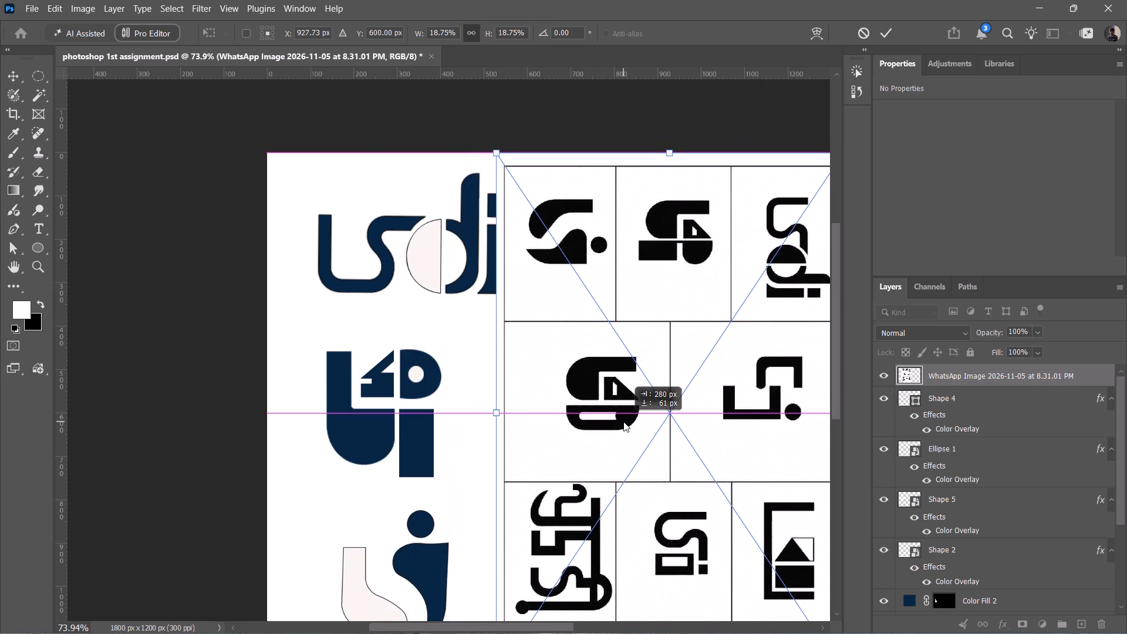
drag(623, 421, 586, 397)
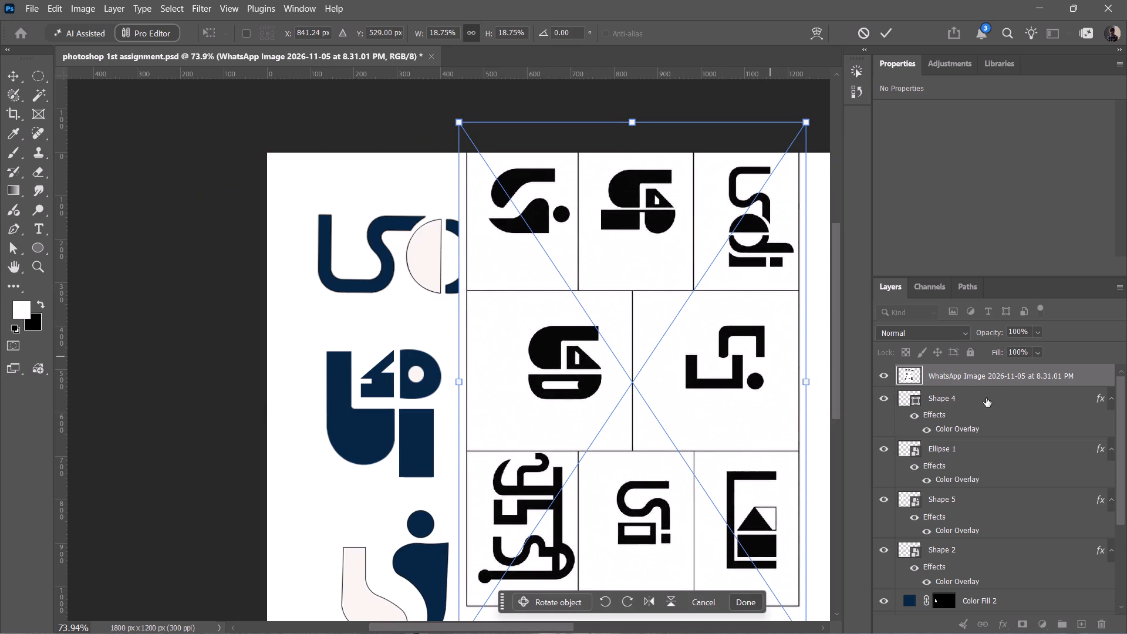
Open the contents of the placed WhatsApp logo sheet's smart object in its own document.
triple_click(973, 380)
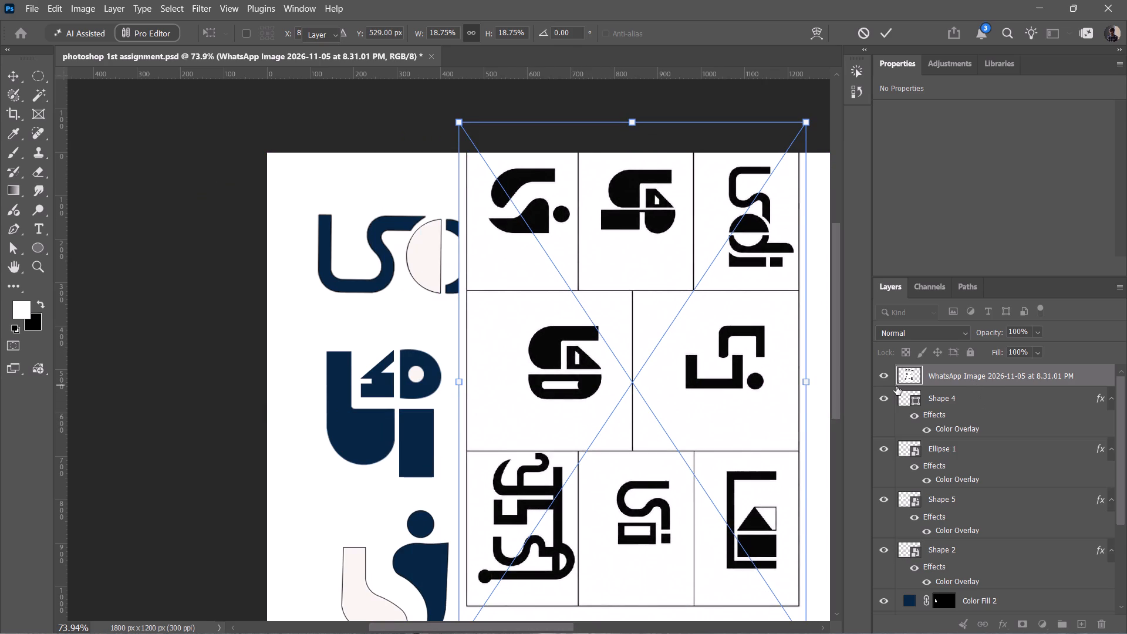
triple_click(914, 380)
click(914, 380)
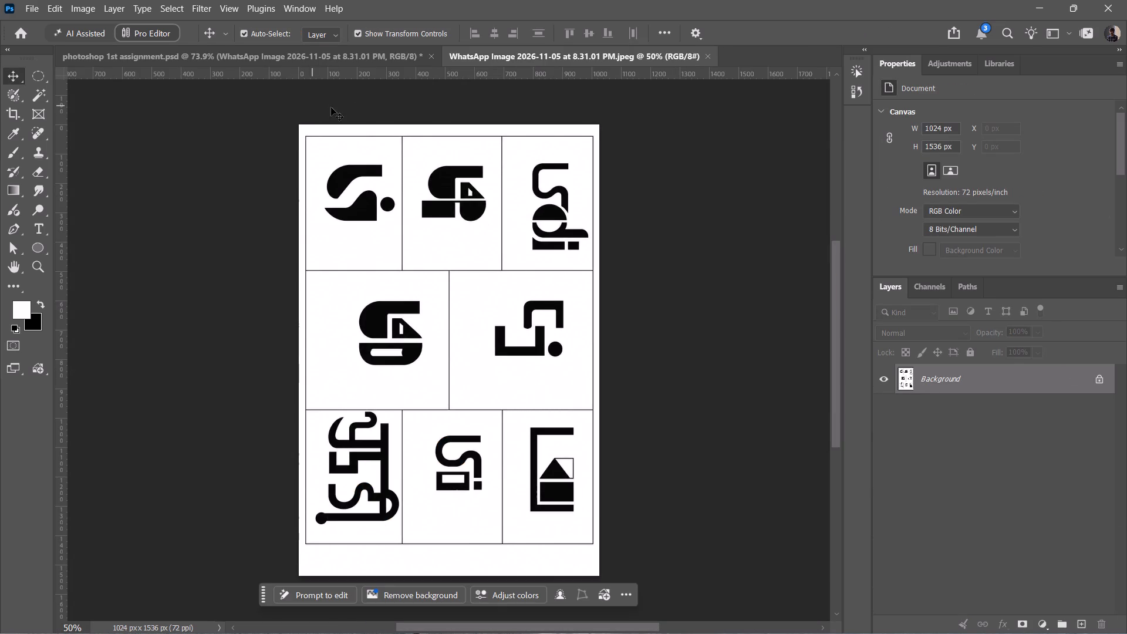
Crop the WhatsApp reference sheet to just the middle logo of its bottom row, about 276 by 369 px.
click(372, 54)
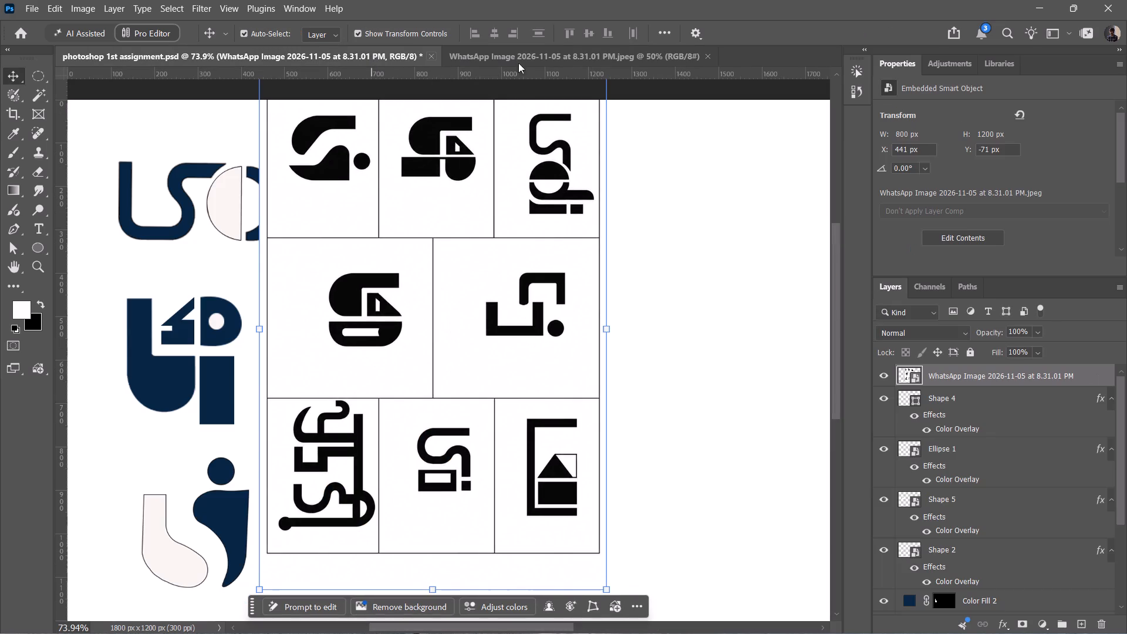
click(541, 56)
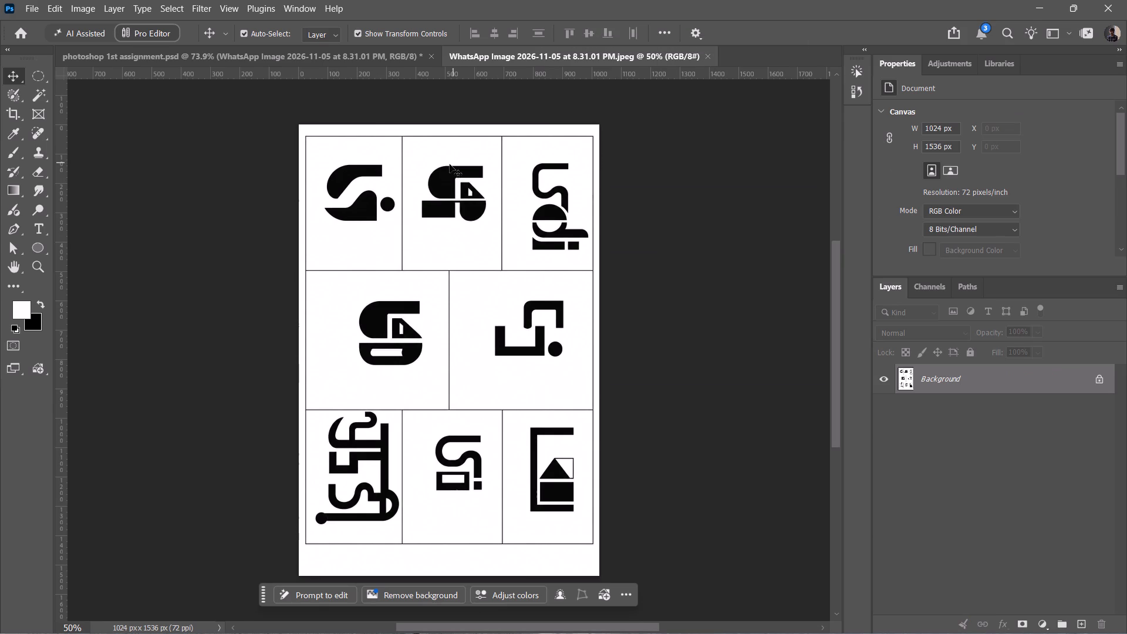
click(8, 113)
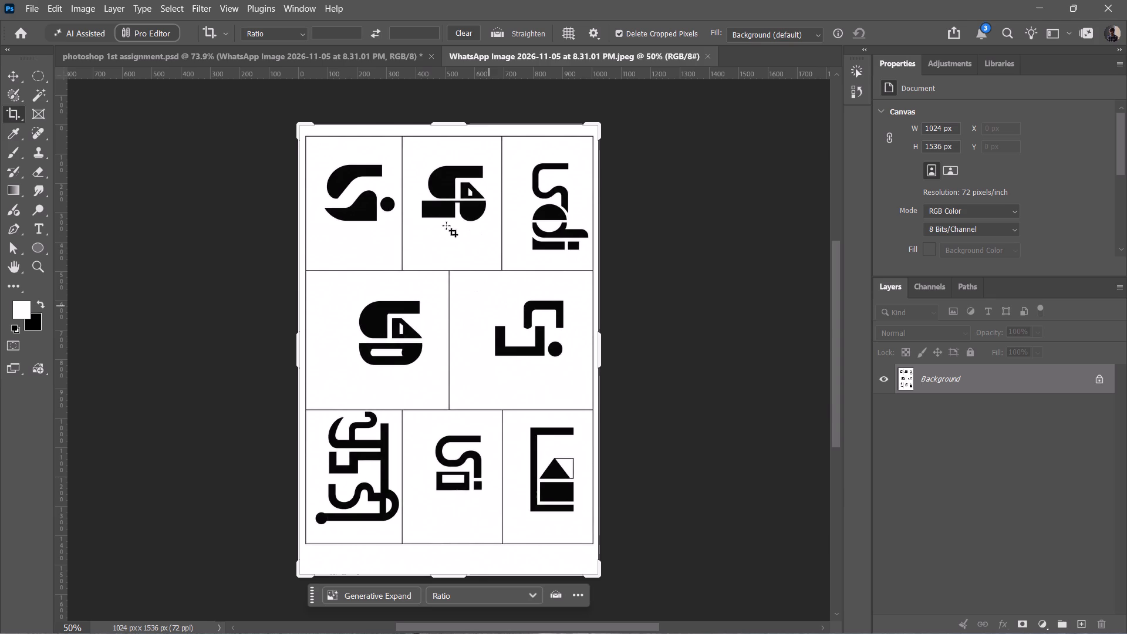
drag(310, 122, 413, 259)
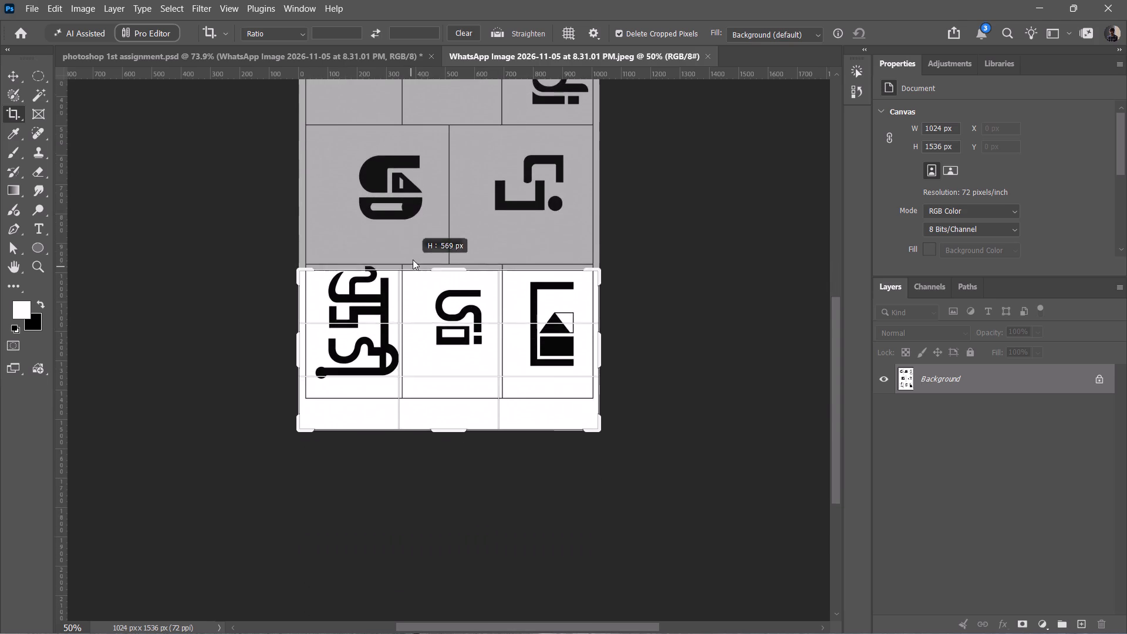
drag(413, 259, 434, 271)
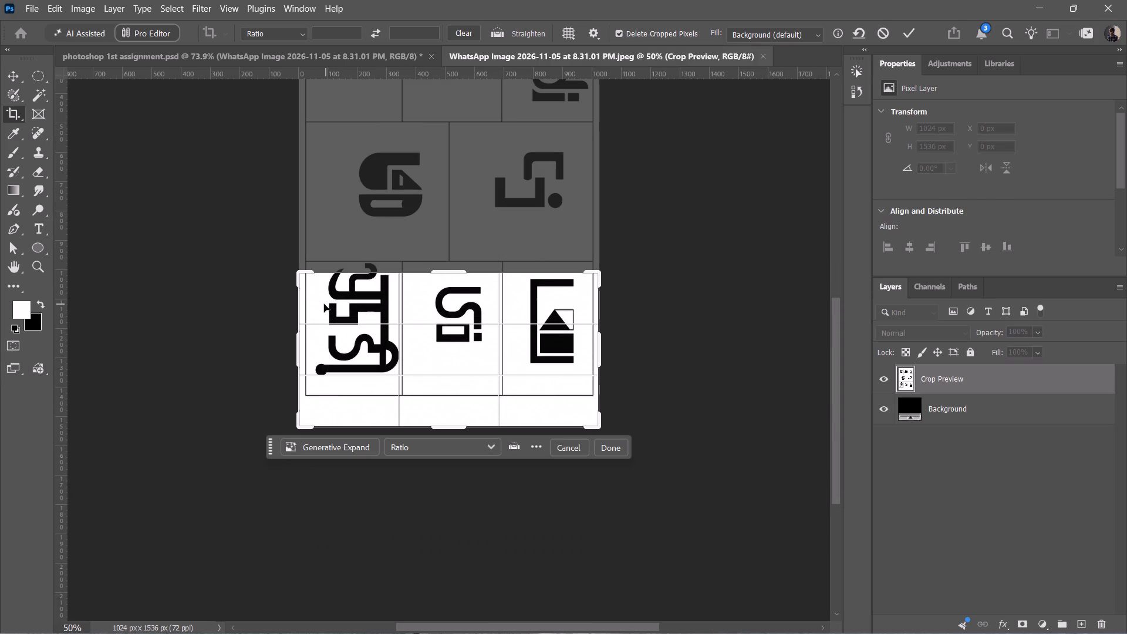
drag(296, 347, 346, 347)
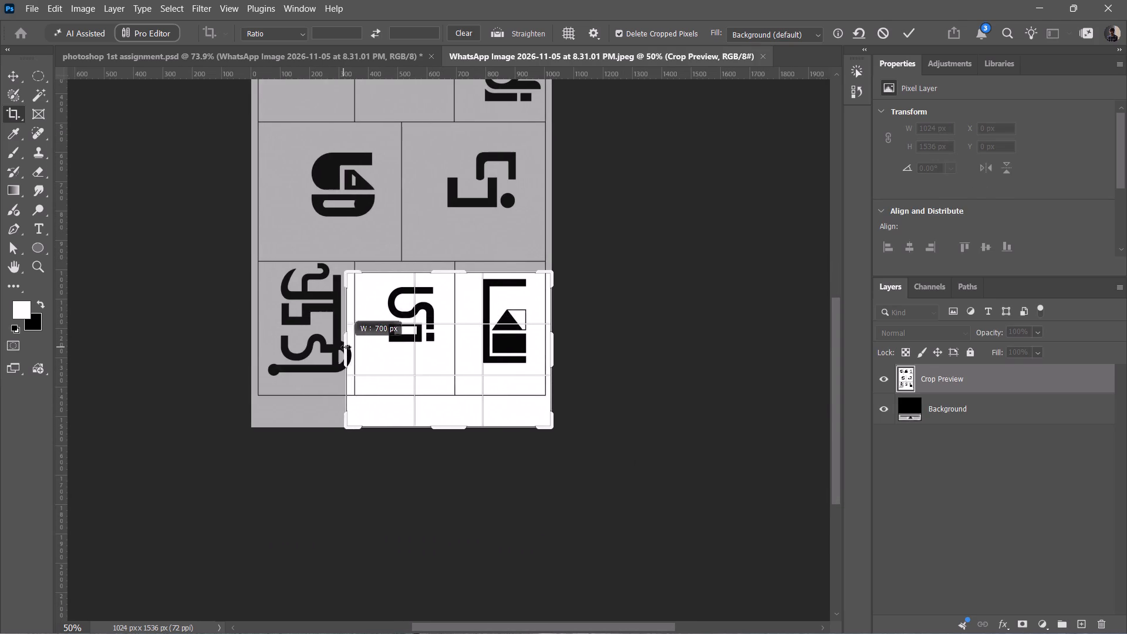
drag(346, 347, 355, 347)
drag(546, 353, 495, 362)
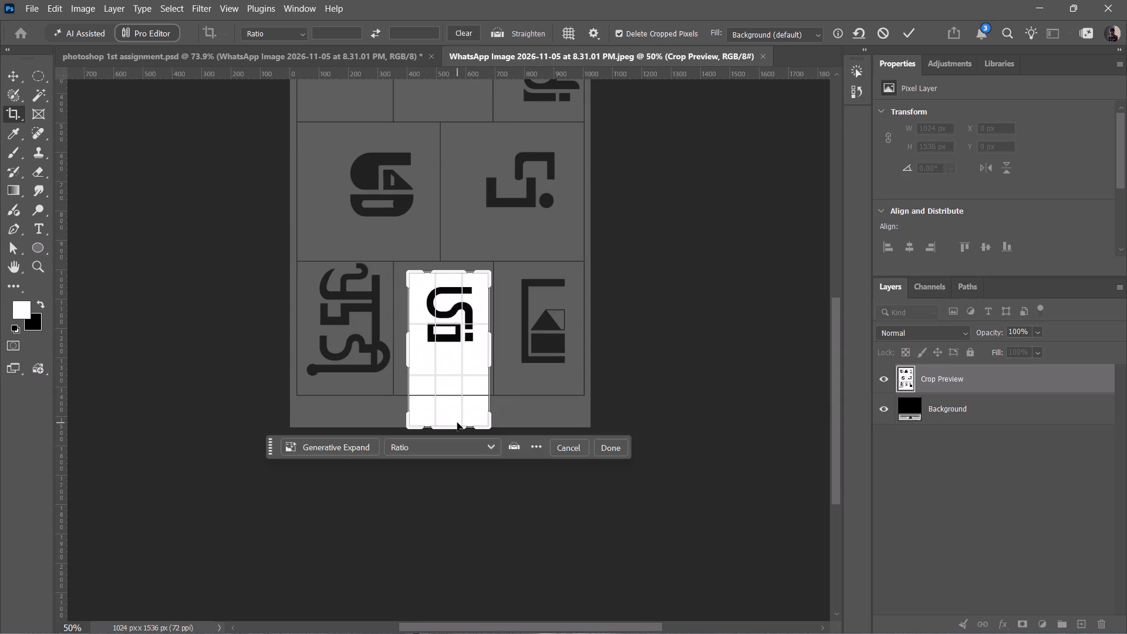
drag(457, 423, 457, 412)
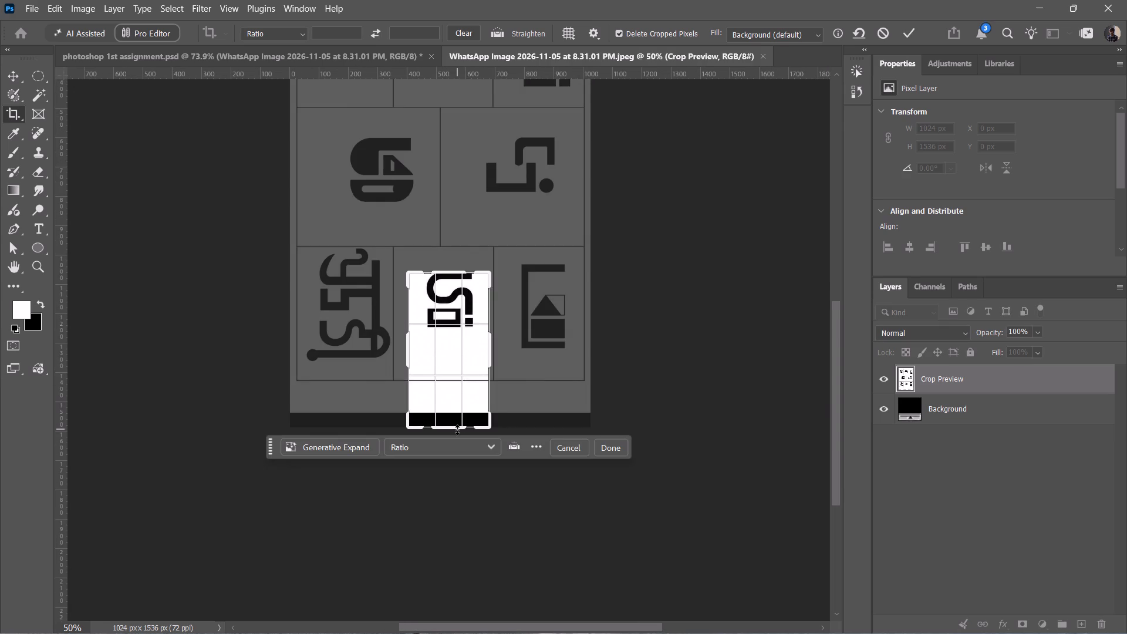
drag(457, 430, 458, 399)
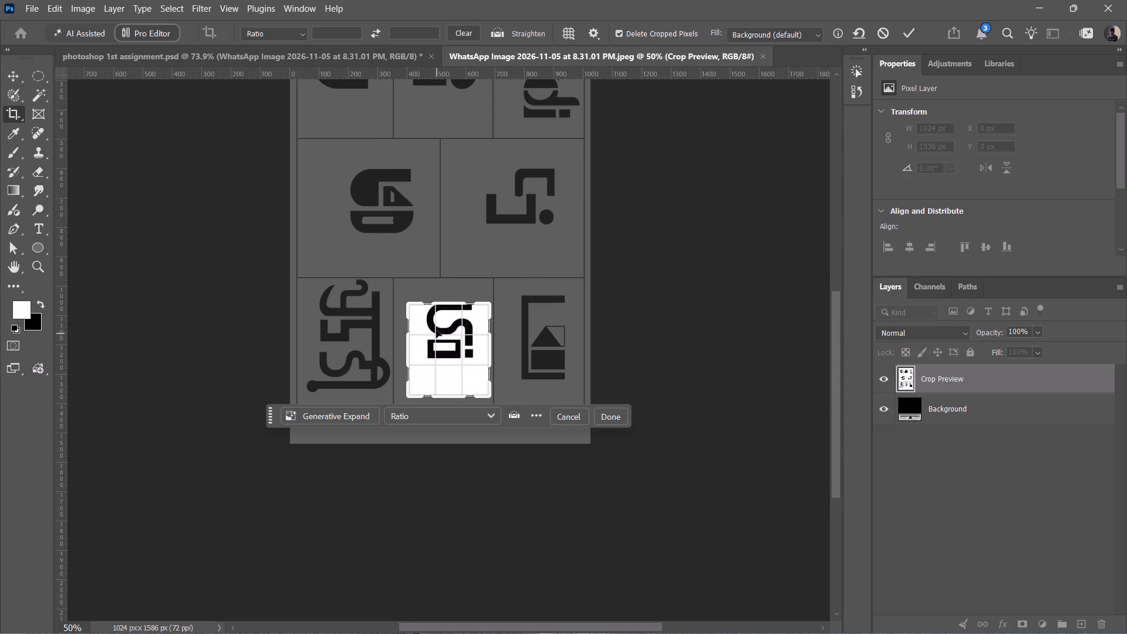
drag(444, 306, 444, 298)
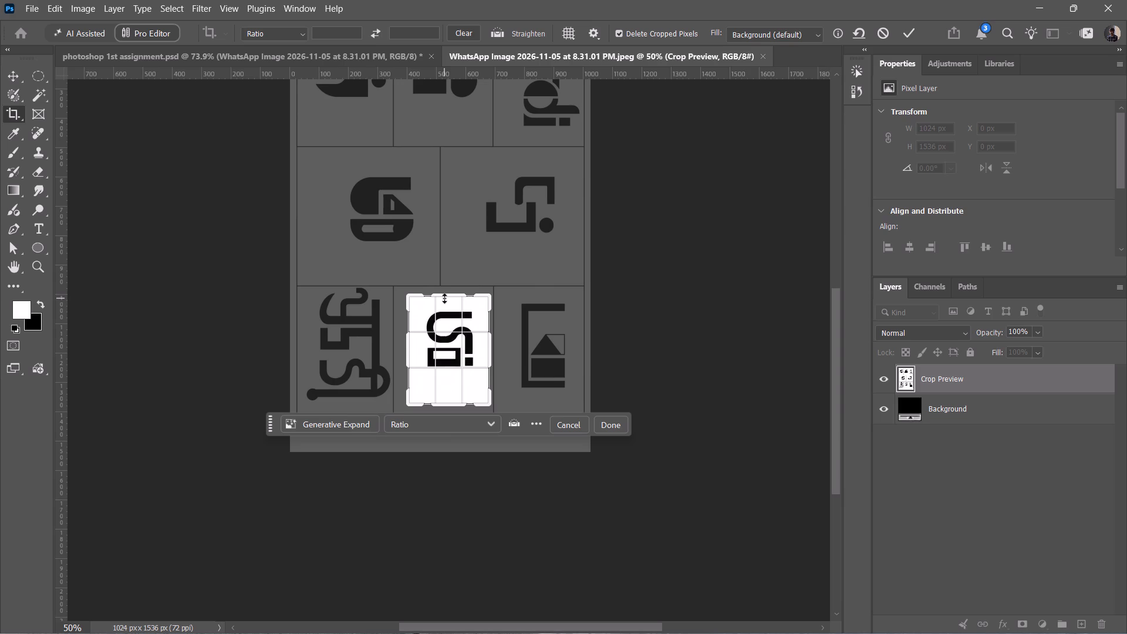
click(604, 424)
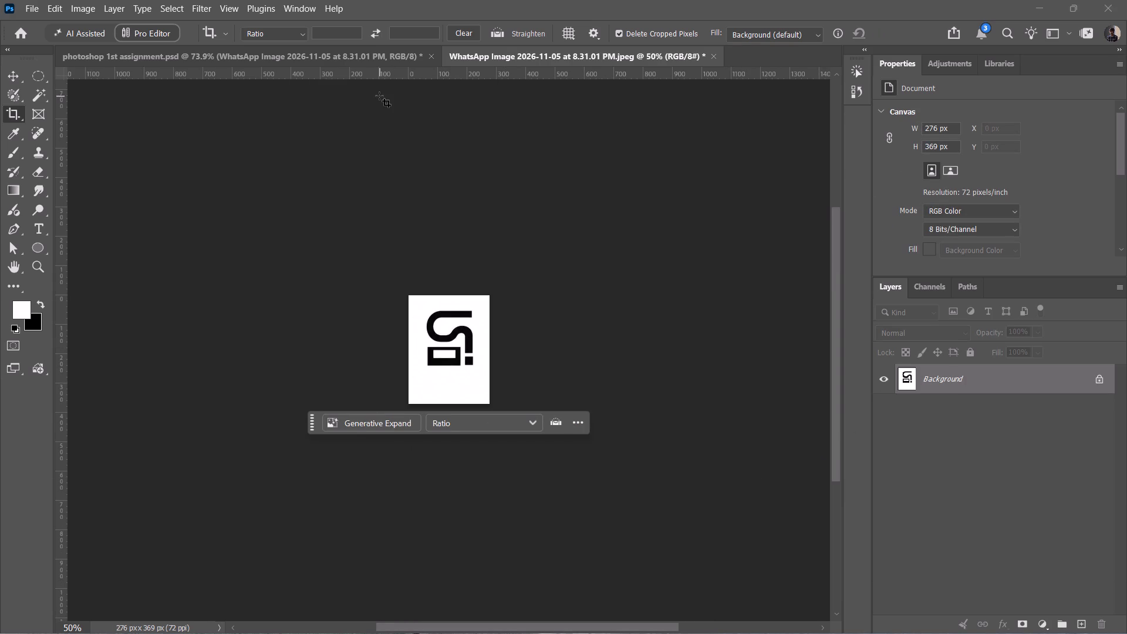
Save the cropped reference image as a JPEG at quality 8 and return to the "photoshop 1st assignment" document.
key(ctrl+s)
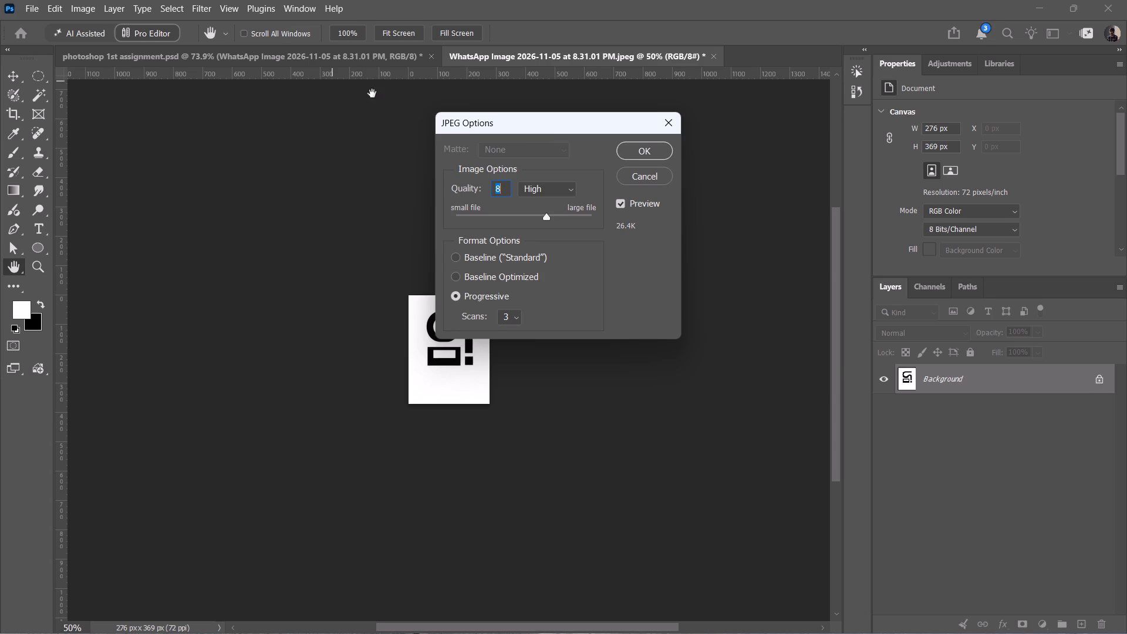
click(646, 150)
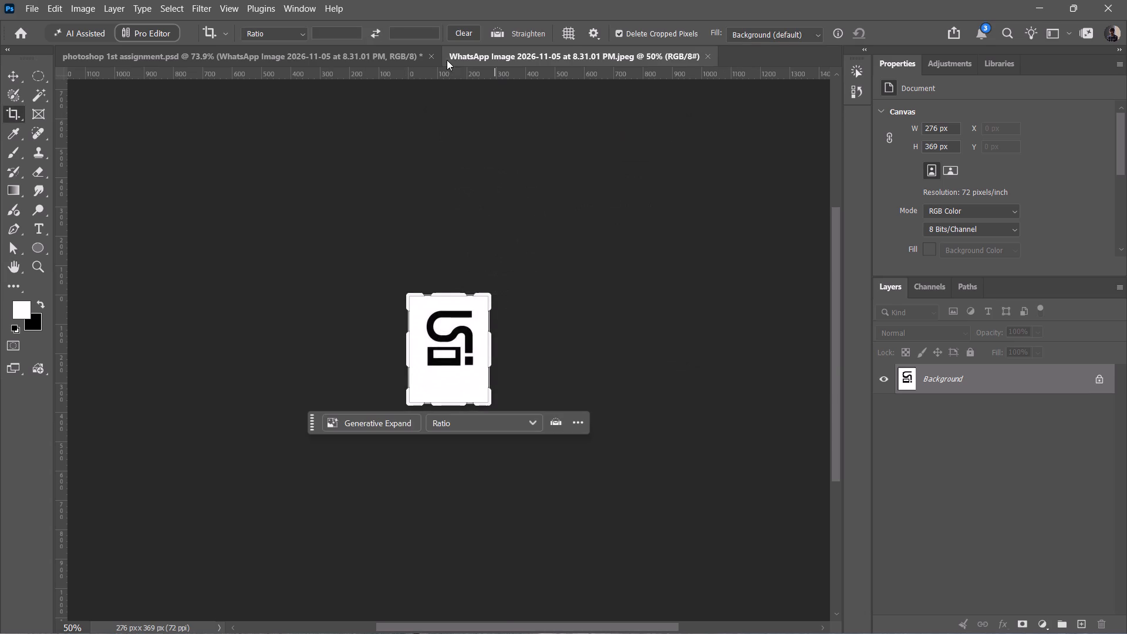
click(339, 55)
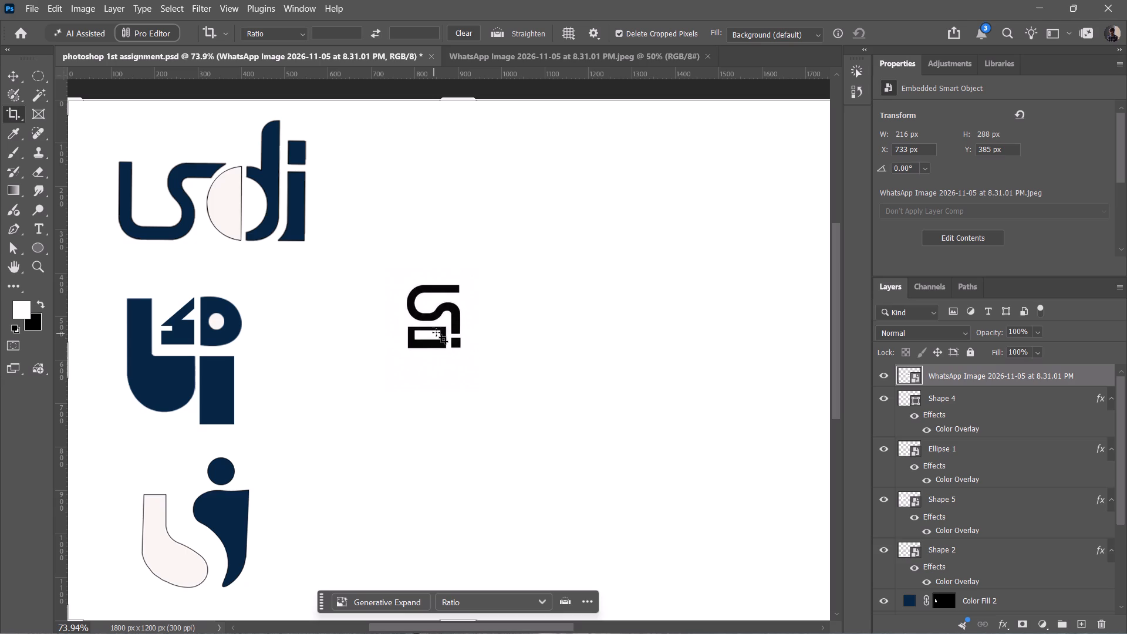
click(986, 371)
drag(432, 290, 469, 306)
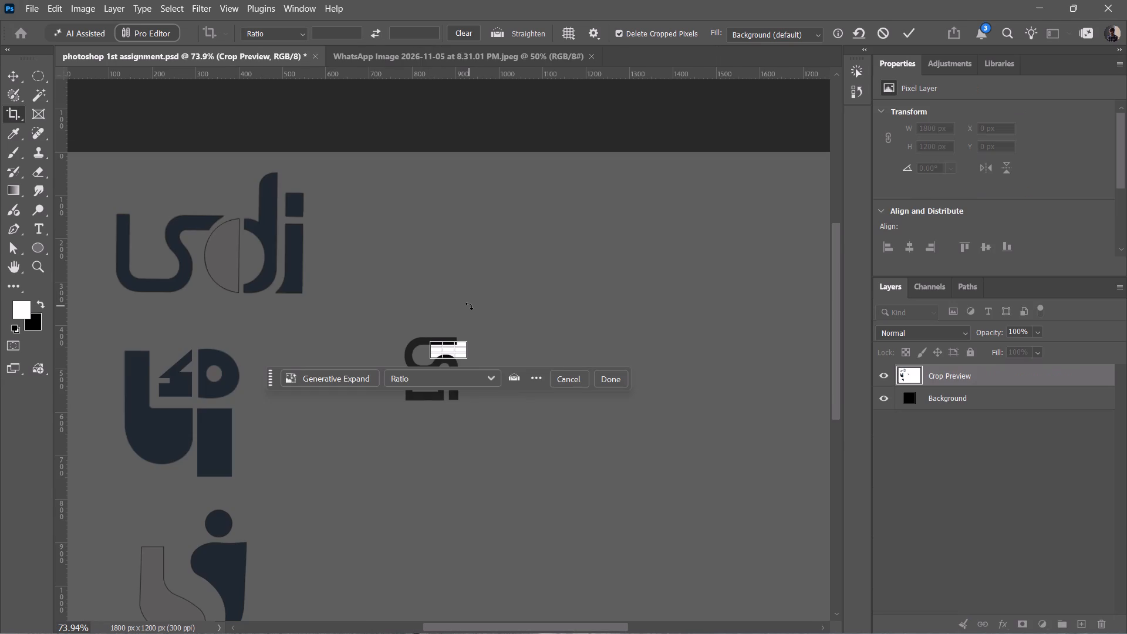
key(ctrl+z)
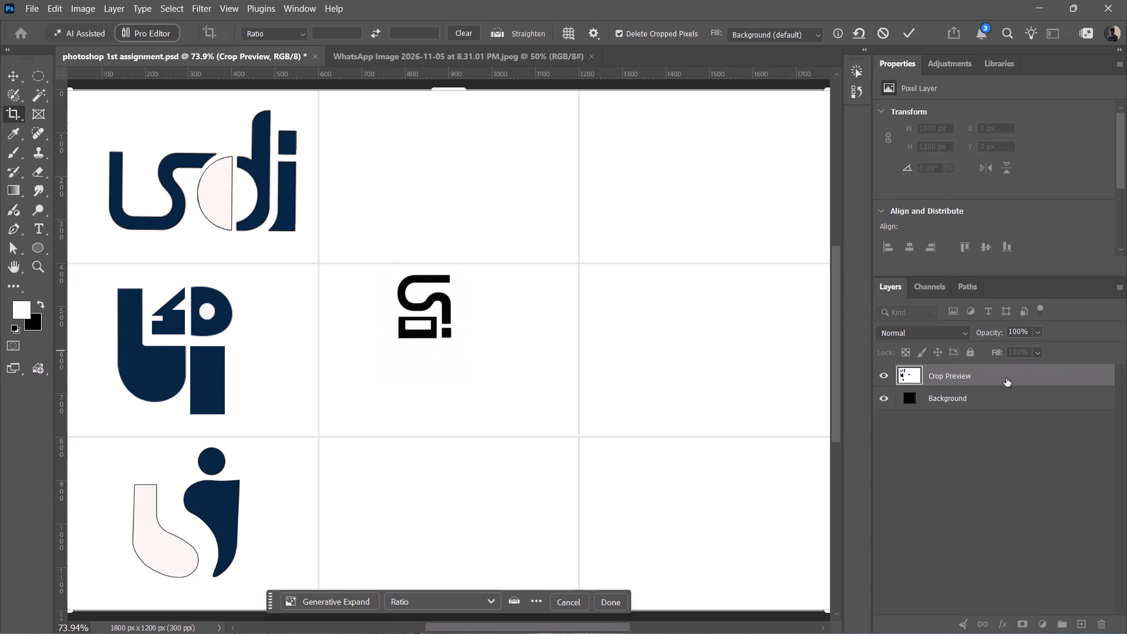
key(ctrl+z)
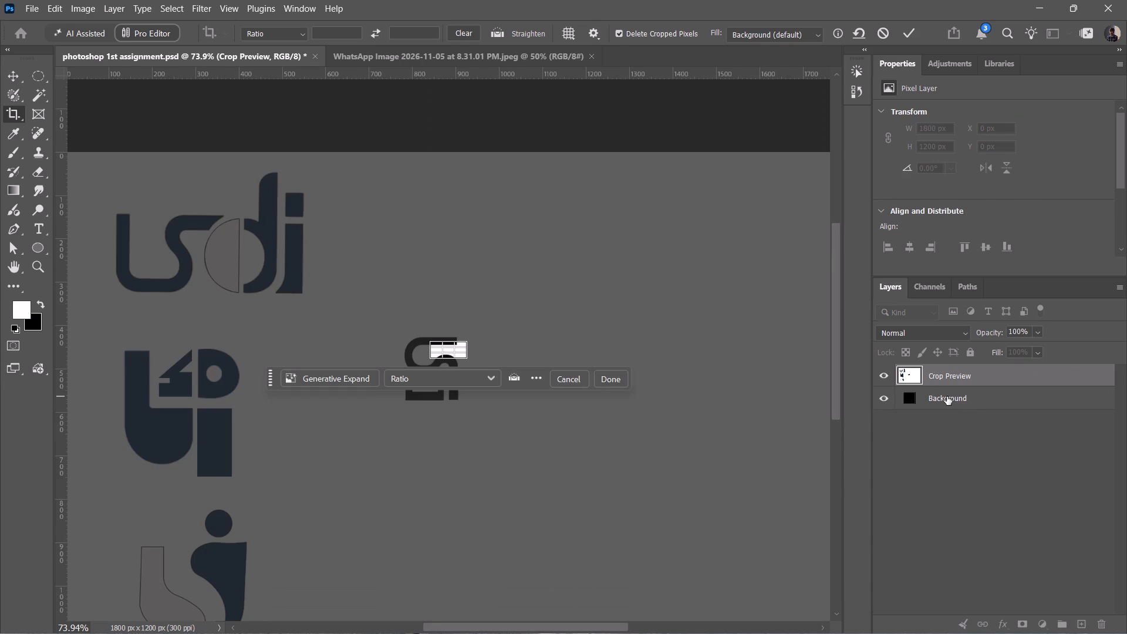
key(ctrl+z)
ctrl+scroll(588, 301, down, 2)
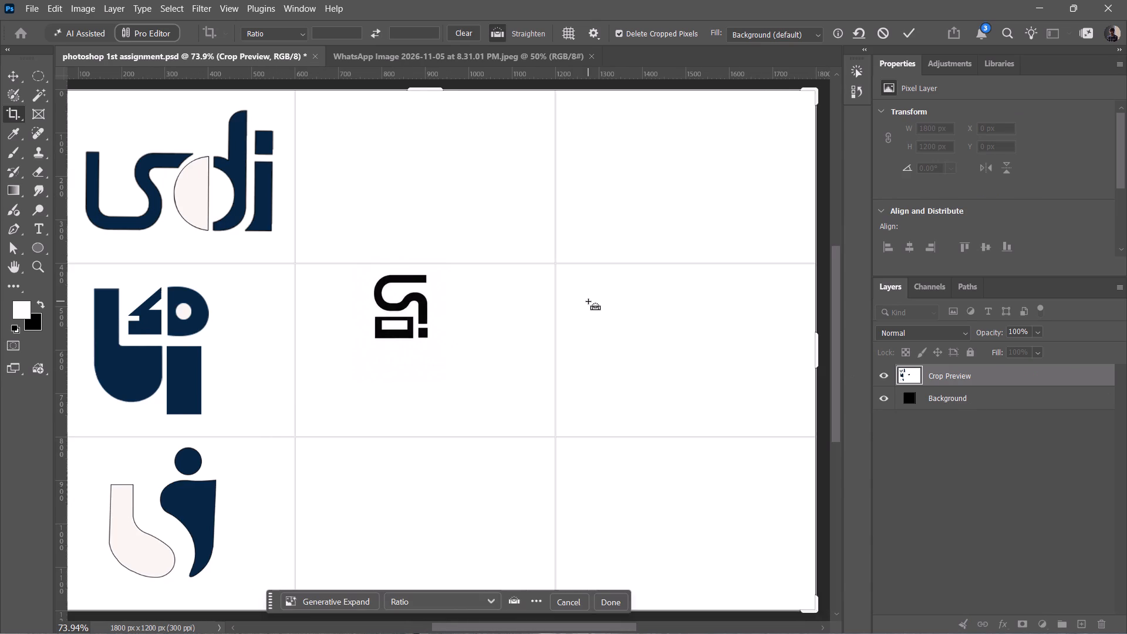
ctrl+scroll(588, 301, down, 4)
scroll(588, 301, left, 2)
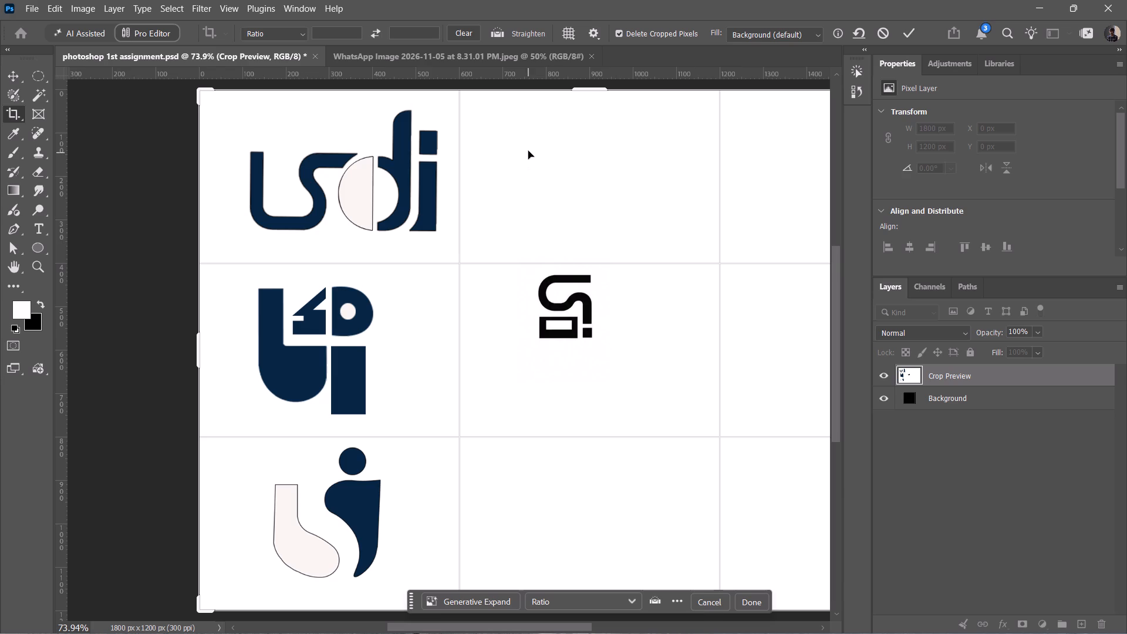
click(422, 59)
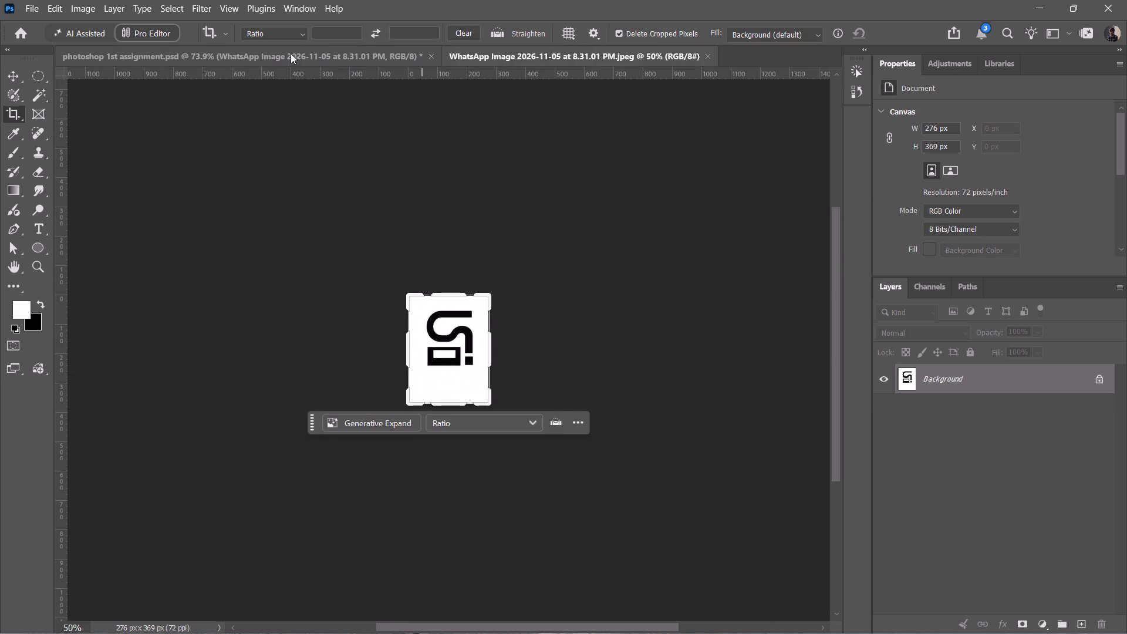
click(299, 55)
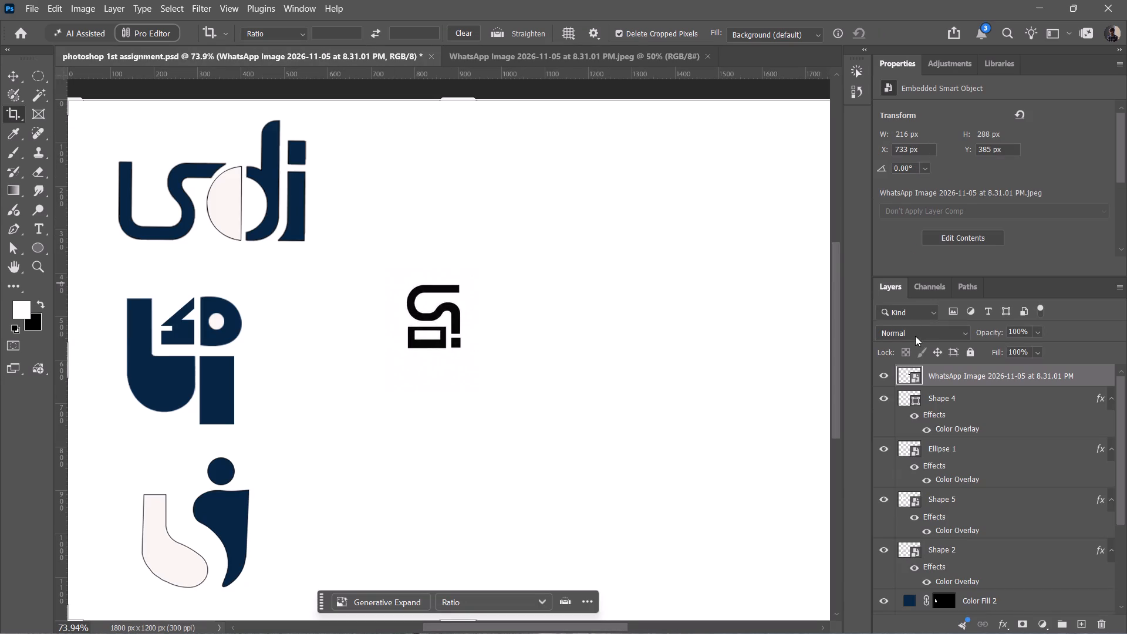
Rotate the placed reference logo about 90° counter-clockwise, to -89.87°, so that its letters stand upright.
click(963, 375)
click(8, 63)
click(13, 72)
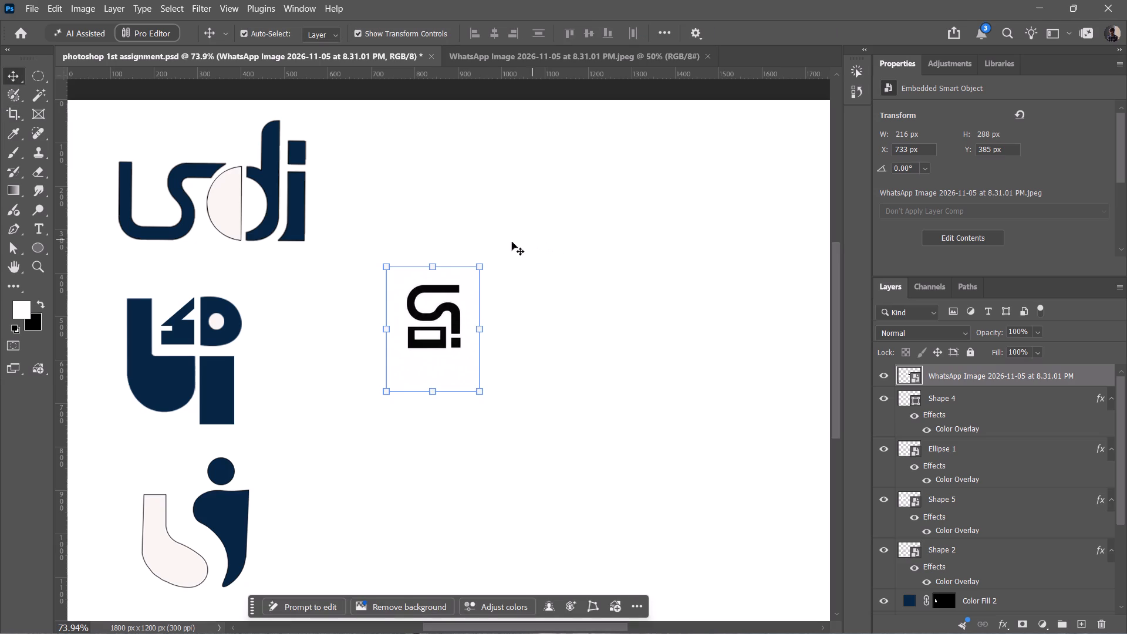
drag(495, 259, 364, 265)
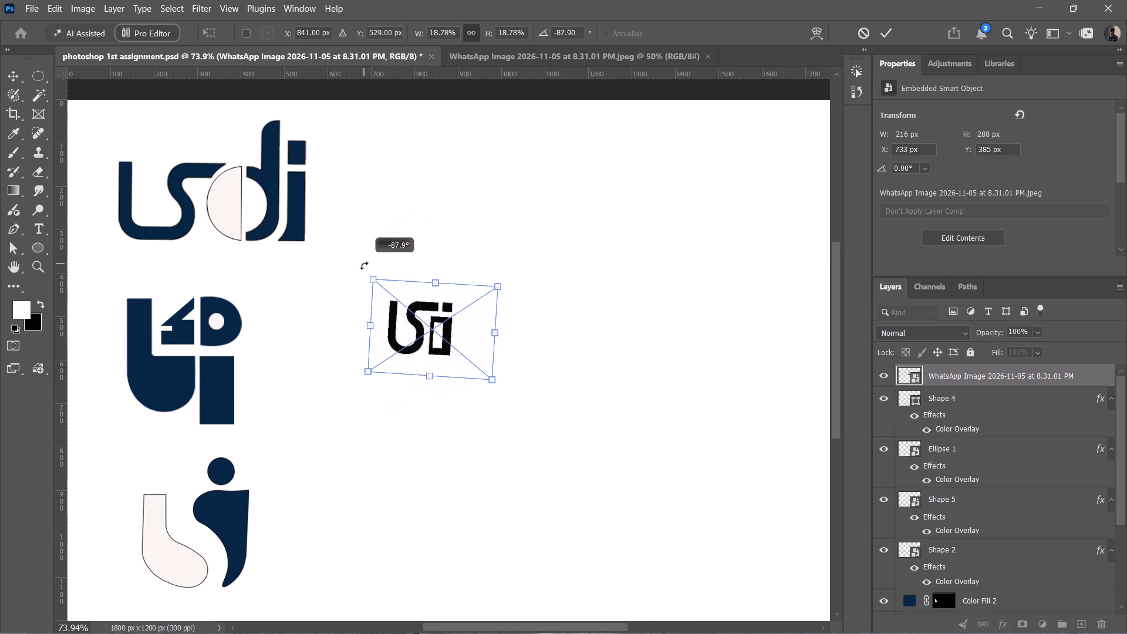
drag(364, 265, 361, 266)
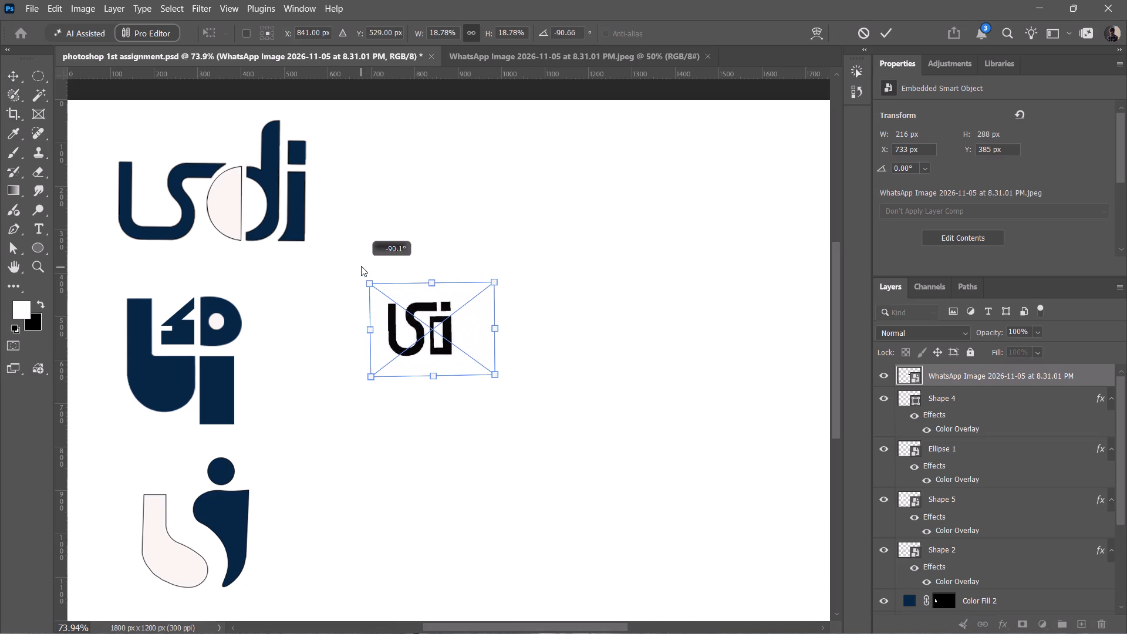
drag(361, 266, 361, 265)
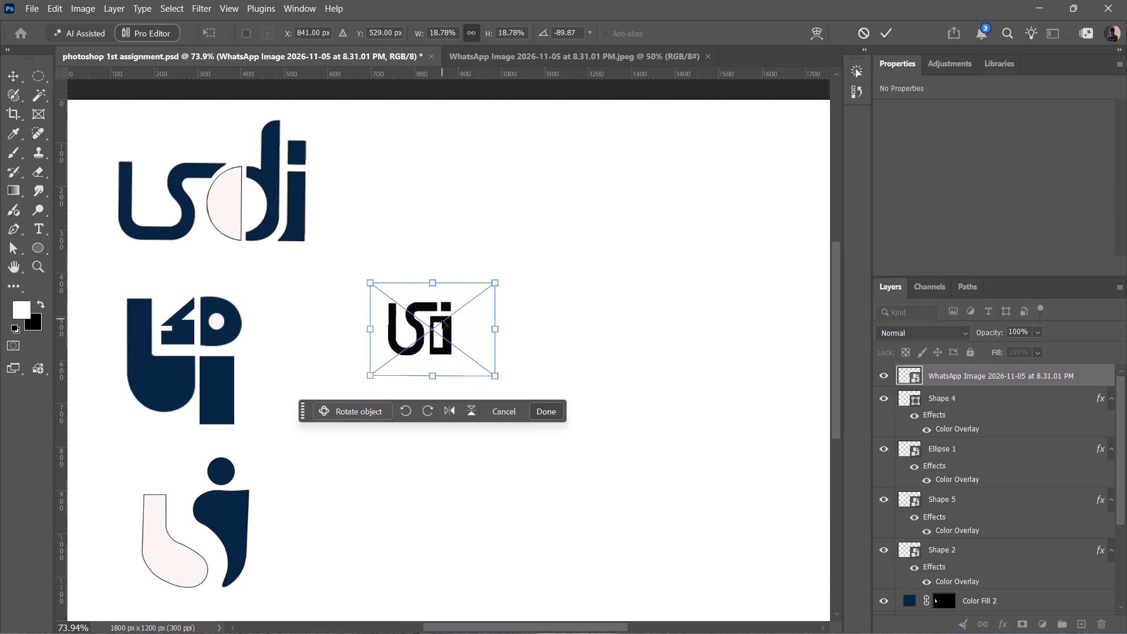
Examine the letterforms and edges of the rotated reference logo up close.
ctrl+alt+scroll(446, 313, up, 5)
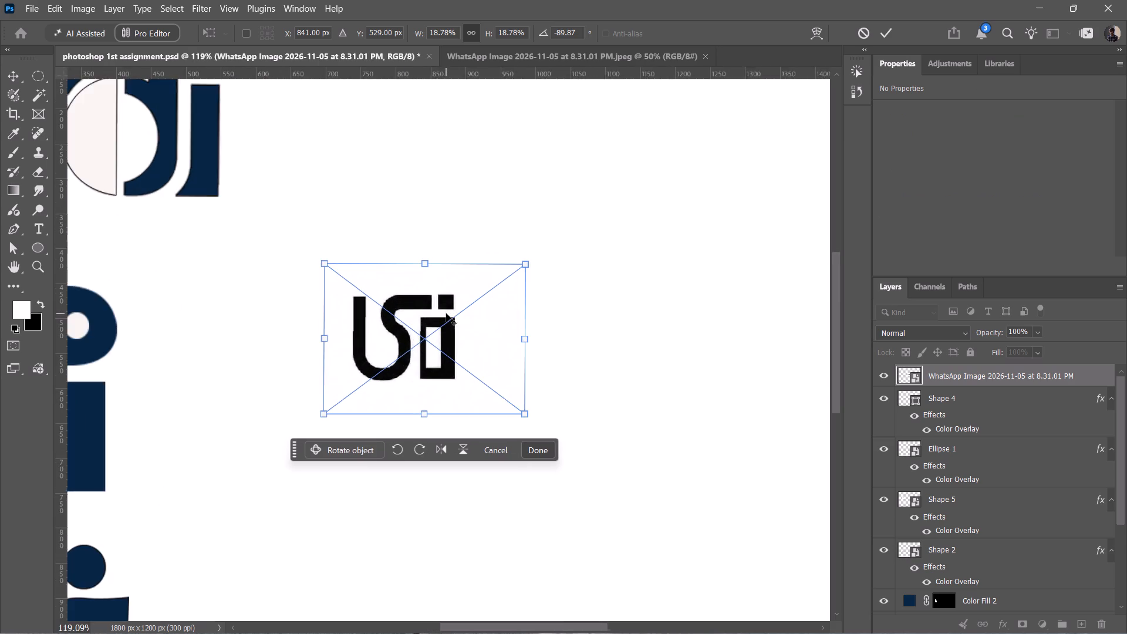
ctrl+alt+scroll(446, 313, up, 12)
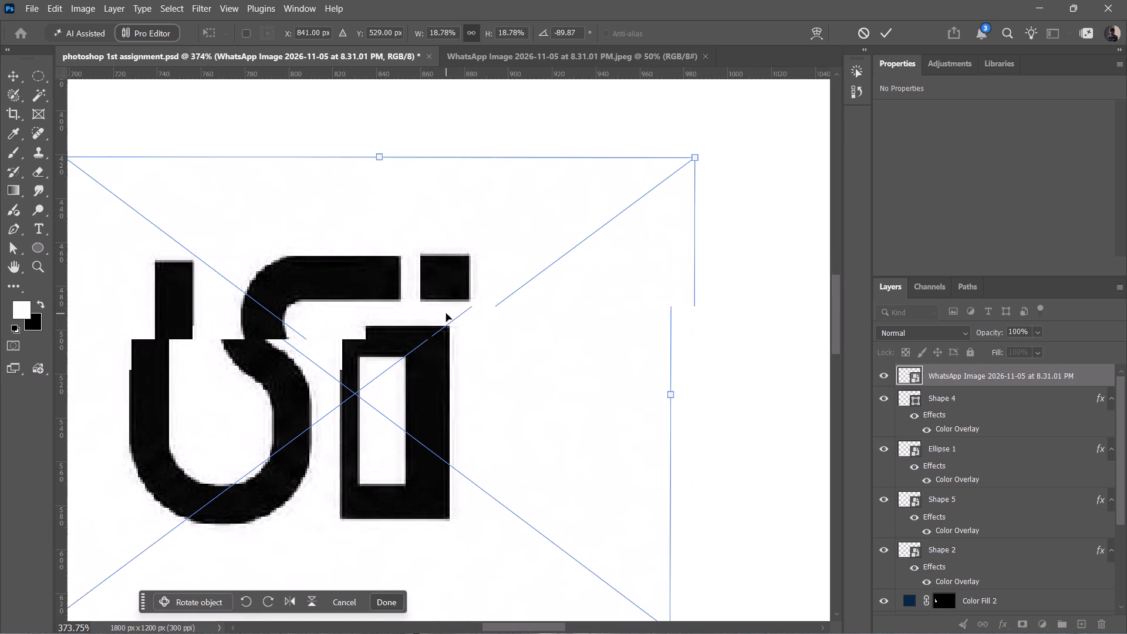
scroll(446, 313, left, 3)
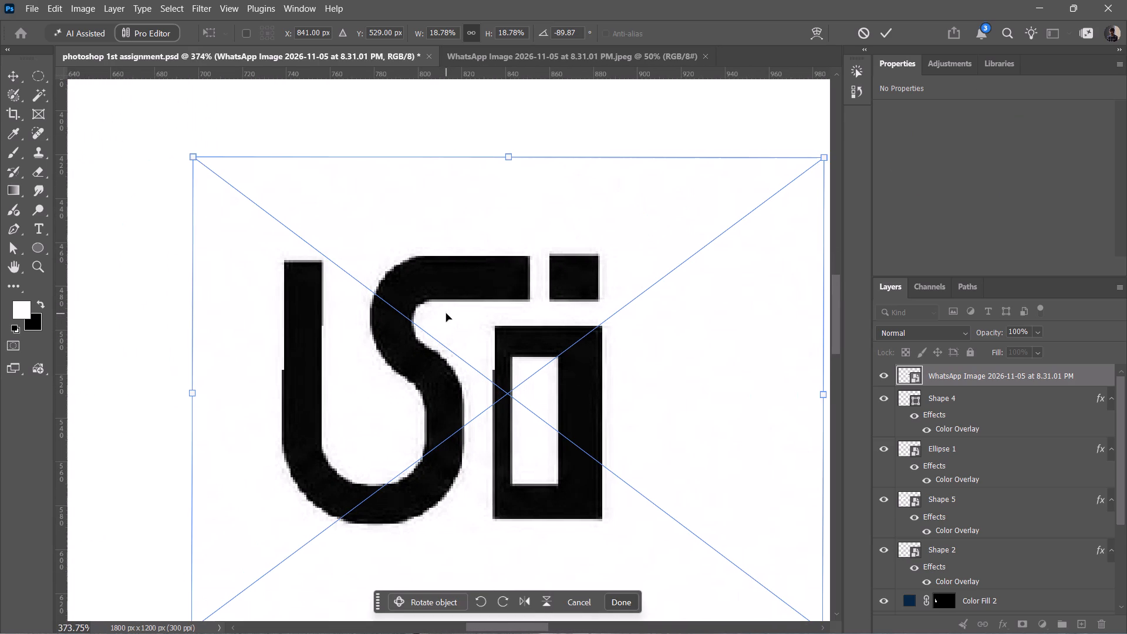
ctrl+alt+scroll(535, 301, up, 6)
scroll(535, 301, down, 1)
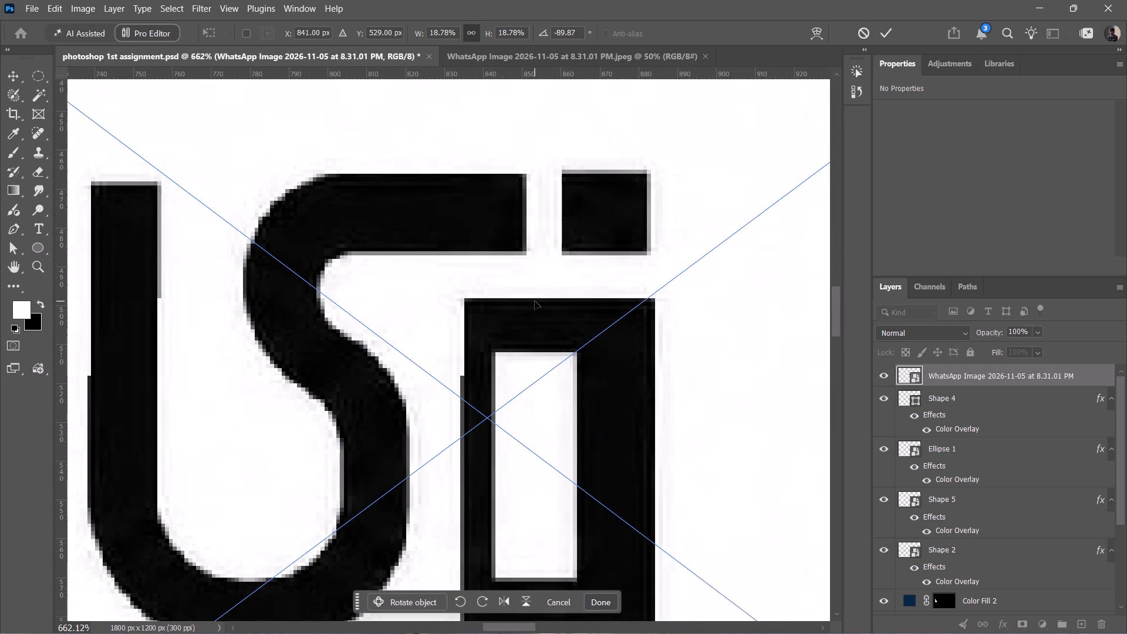
scroll(535, 301, down, 1)
scroll(535, 301, right, 1)
scroll(535, 301, left, 1)
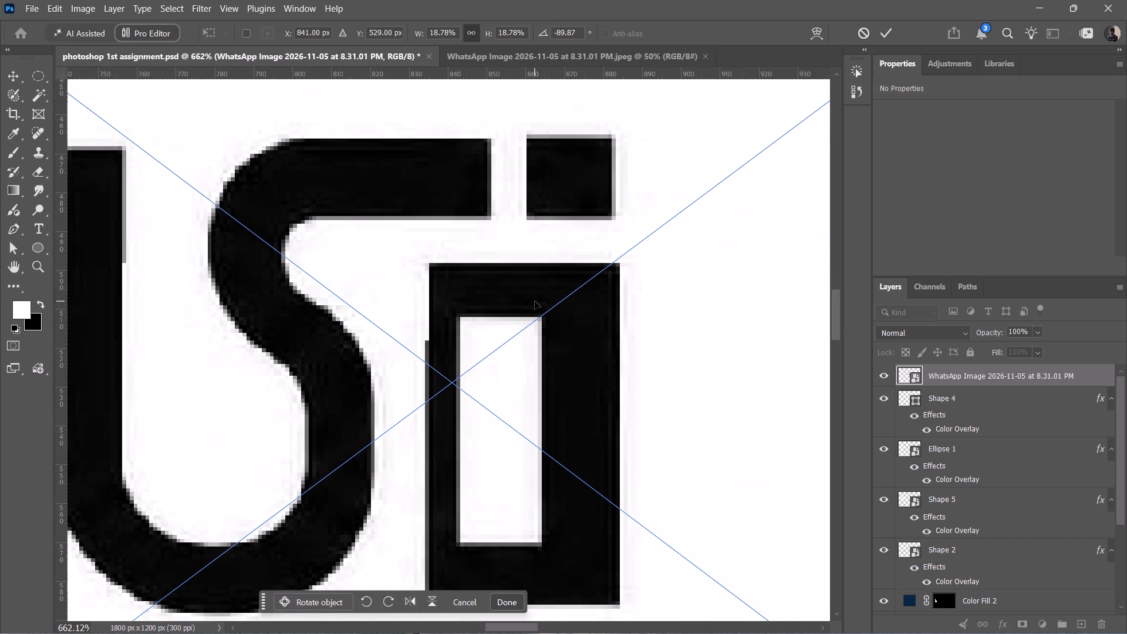
Apply the rotation to the placed reference logo.
scroll(535, 301, left, 2)
key(Return)
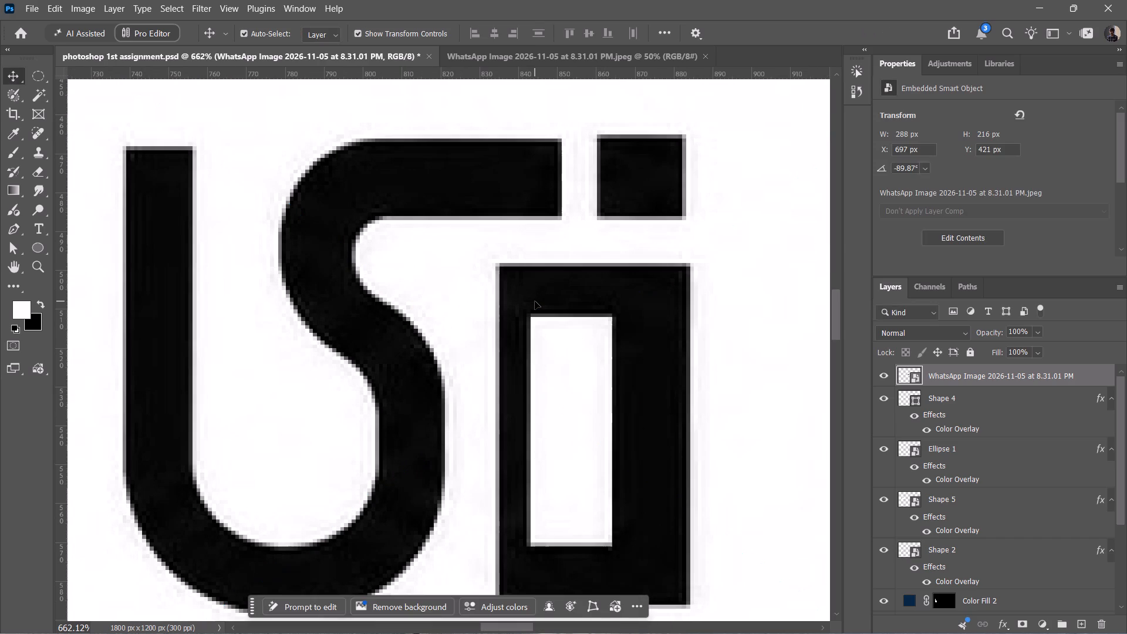
Select the joined black U and S shape of the reference logo with the Magic Wand at tolerance 32, adding the U's outer left edge.
ctrl+alt+scroll(535, 301, down, 2)
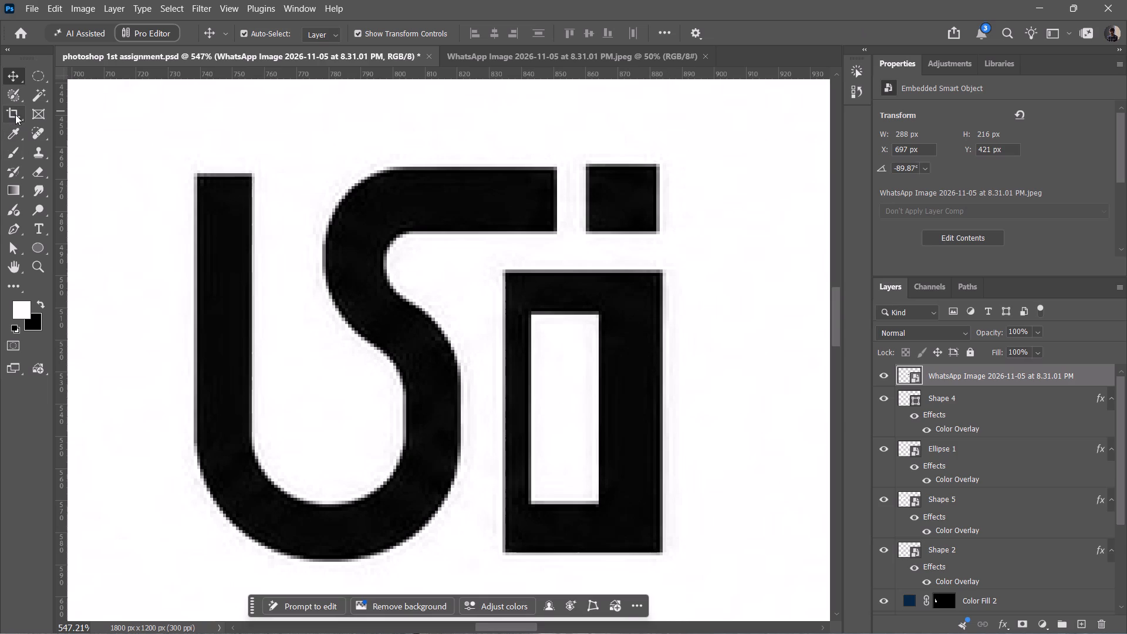
click(46, 87)
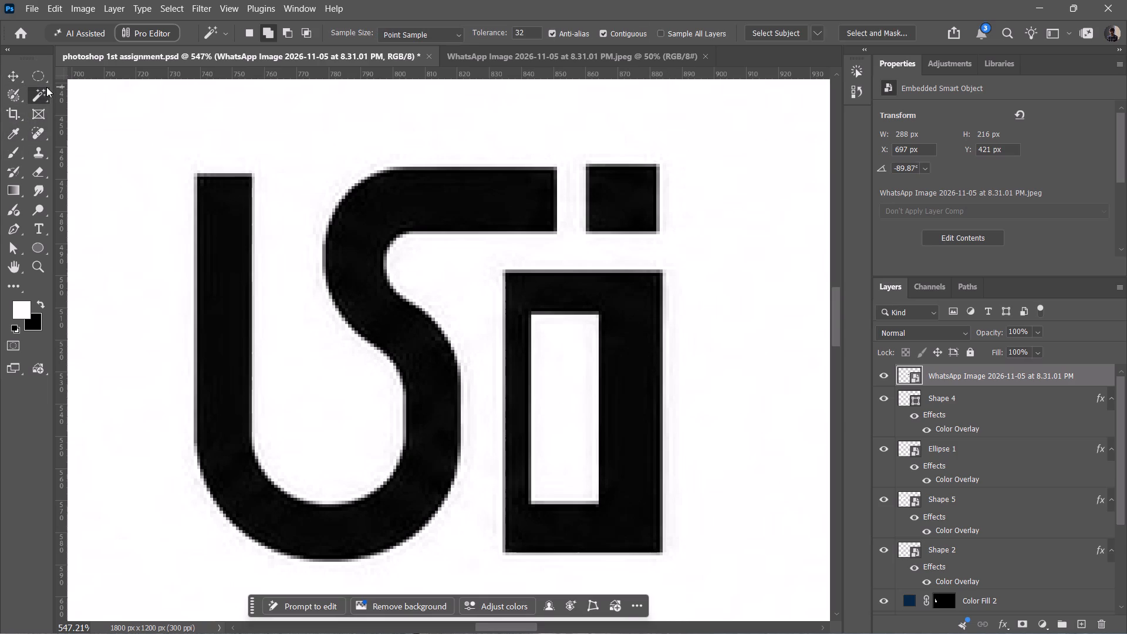
click(237, 289)
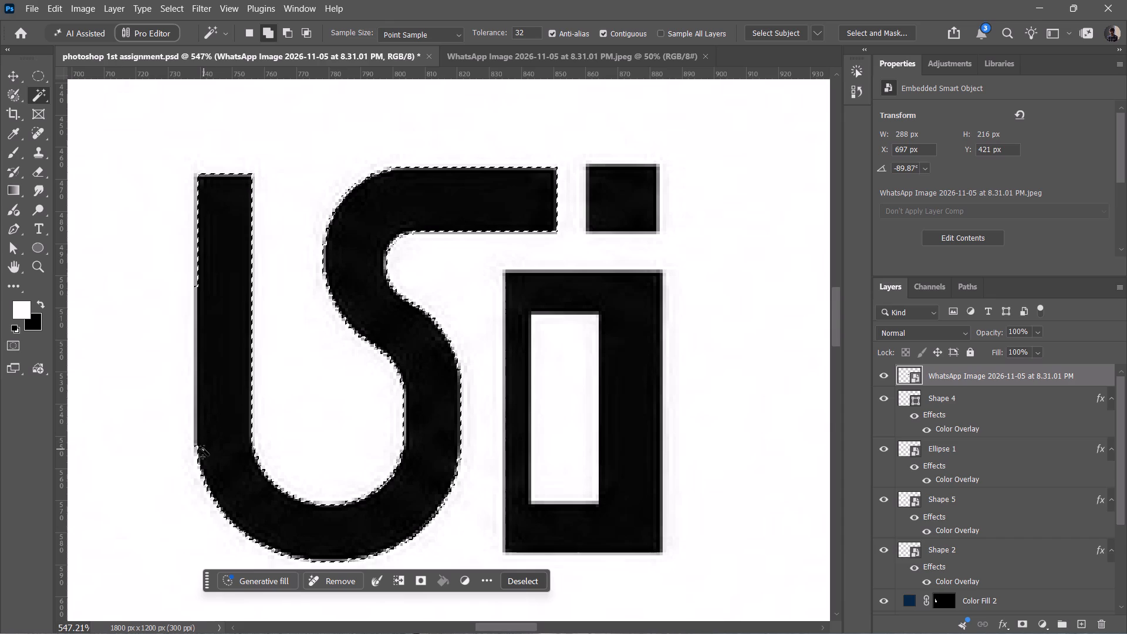
drag(199, 446, 205, 373)
click(205, 373)
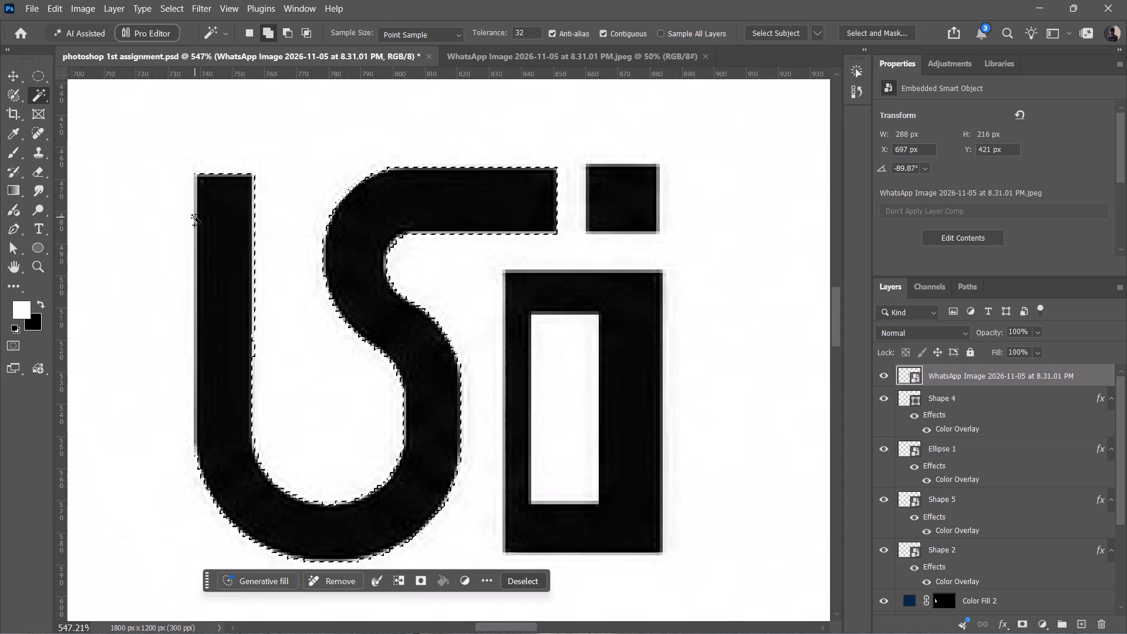
click(203, 190)
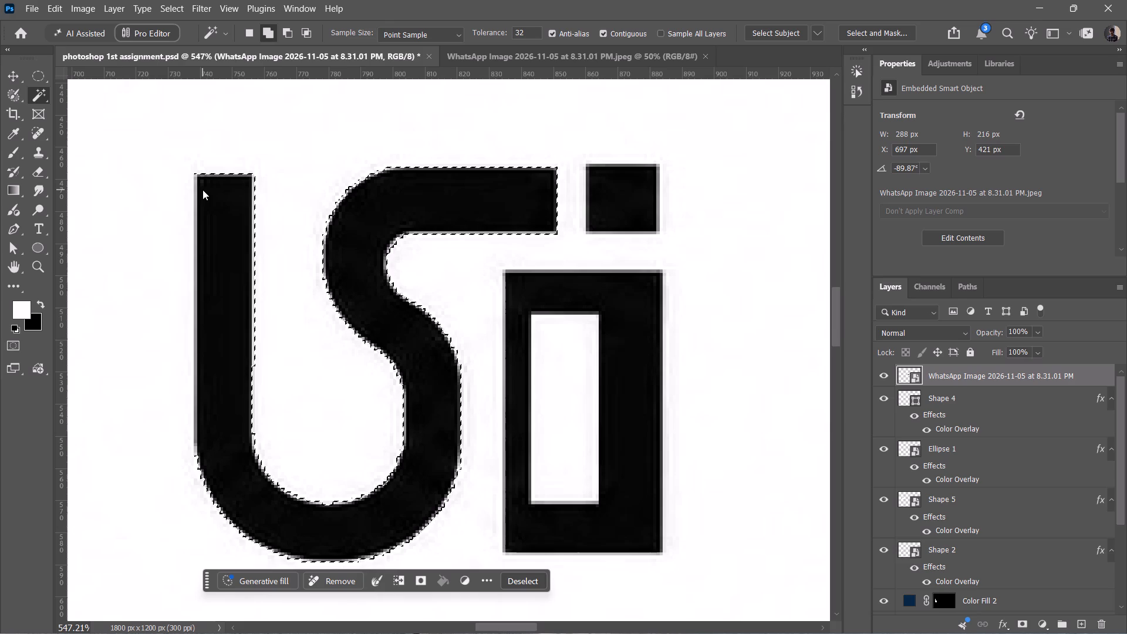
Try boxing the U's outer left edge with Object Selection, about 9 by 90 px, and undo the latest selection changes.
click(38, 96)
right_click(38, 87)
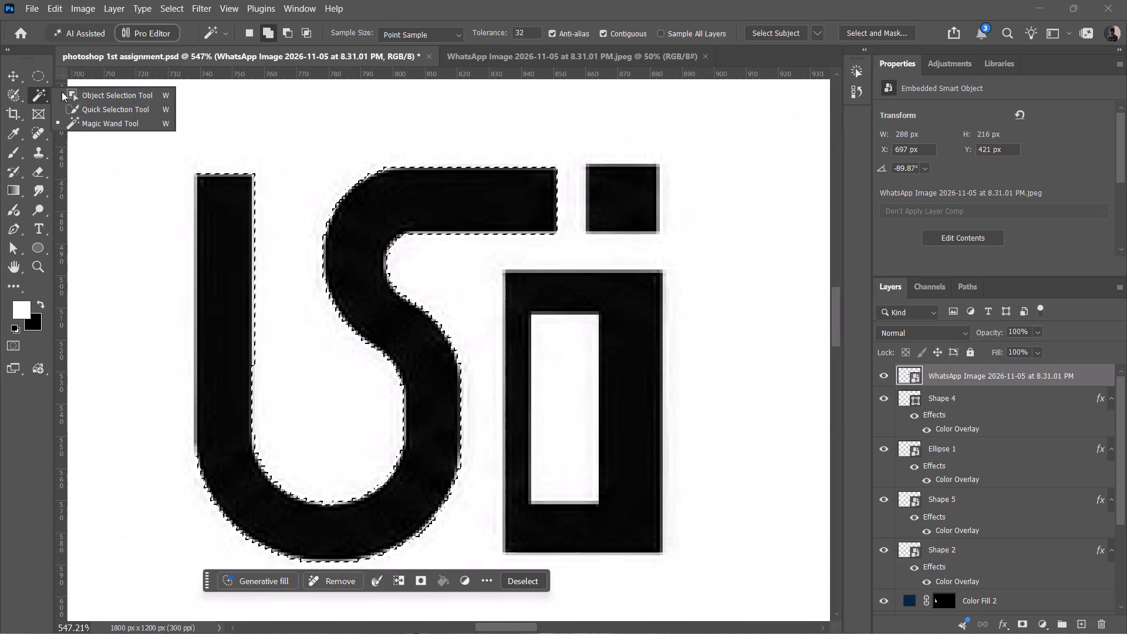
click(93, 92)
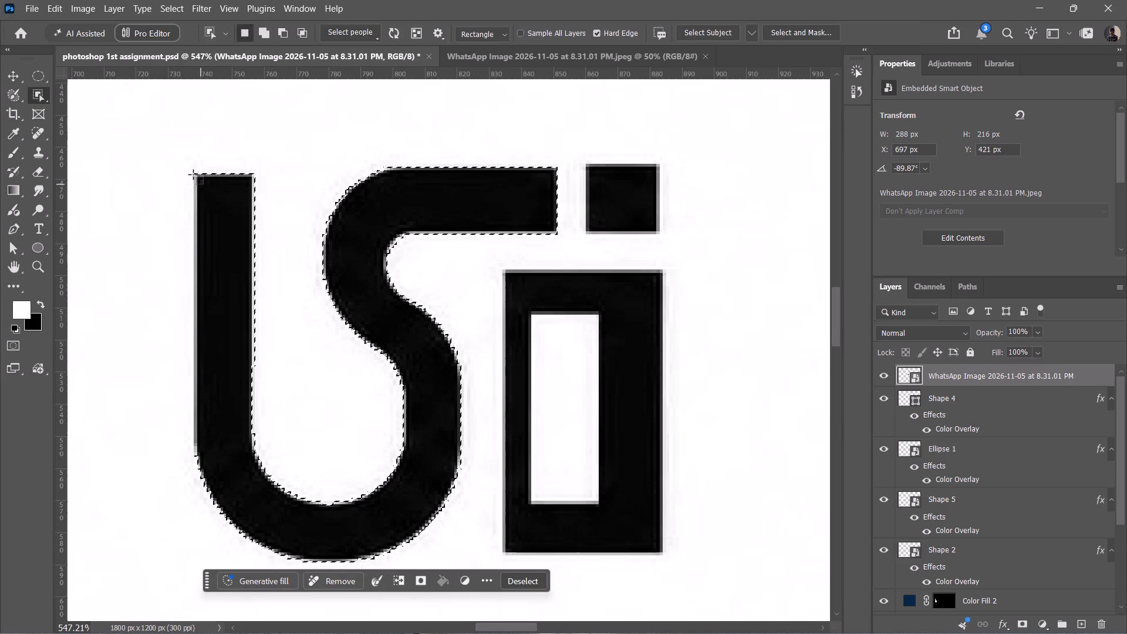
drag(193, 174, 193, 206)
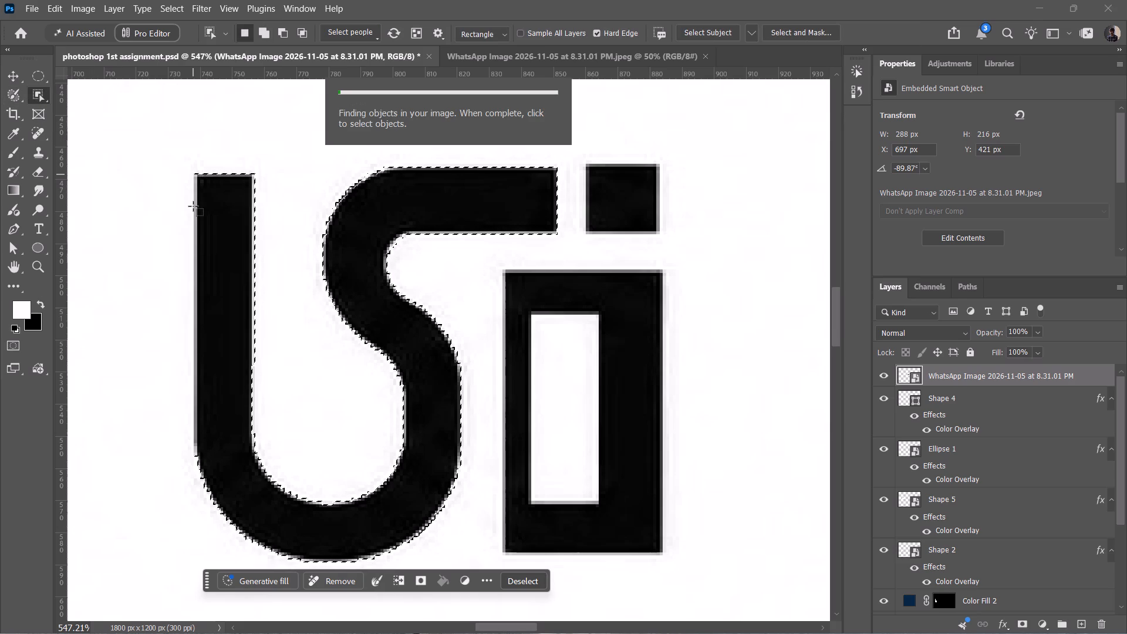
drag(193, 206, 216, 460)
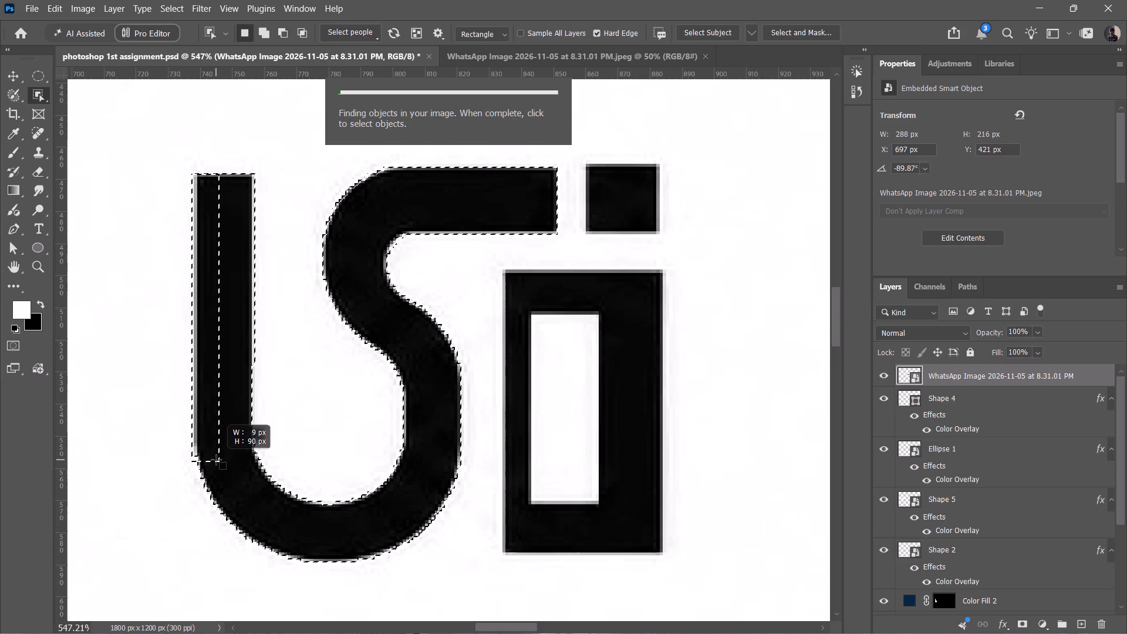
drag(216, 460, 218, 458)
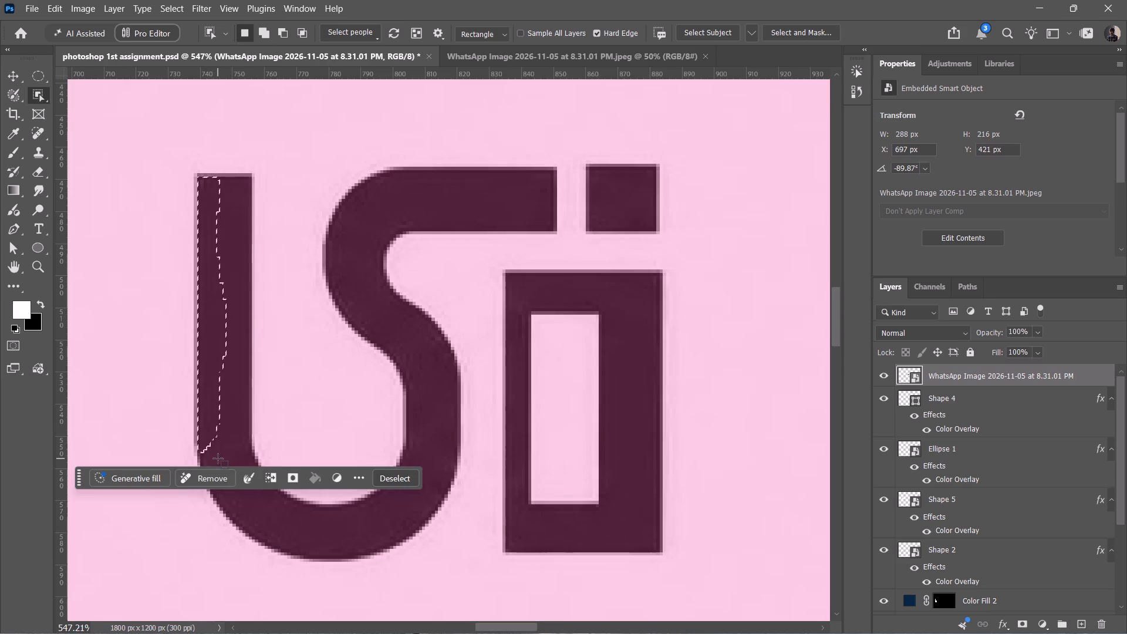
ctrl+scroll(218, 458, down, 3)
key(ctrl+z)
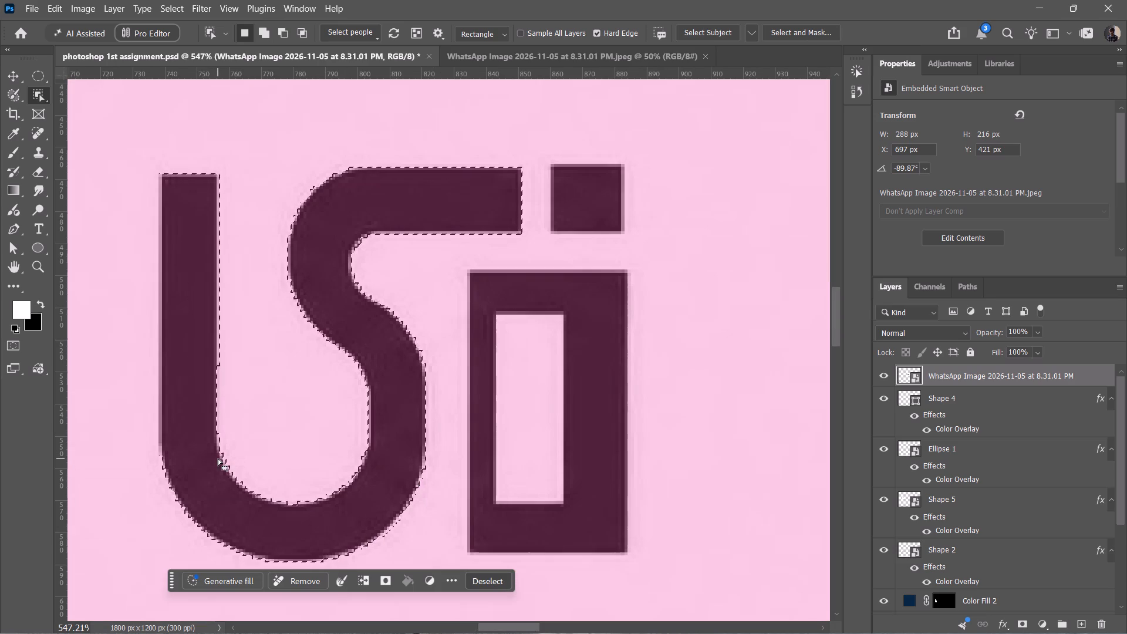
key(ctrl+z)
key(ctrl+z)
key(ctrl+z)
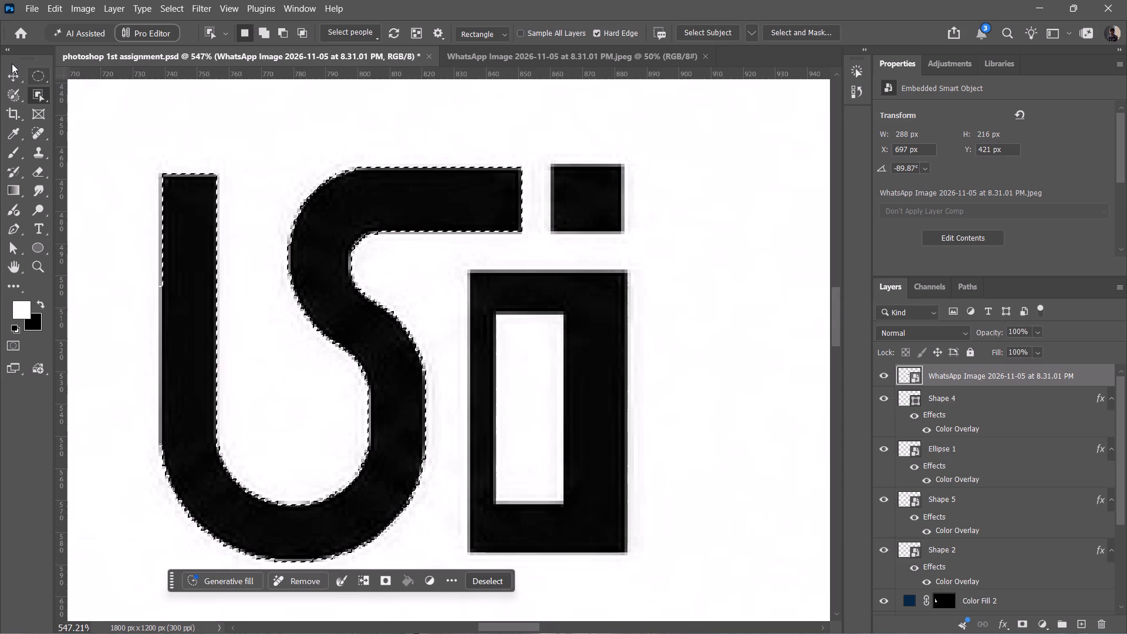
Add the missing pixels along the U's outer left edge to the selection with the Magic Wand at tolerance 32.
click(35, 97)
click(35, 97)
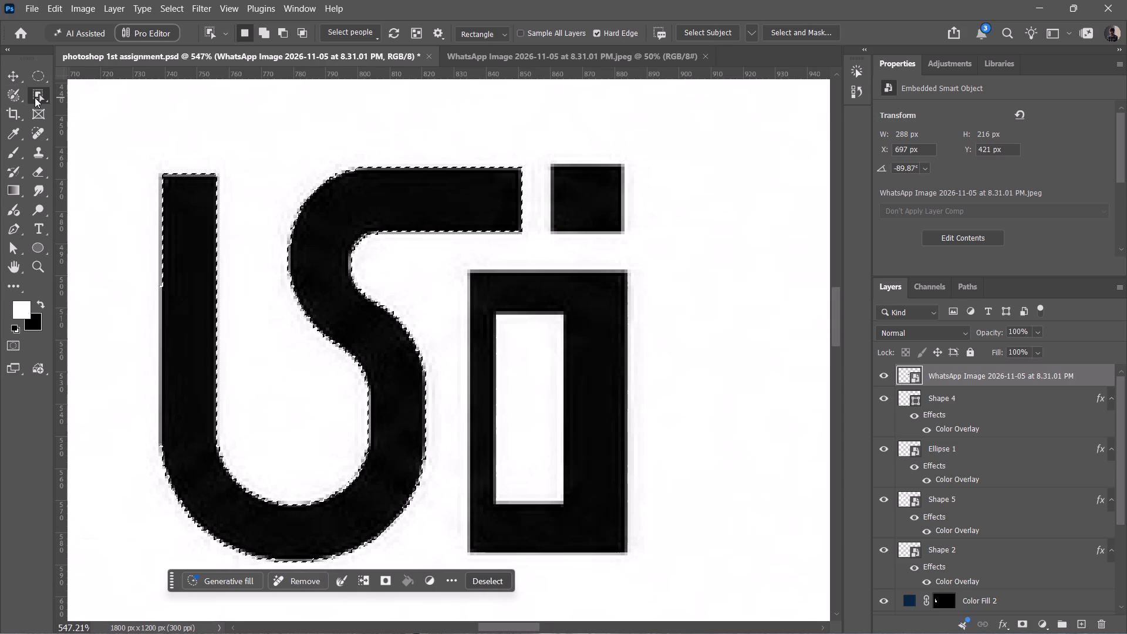
right_click(35, 97)
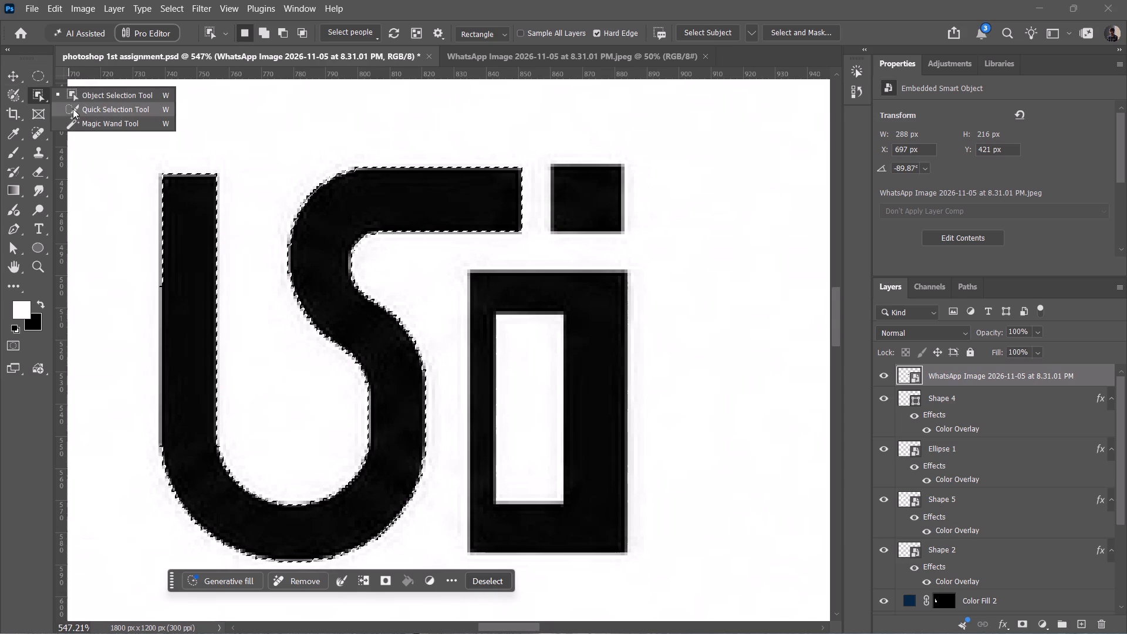
click(83, 124)
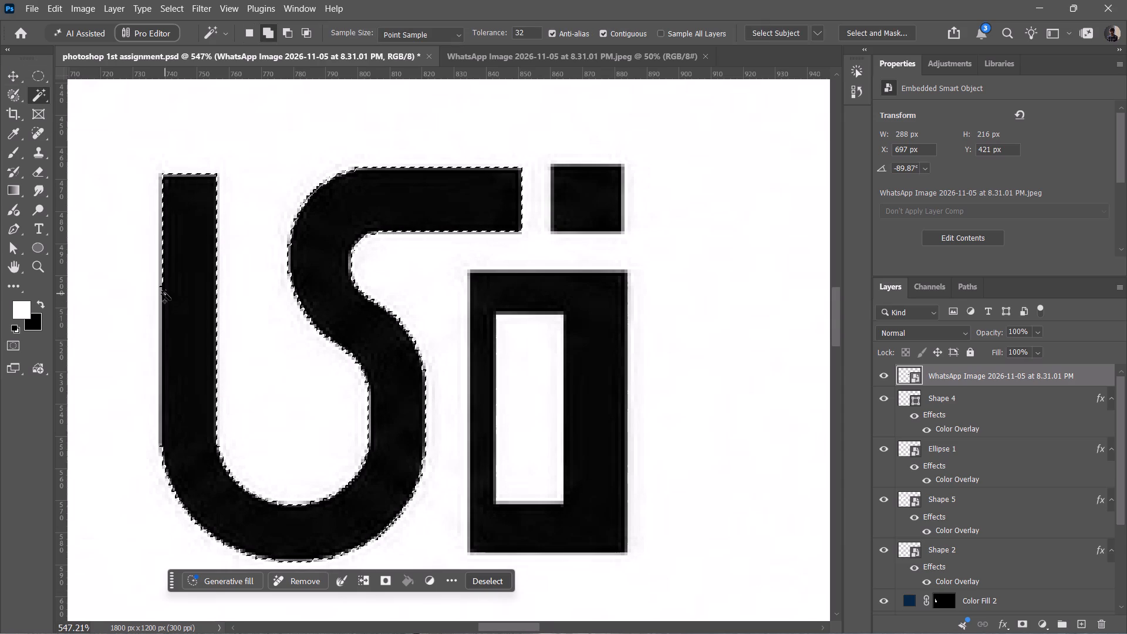
click(165, 294)
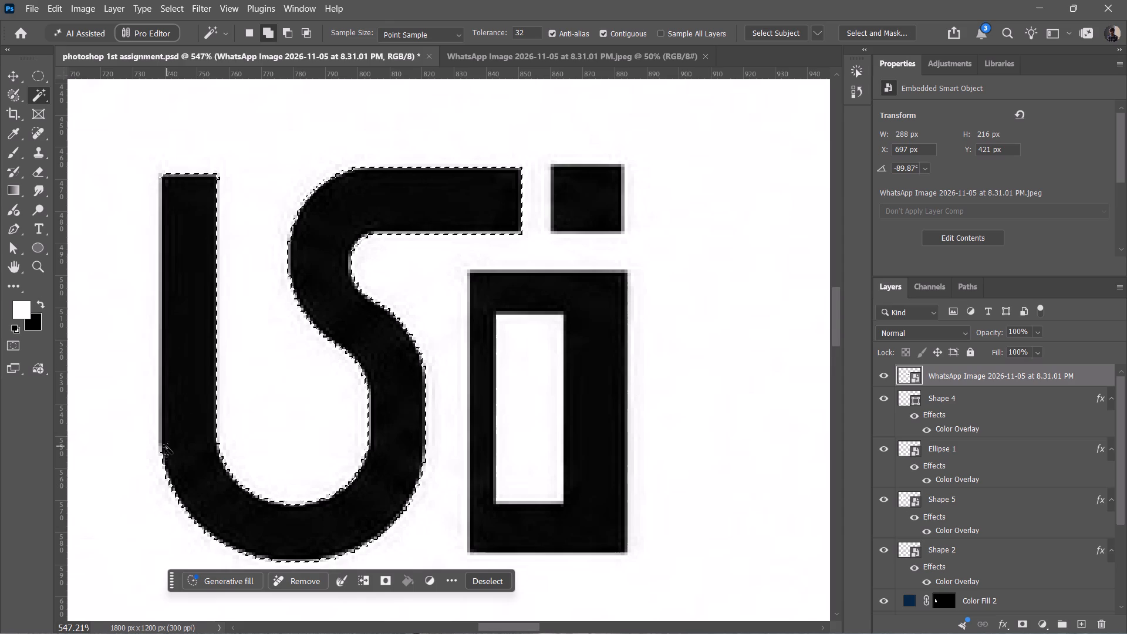
click(166, 451)
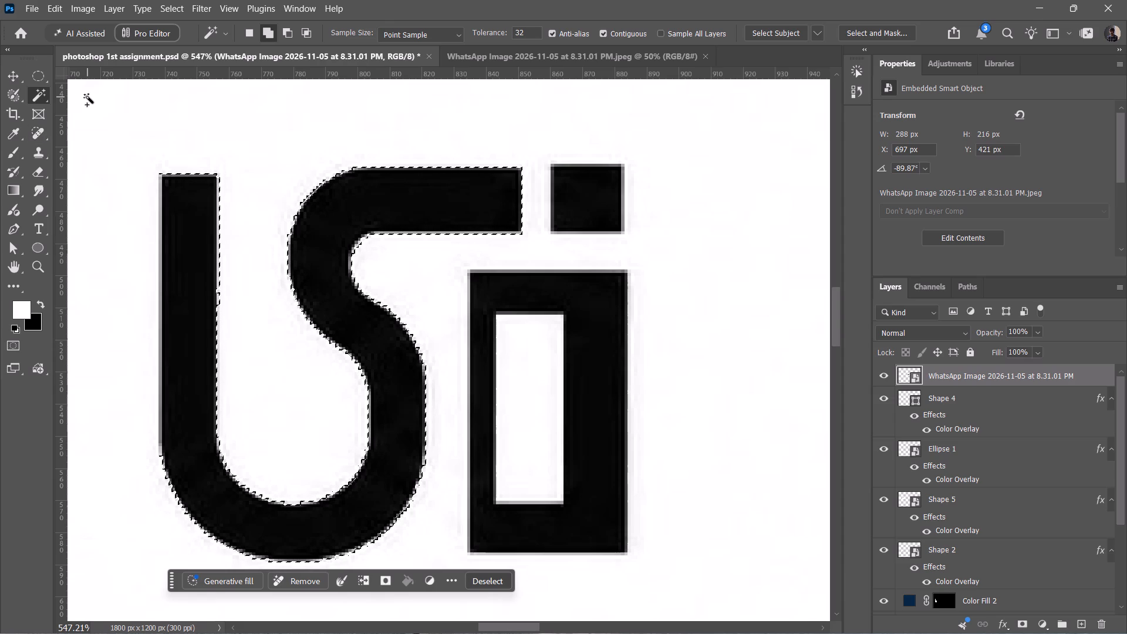
Subtract the upper part of the U's left stem from the selection with a size 10 Quick Selection brush.
click(33, 79)
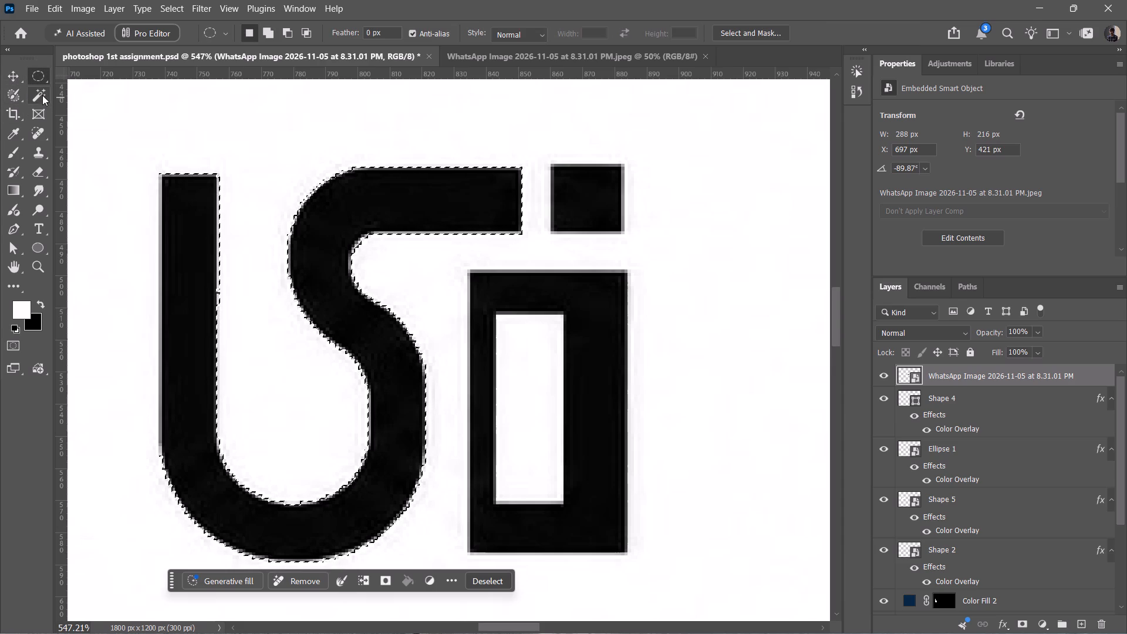
click(42, 95)
right_click(44, 99)
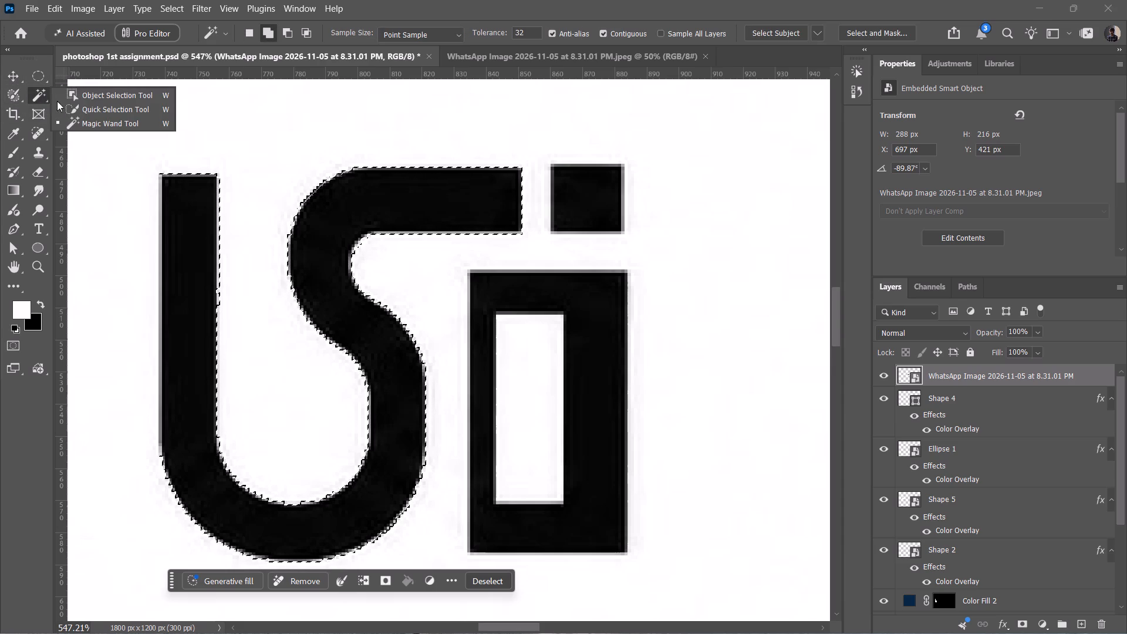
click(87, 113)
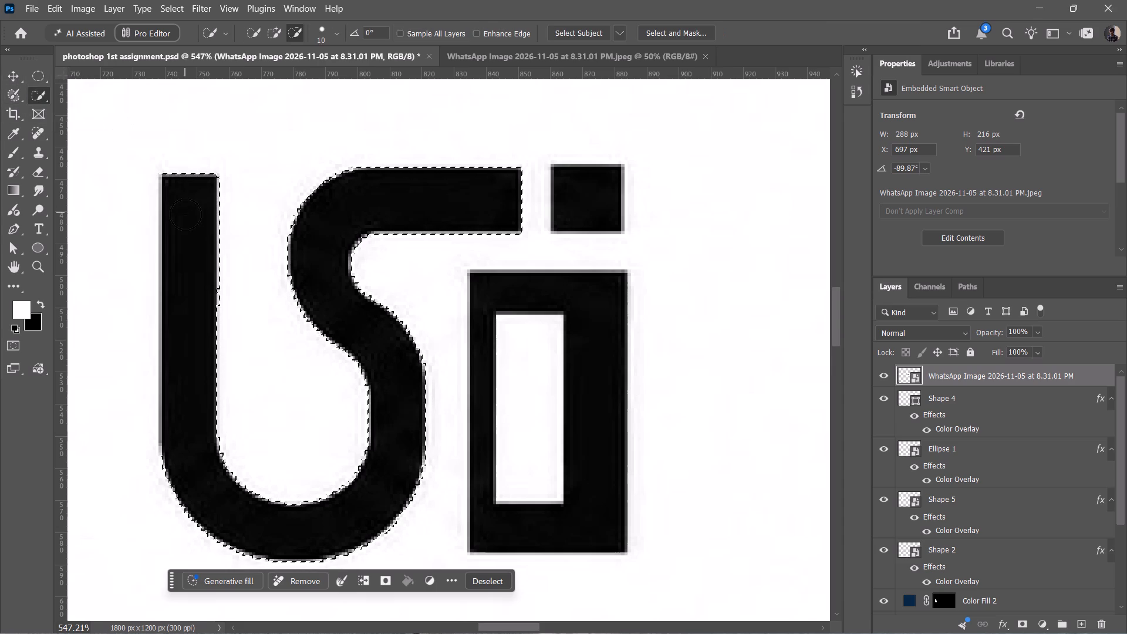
drag(163, 174, 164, 229)
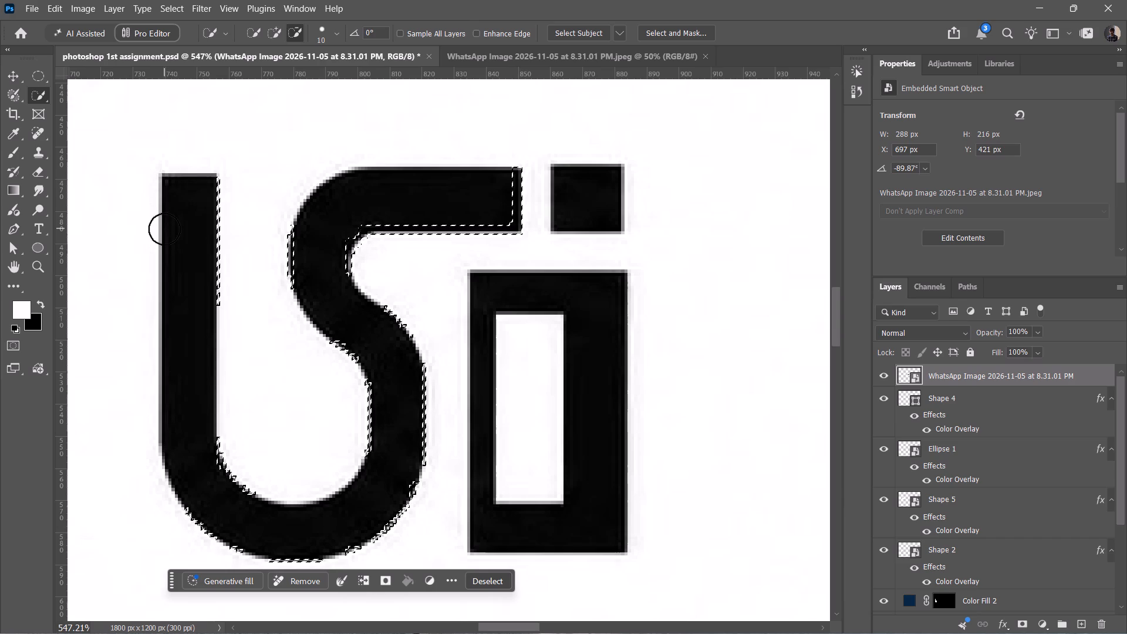
drag(164, 229, 217, 196)
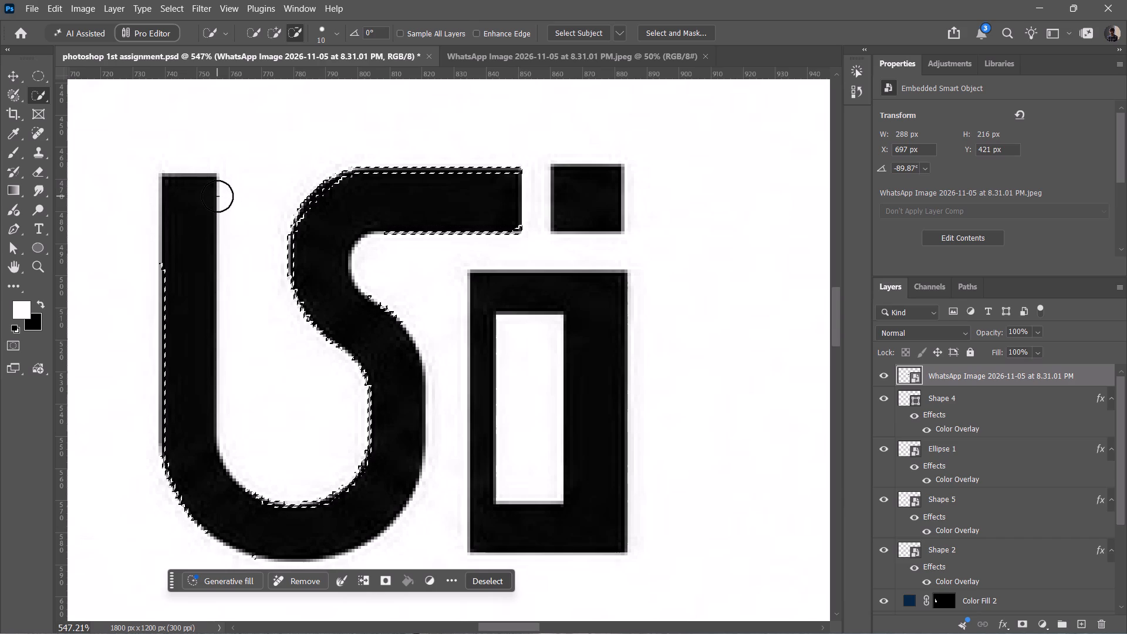
key(x)
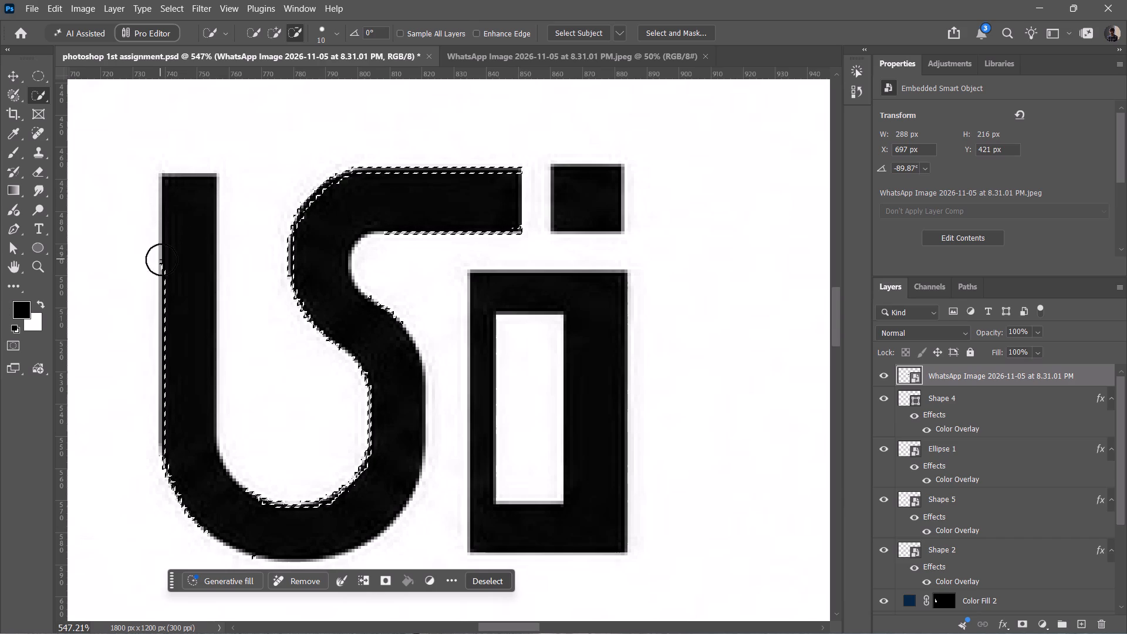
drag(161, 259, 224, 263)
click(224, 263)
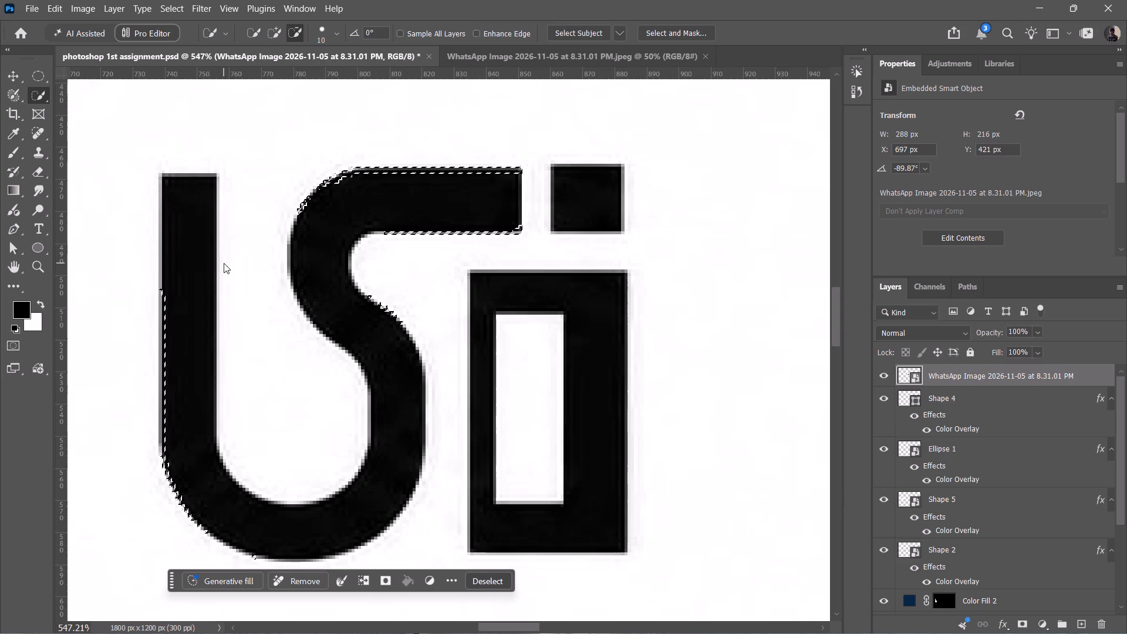
click(209, 266)
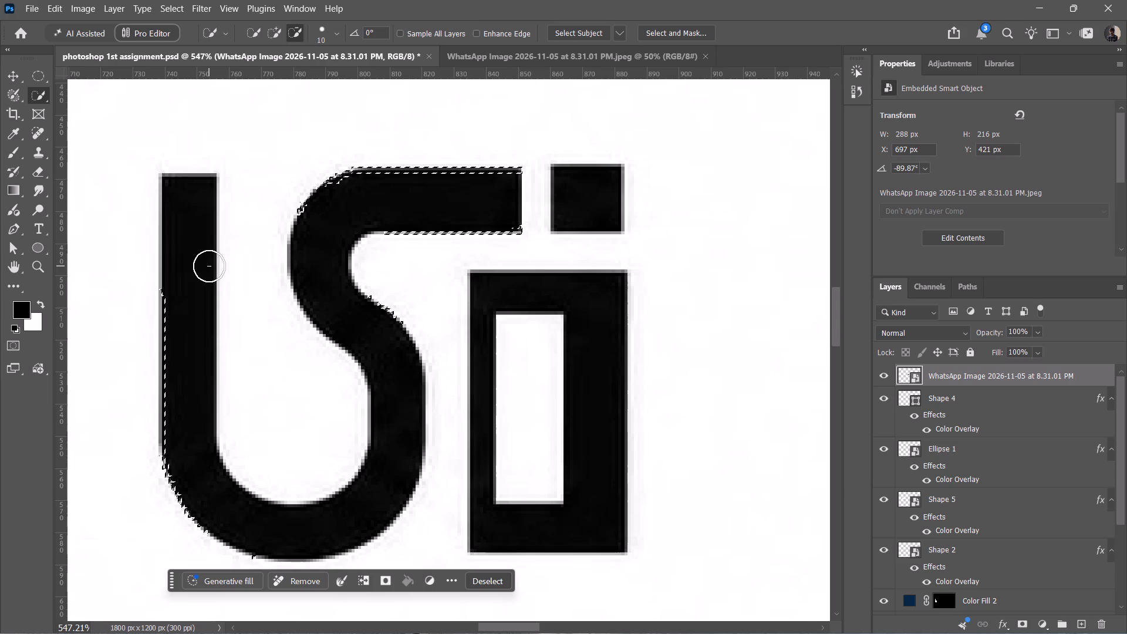
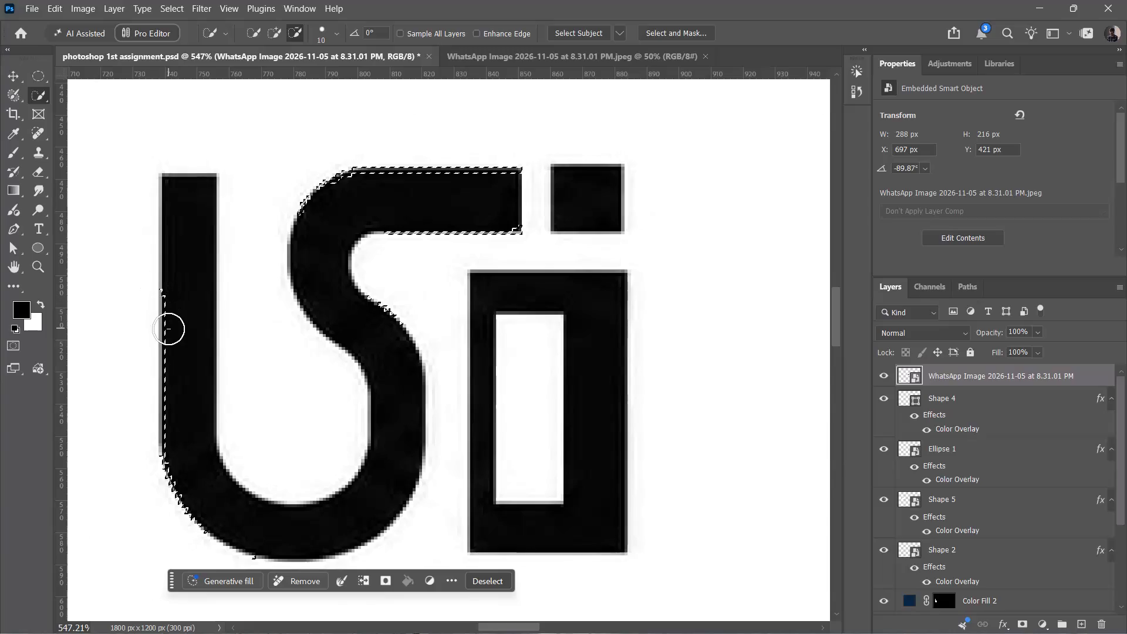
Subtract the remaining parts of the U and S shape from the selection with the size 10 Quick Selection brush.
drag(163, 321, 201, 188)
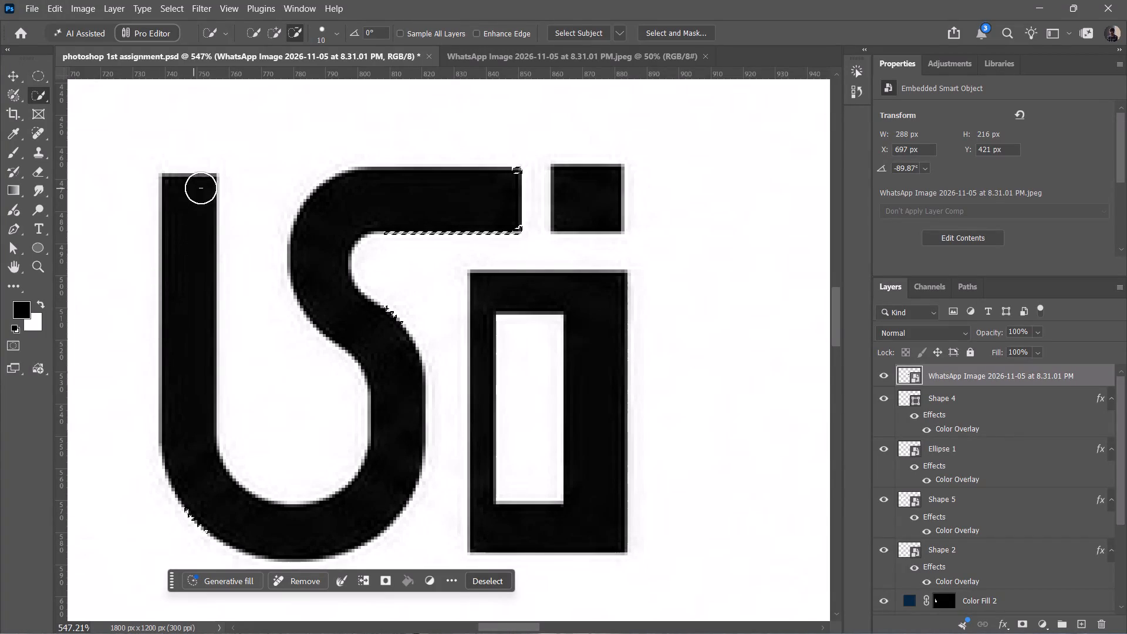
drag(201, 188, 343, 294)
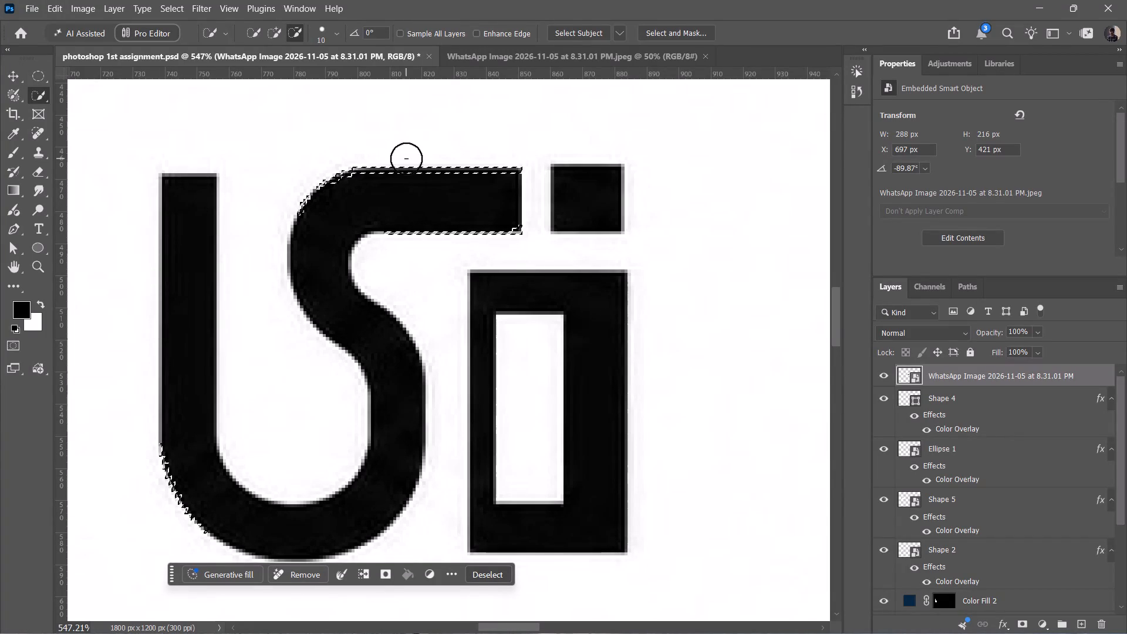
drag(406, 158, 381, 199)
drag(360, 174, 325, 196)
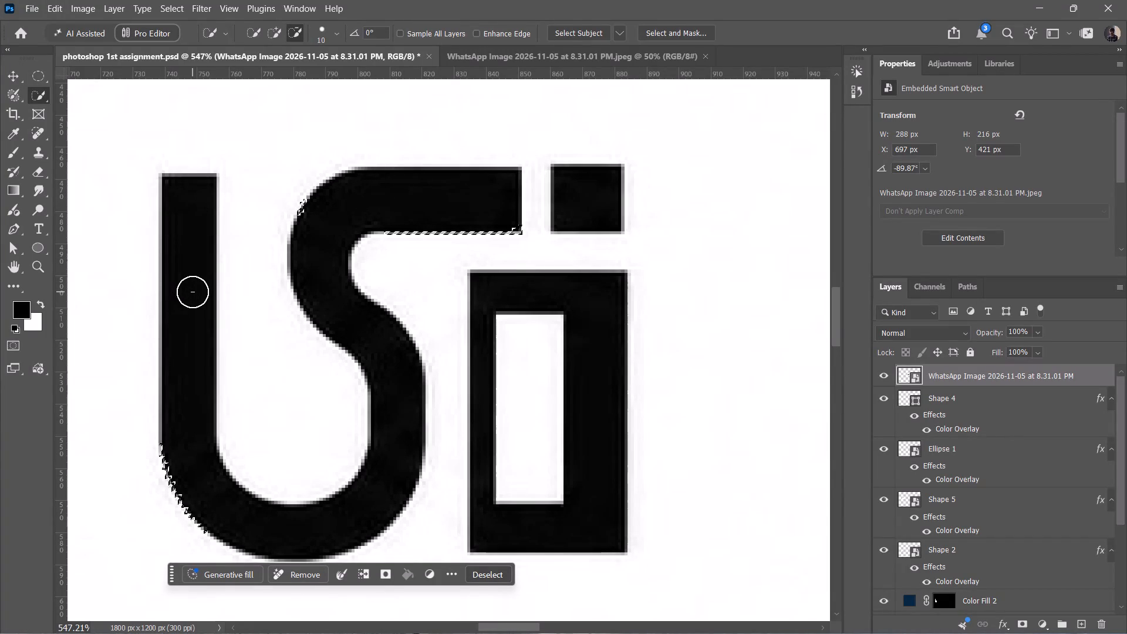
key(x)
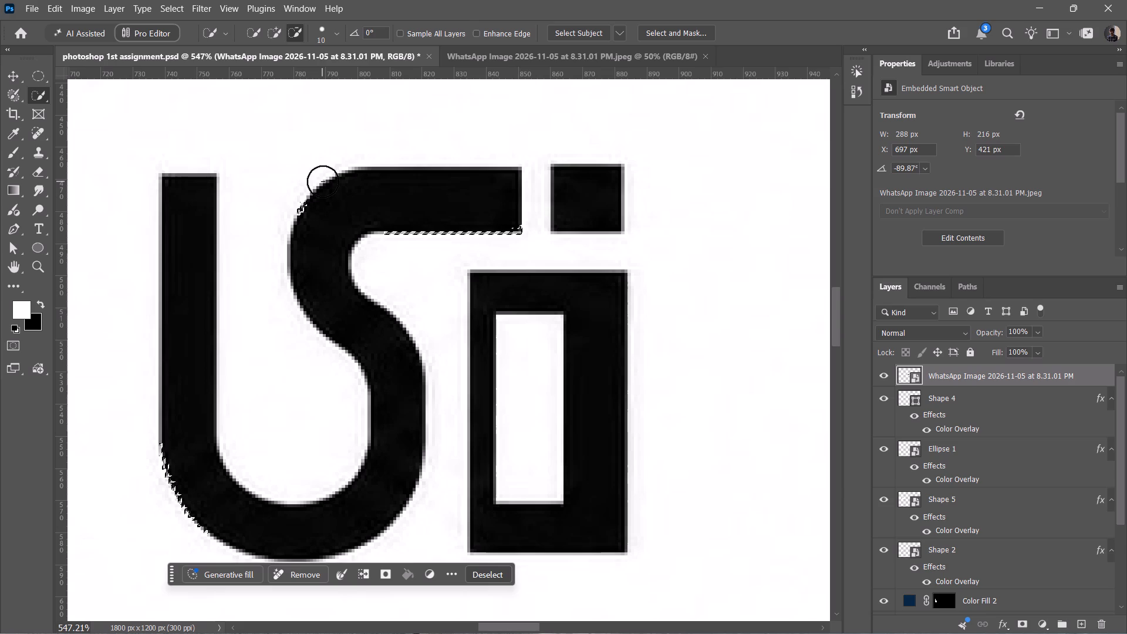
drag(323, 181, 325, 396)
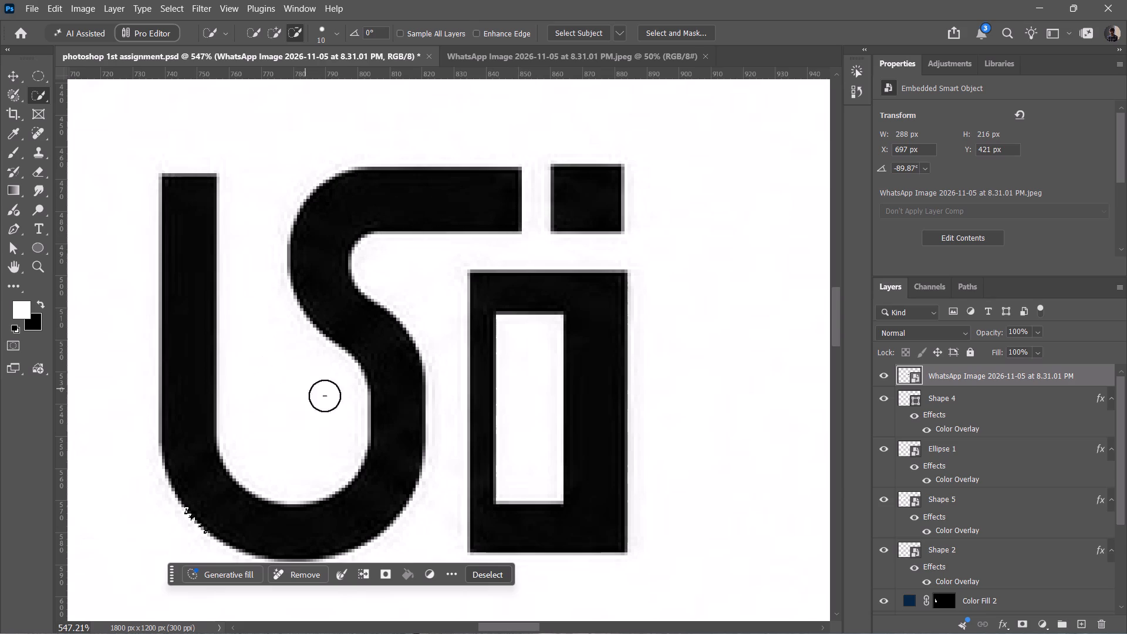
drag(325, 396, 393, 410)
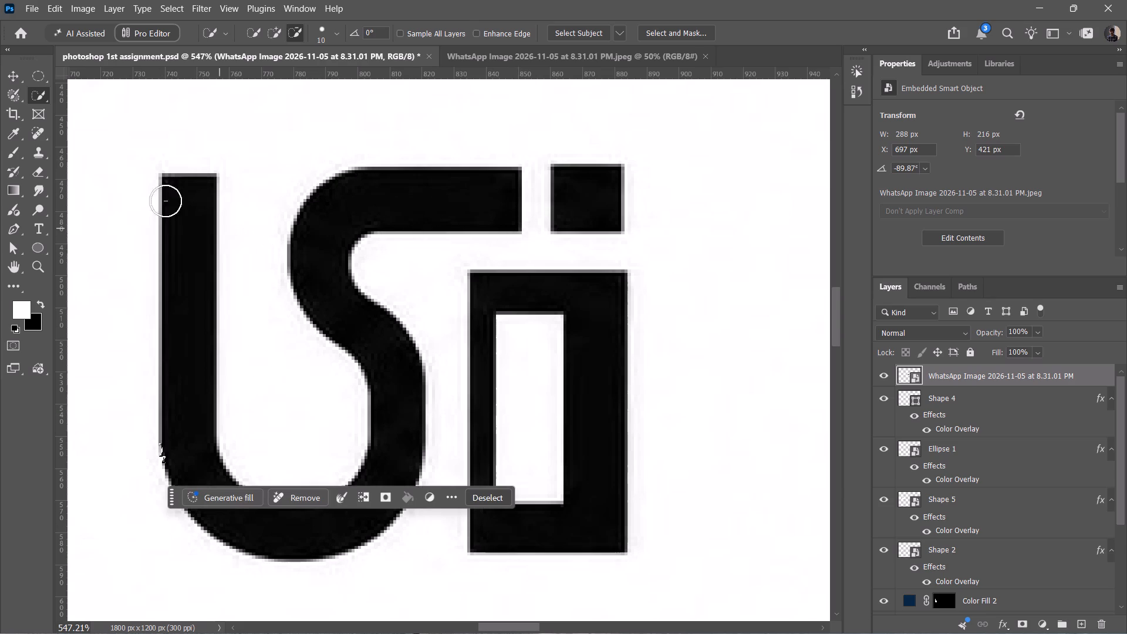
Reselect the joined U and S shape with the Magic Wand at tolerance 32 and add the square dot to the selection.
click(35, 93)
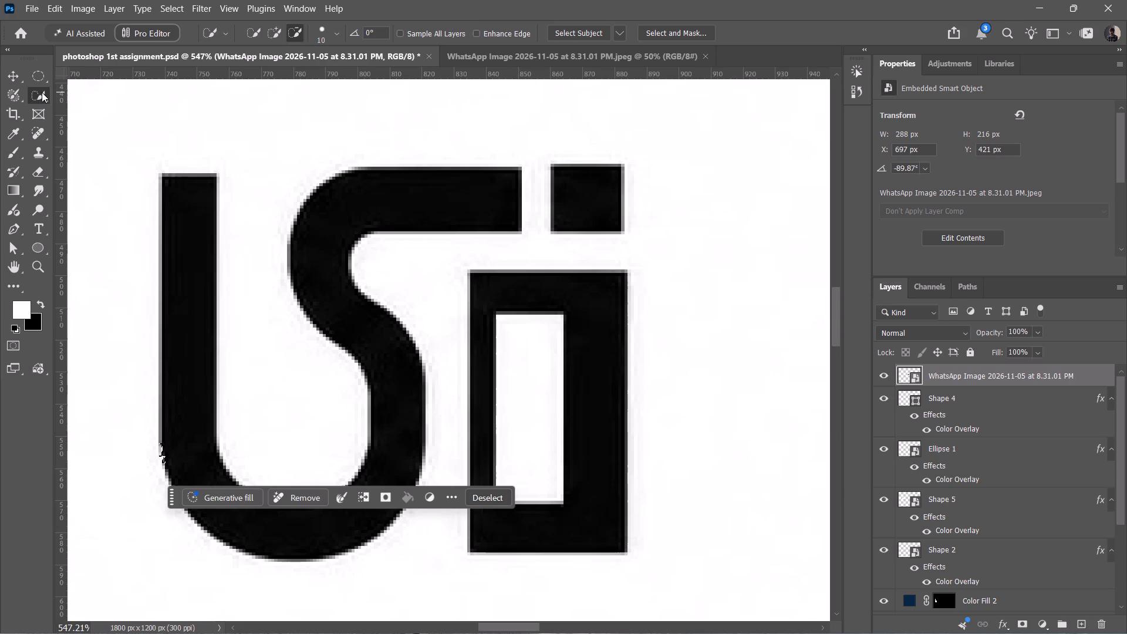
right_click(42, 92)
click(85, 118)
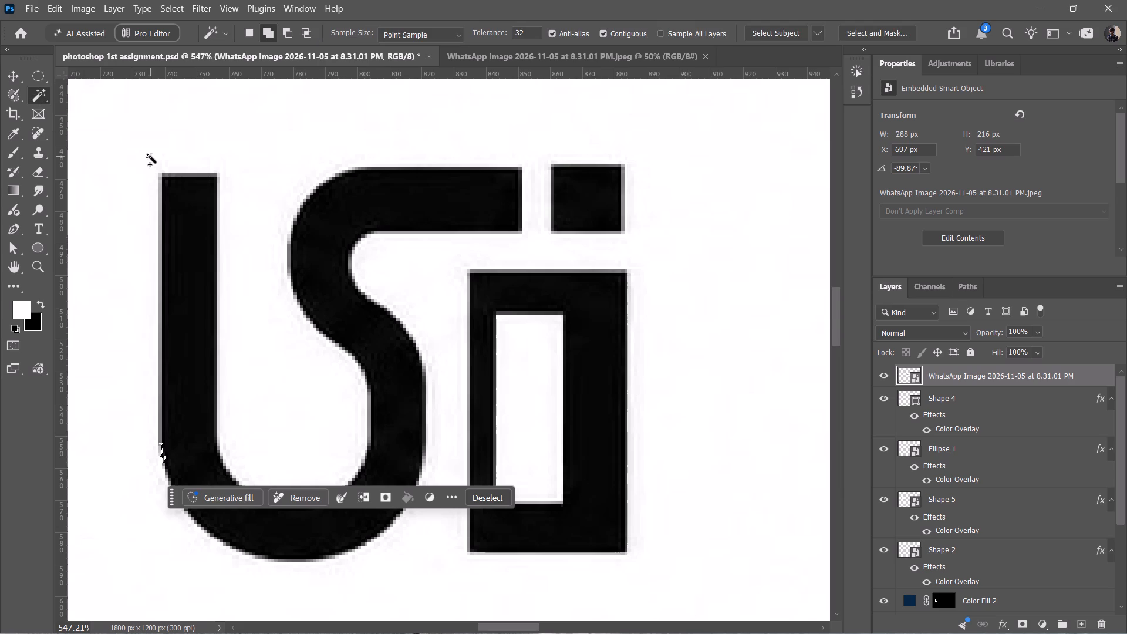
click(170, 182)
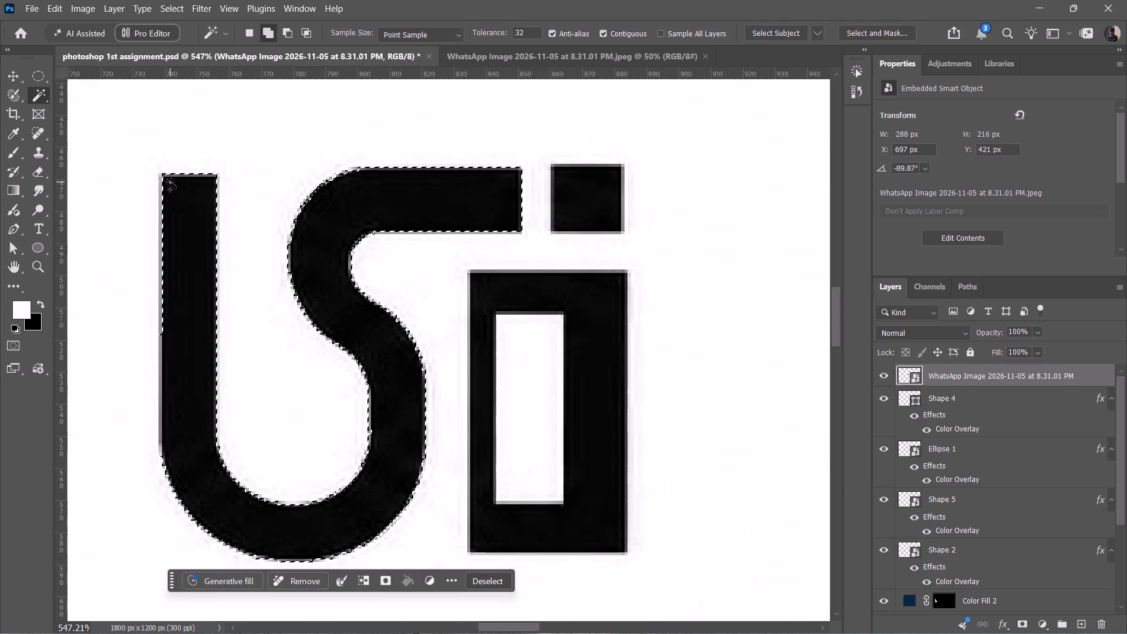
ctrl+alt+scroll(185, 303, up, 5)
ctrl+alt+scroll(163, 420, down, 2)
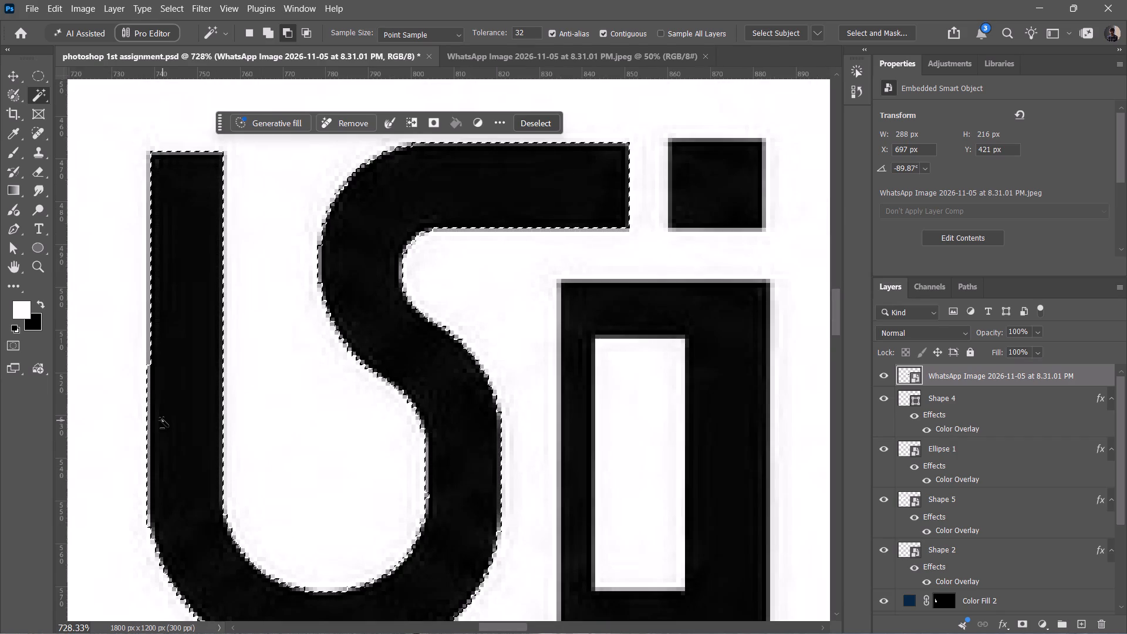
ctrl+alt+scroll(163, 420, down, 2)
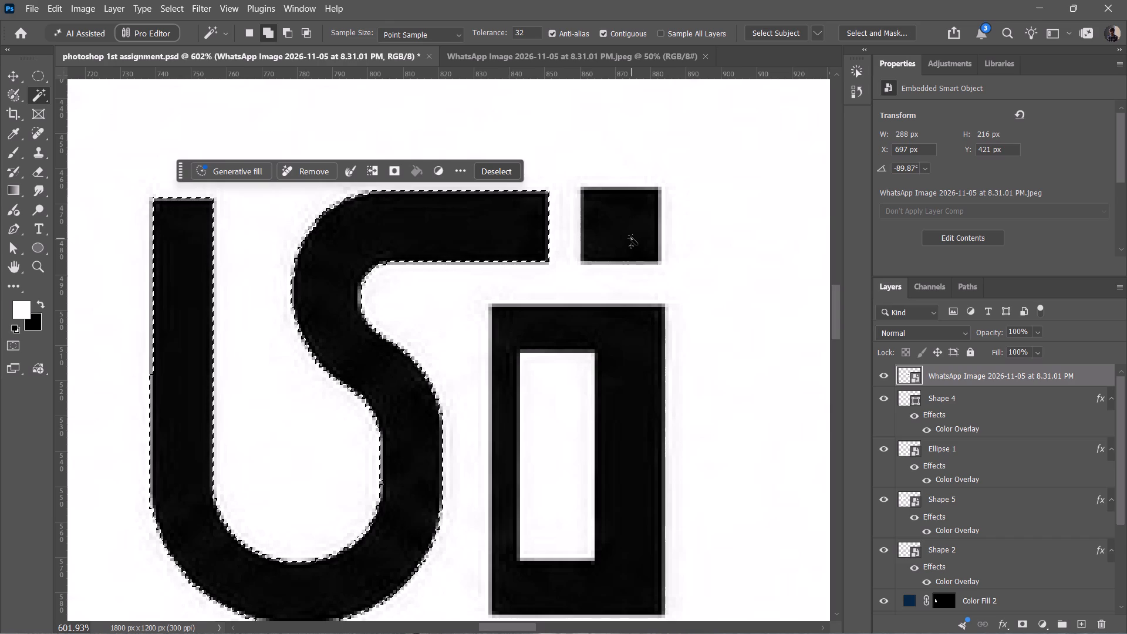
click(632, 238)
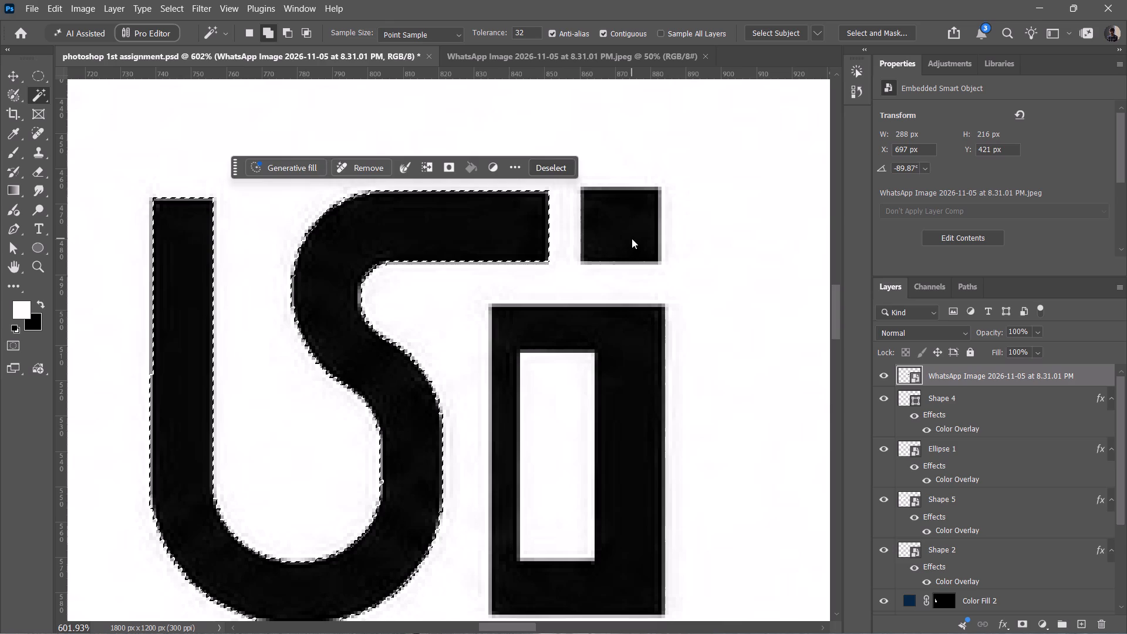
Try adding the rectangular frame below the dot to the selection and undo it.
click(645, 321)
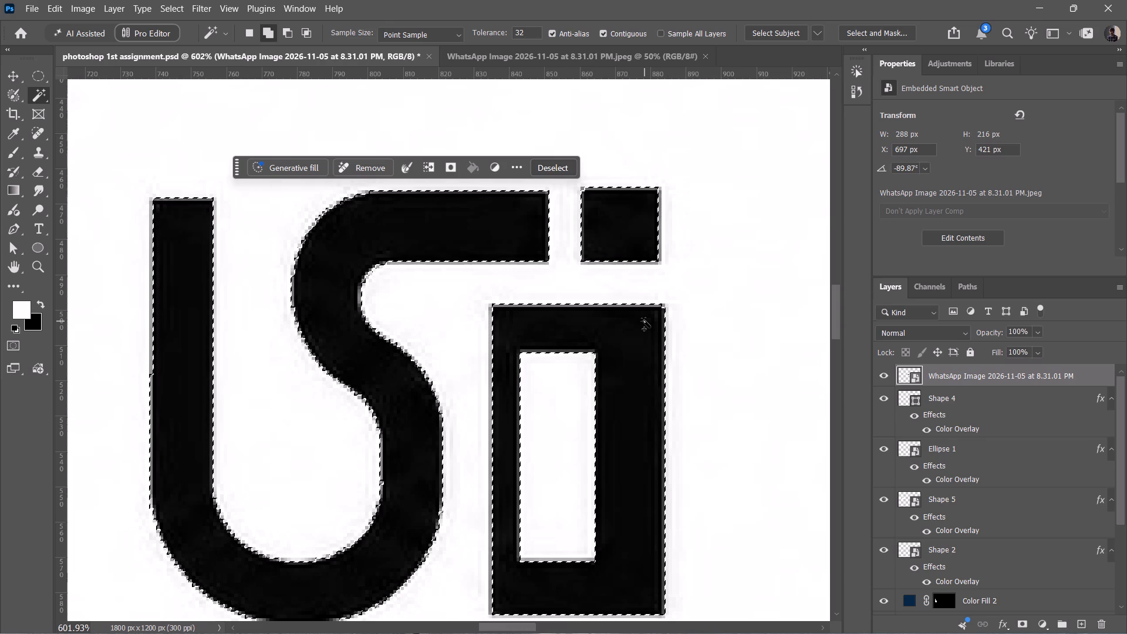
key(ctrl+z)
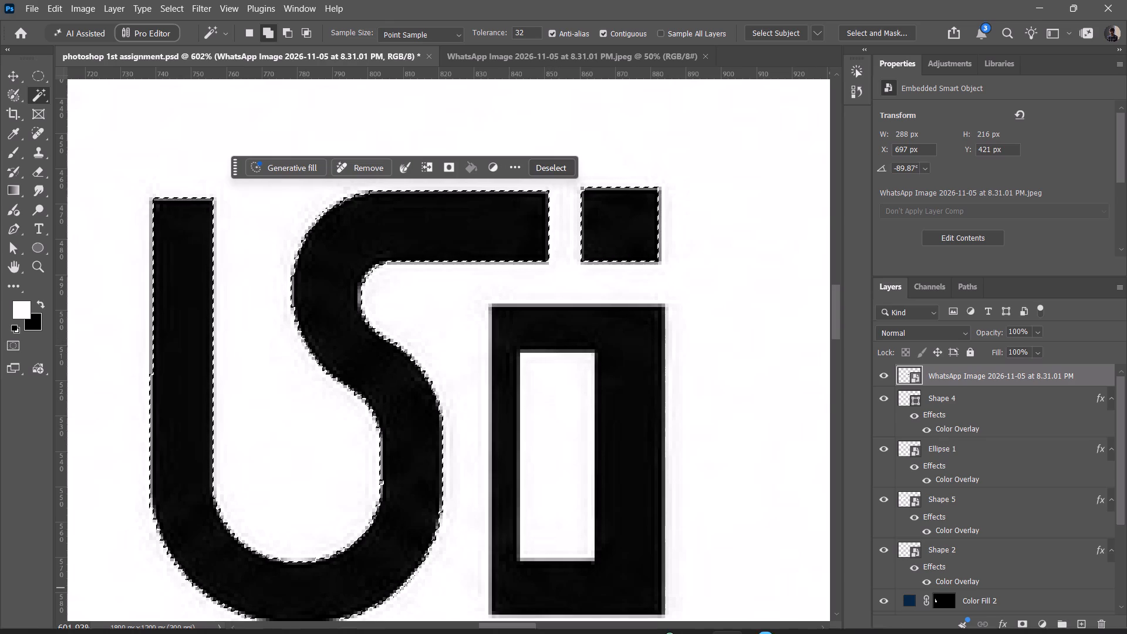
Add a layer mask to the WhatsApp Image layer from the selection of the U and S shape and the dot.
click(1040, 629)
click(1040, 629)
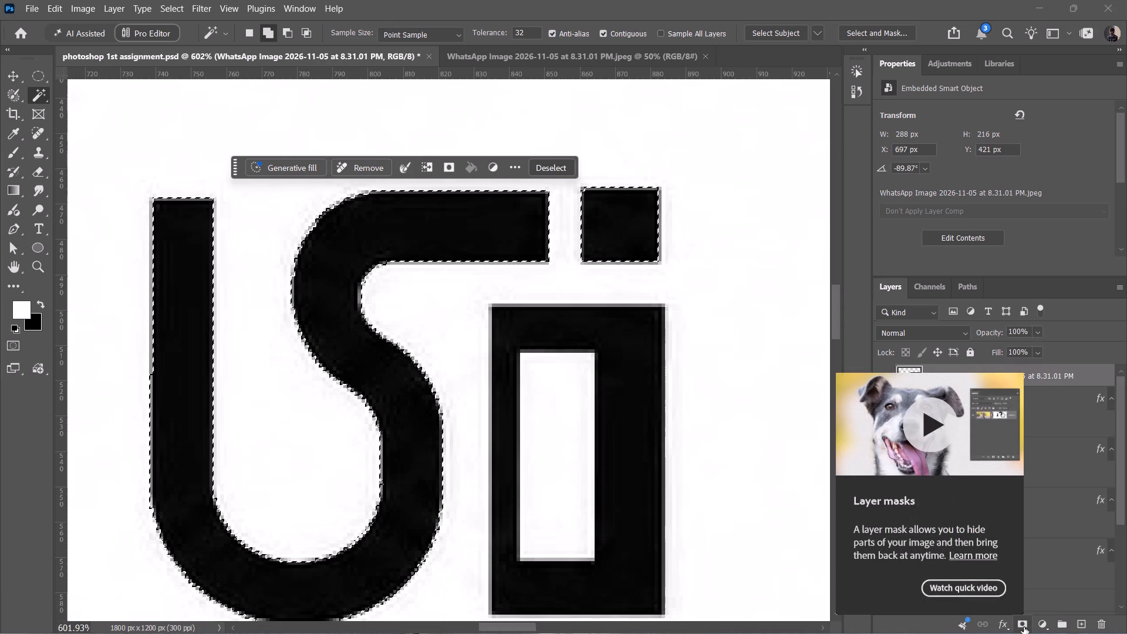
click(1024, 627)
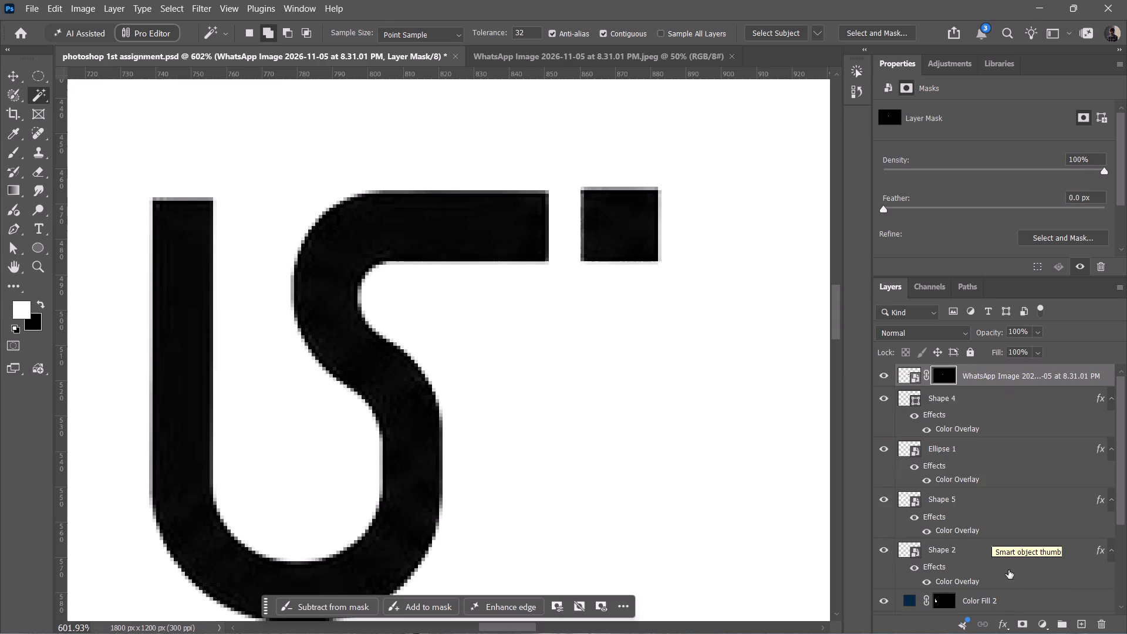
Apply a navy Color Overlay in Normal blend mode at 100% opacity to the masked WhatsApp Image layer.
click(1007, 630)
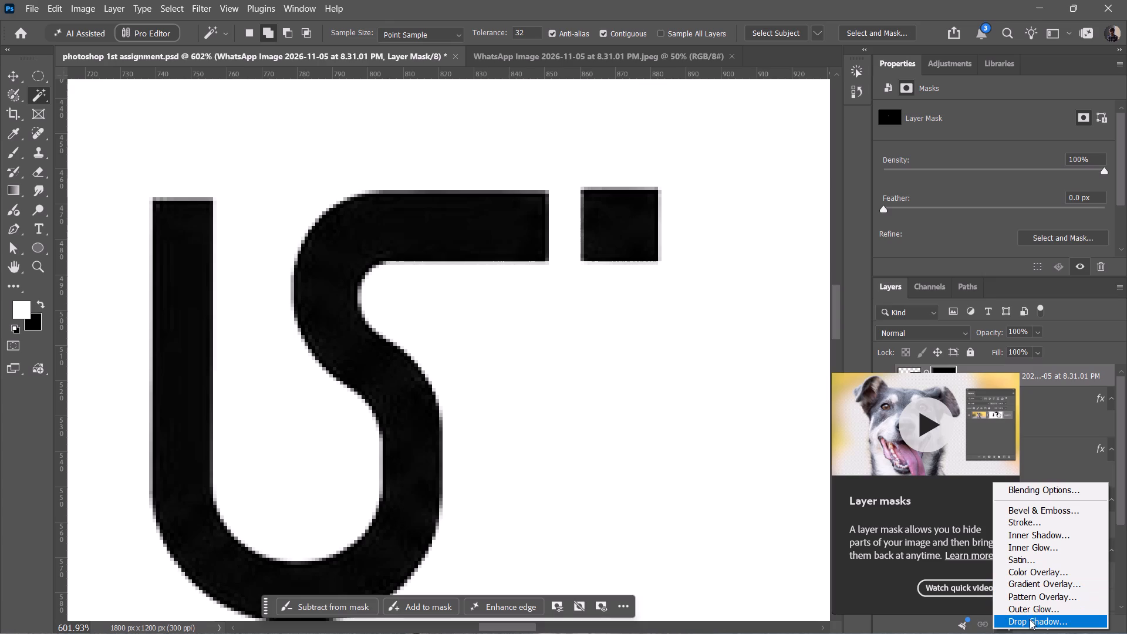
click(1027, 572)
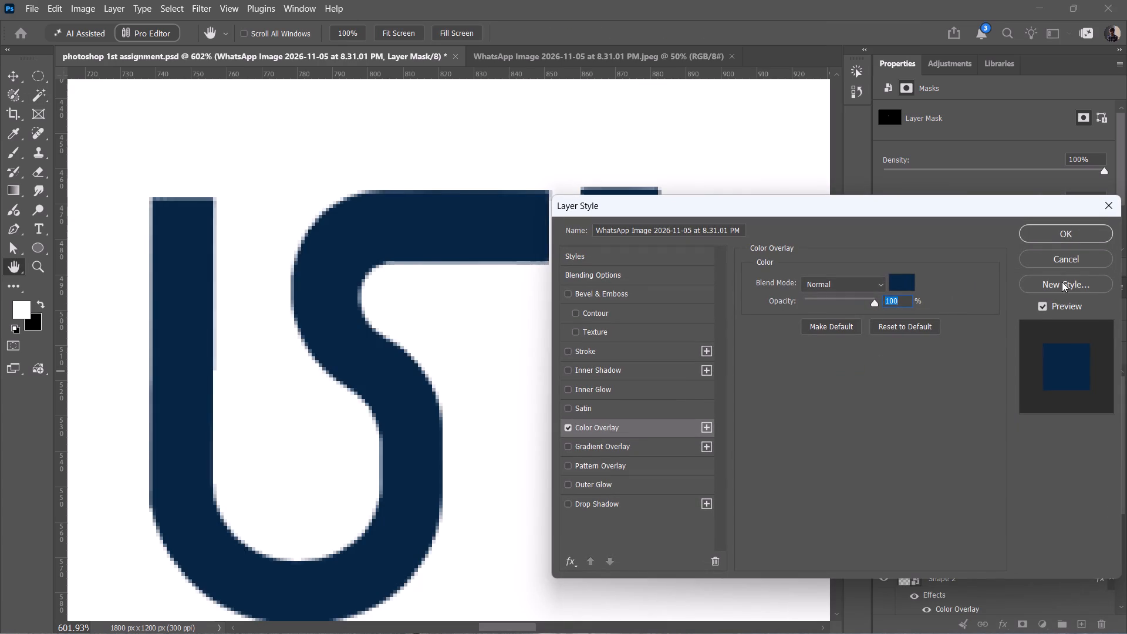
click(1068, 235)
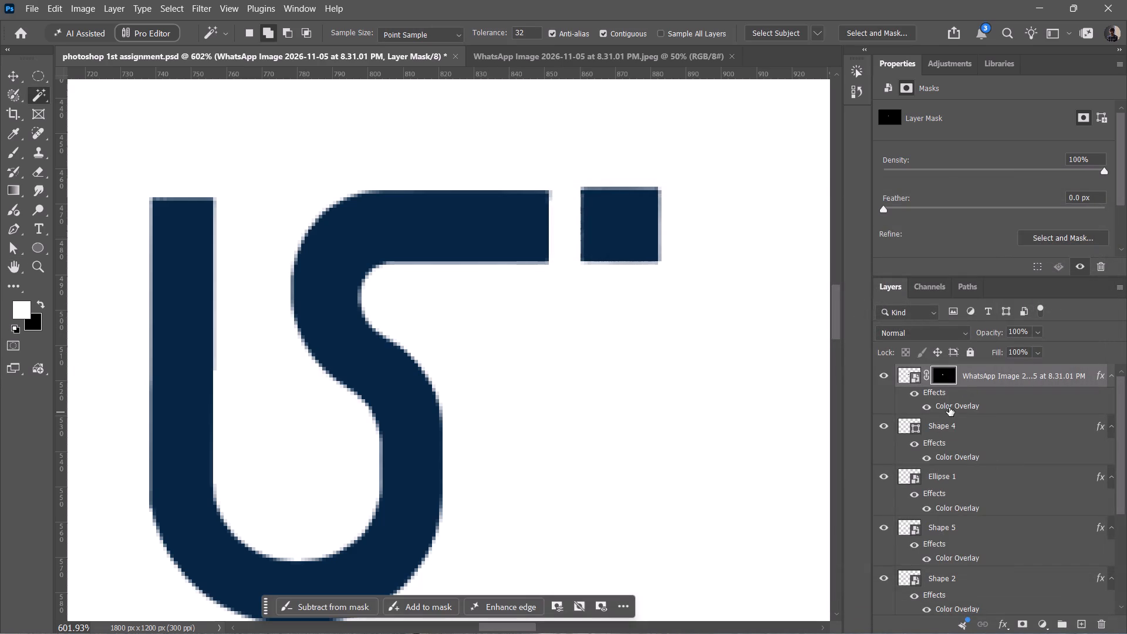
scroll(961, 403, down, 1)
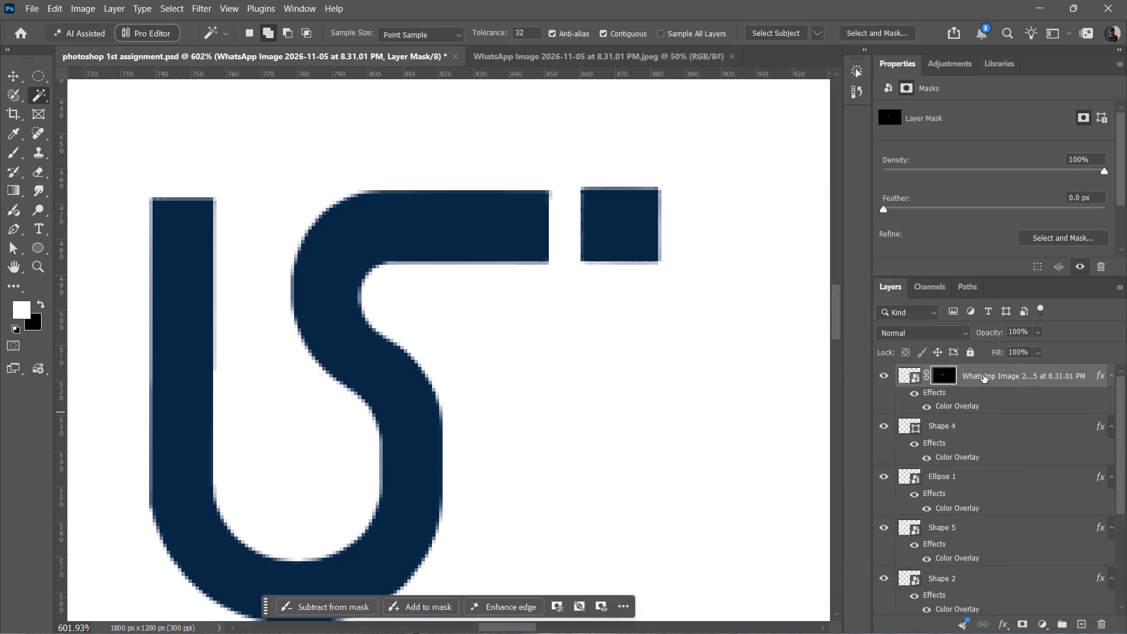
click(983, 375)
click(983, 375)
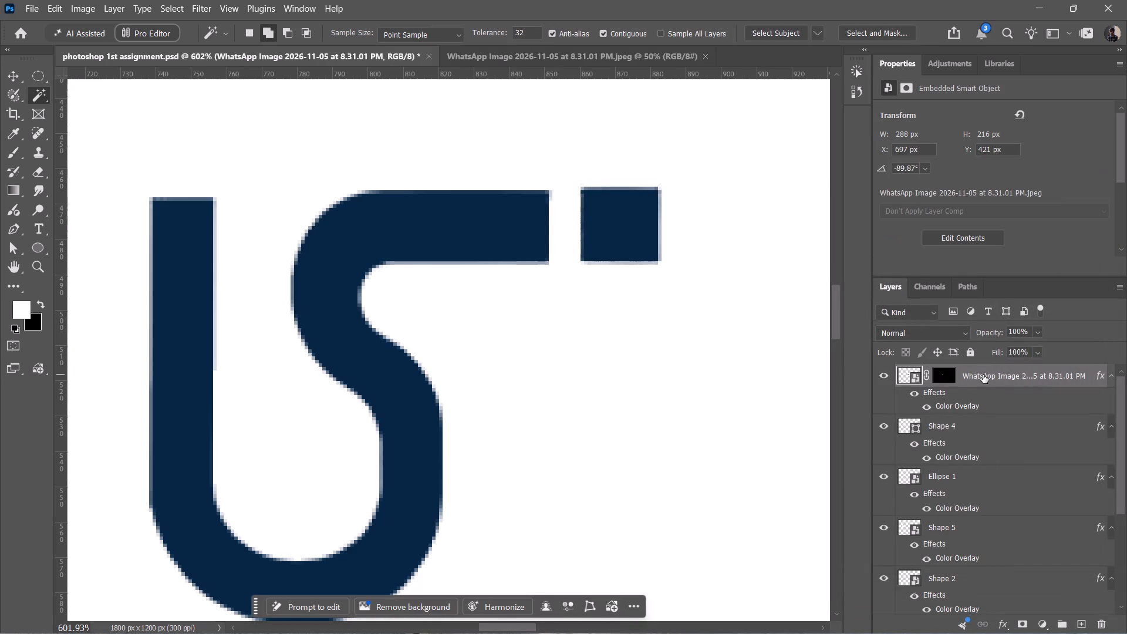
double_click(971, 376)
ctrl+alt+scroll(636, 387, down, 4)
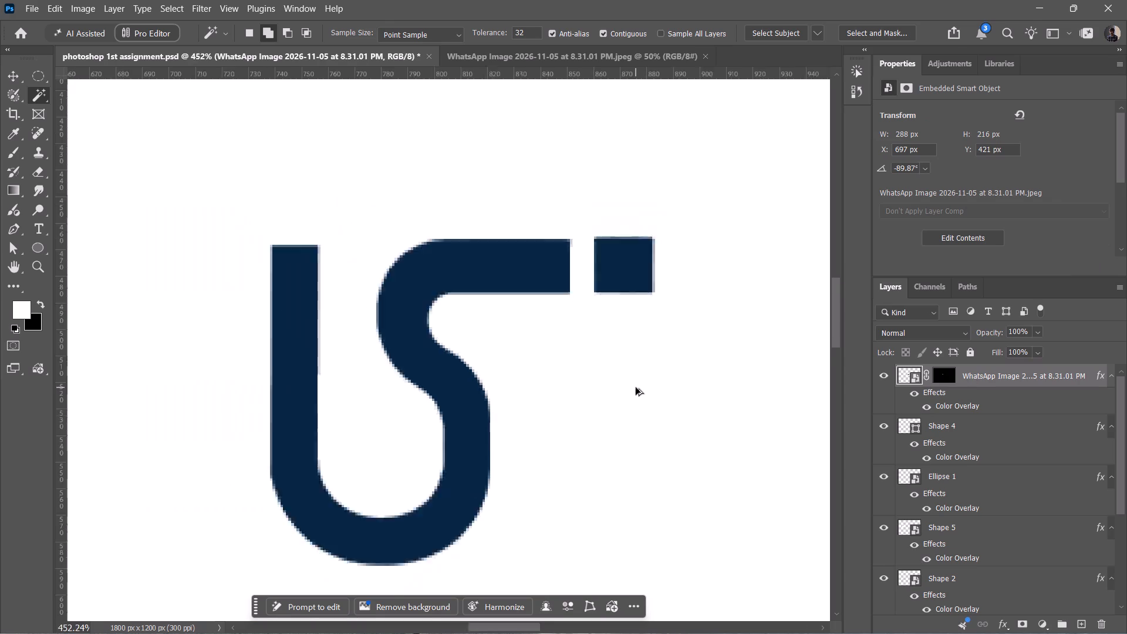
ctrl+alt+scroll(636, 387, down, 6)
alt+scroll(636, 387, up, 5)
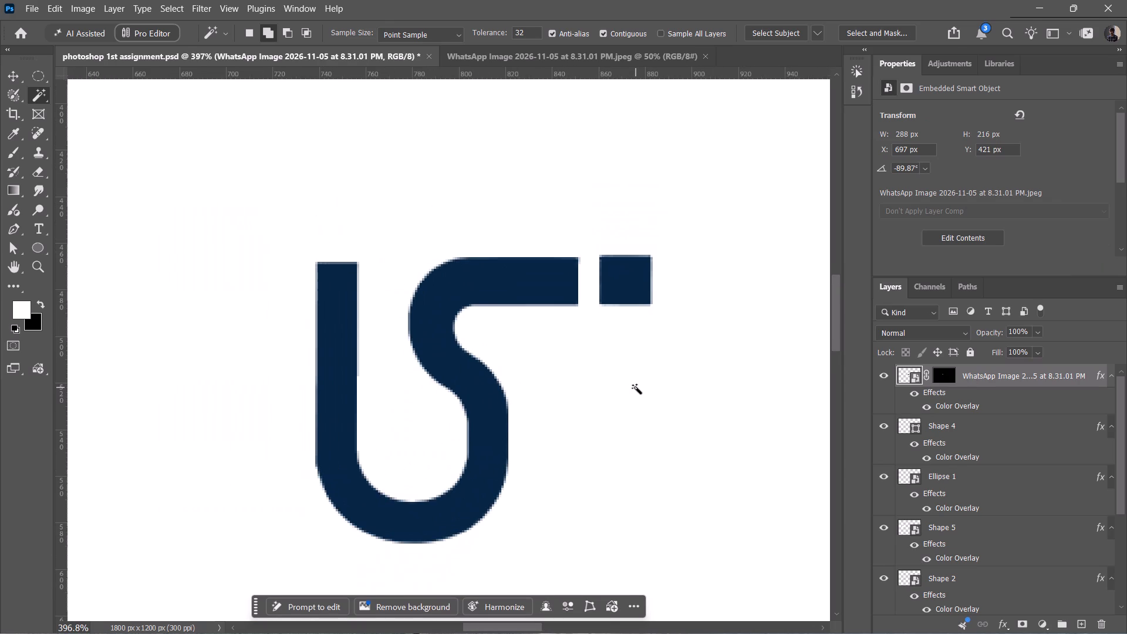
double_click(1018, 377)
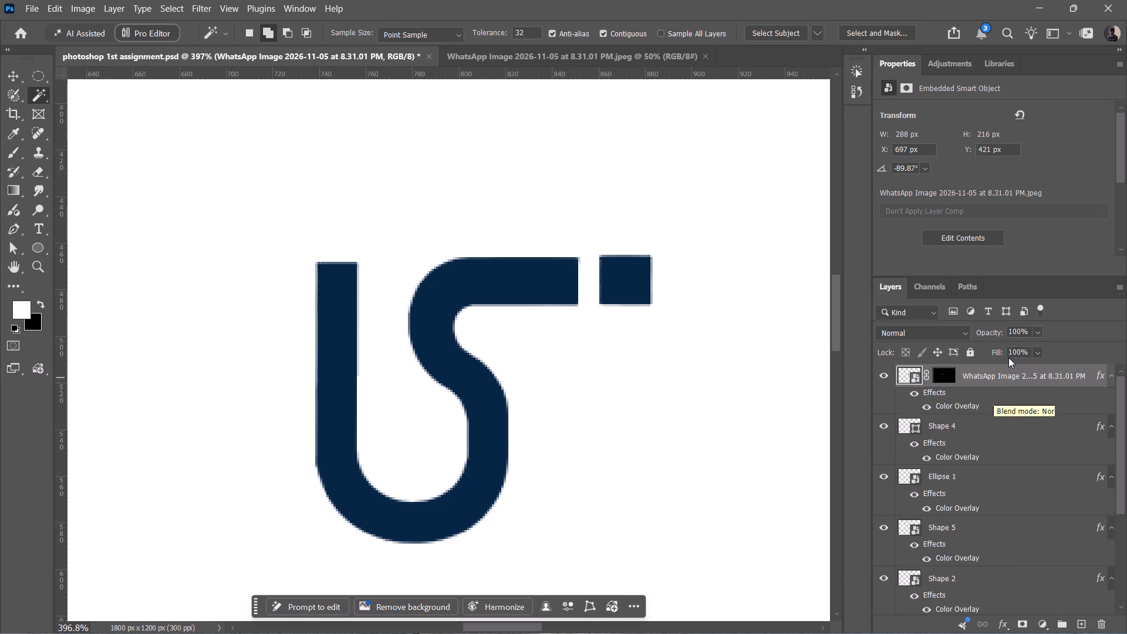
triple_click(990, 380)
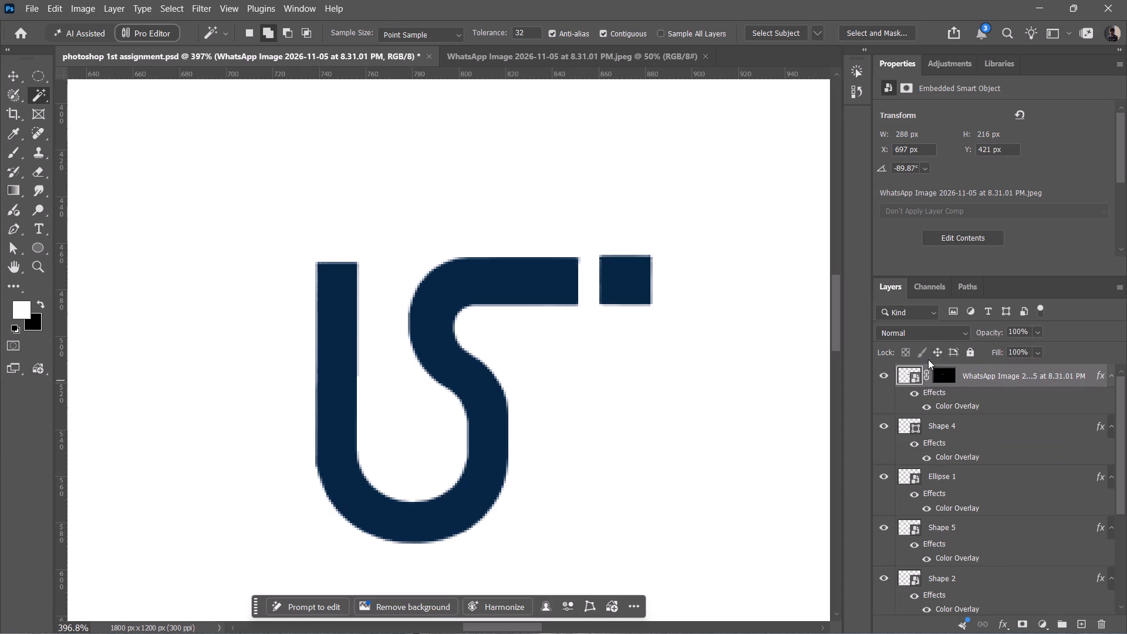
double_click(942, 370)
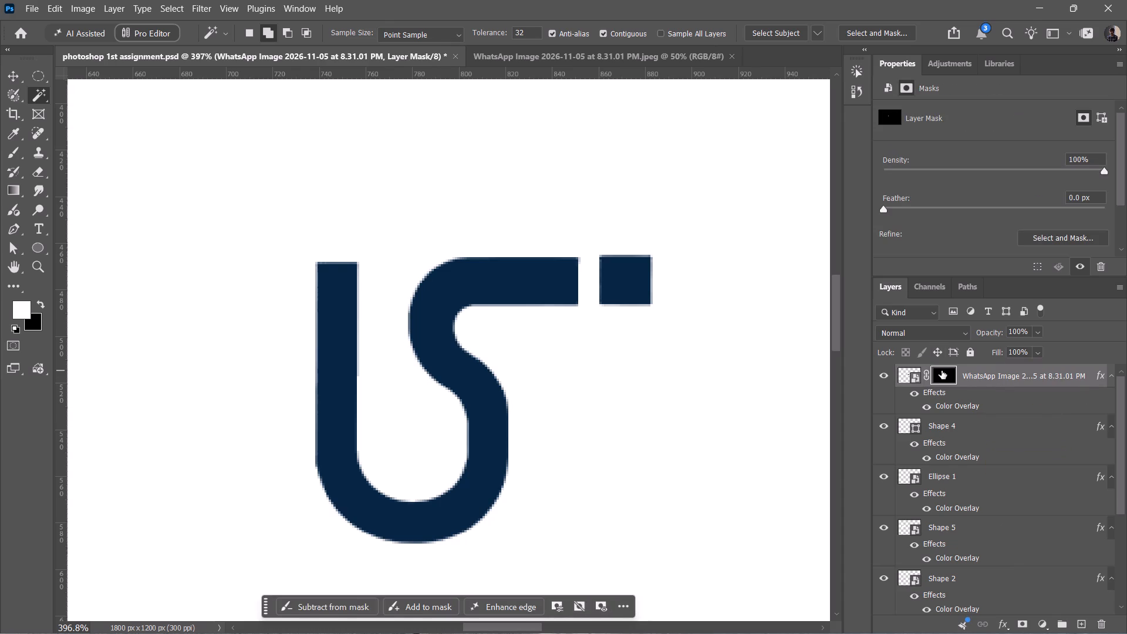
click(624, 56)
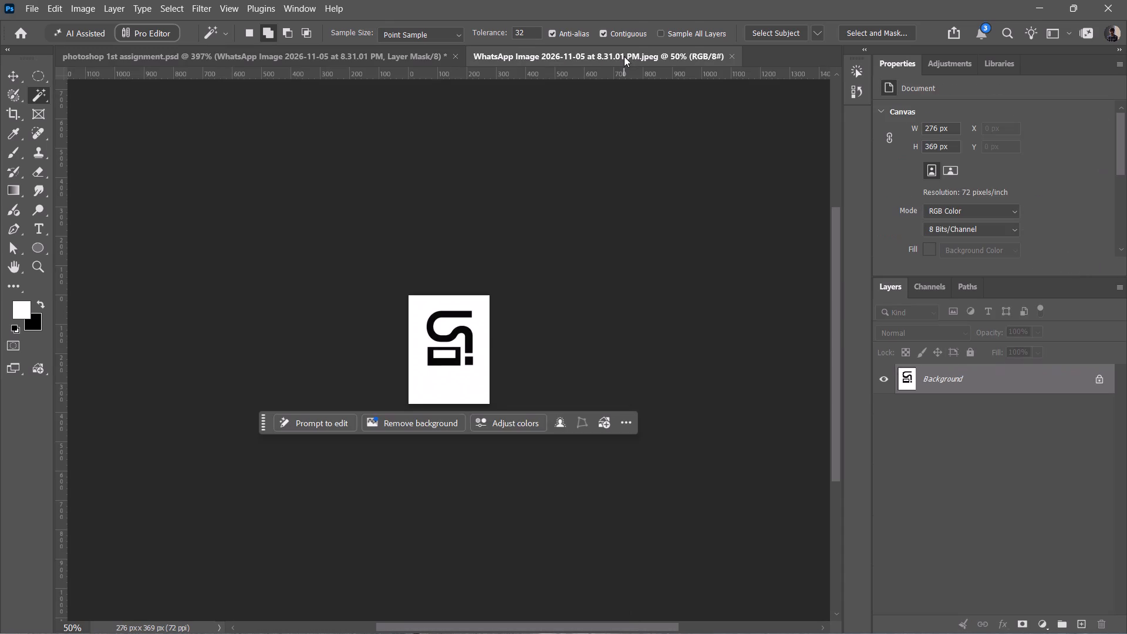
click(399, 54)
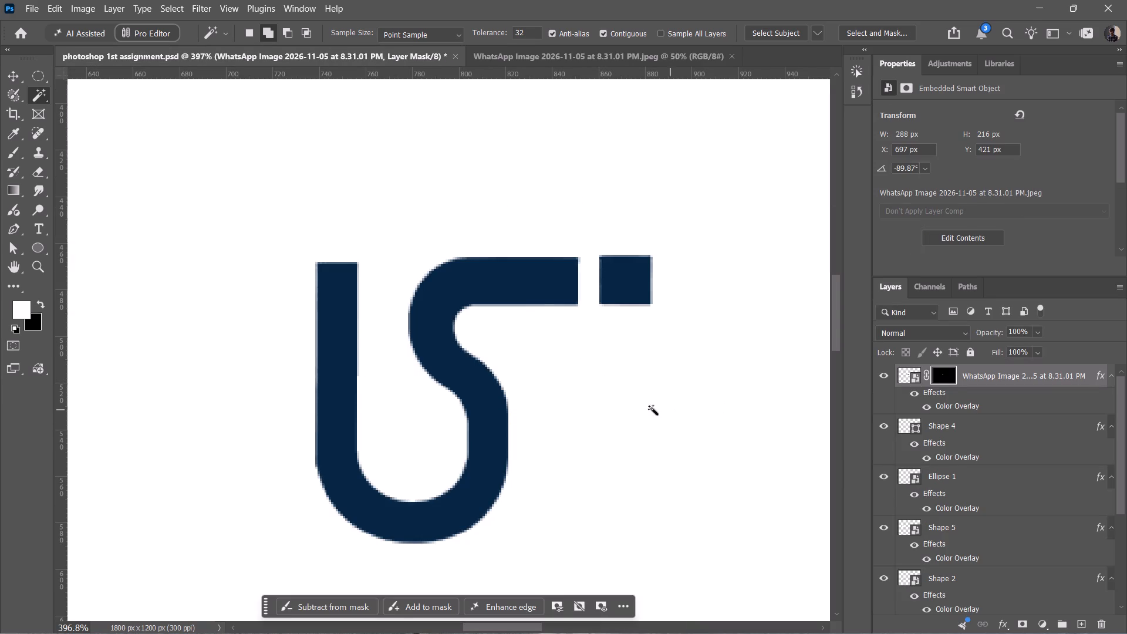
Select the hidden frame's inner rectangle with the Magic Wand at tolerance 32 and add a second mask to the WhatsApp Image layer.
click(581, 396)
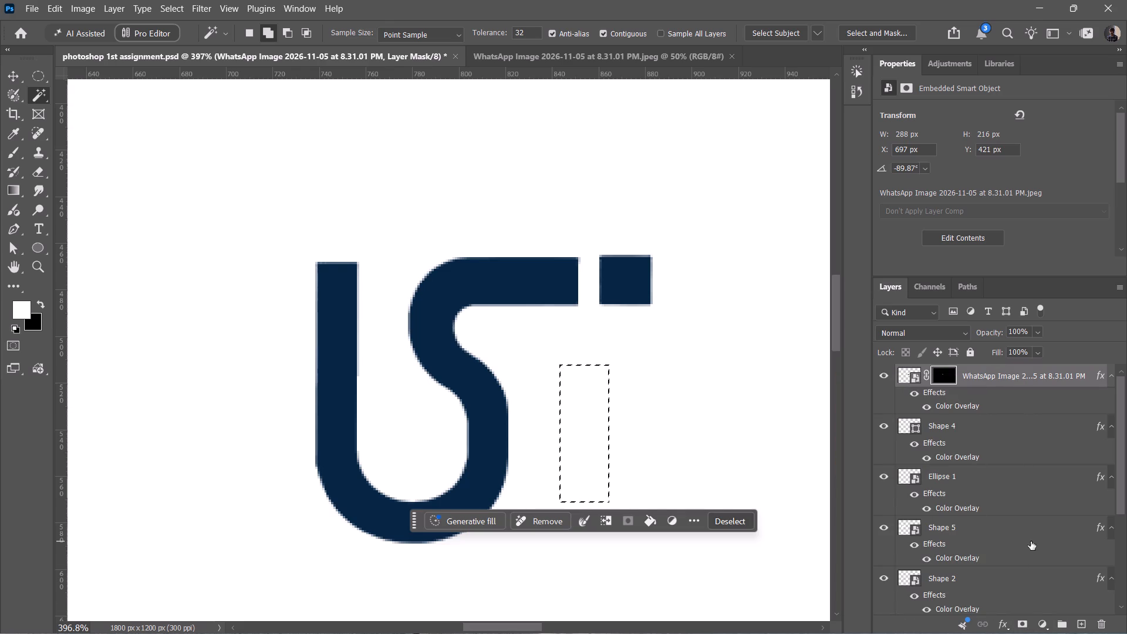
click(1027, 625)
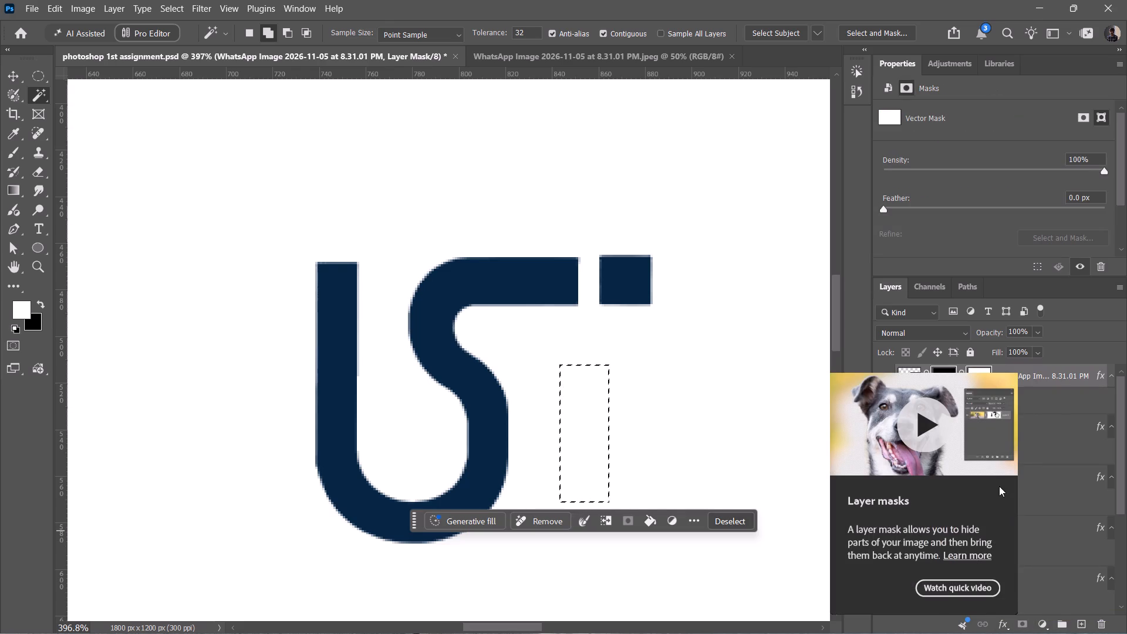
click(916, 615)
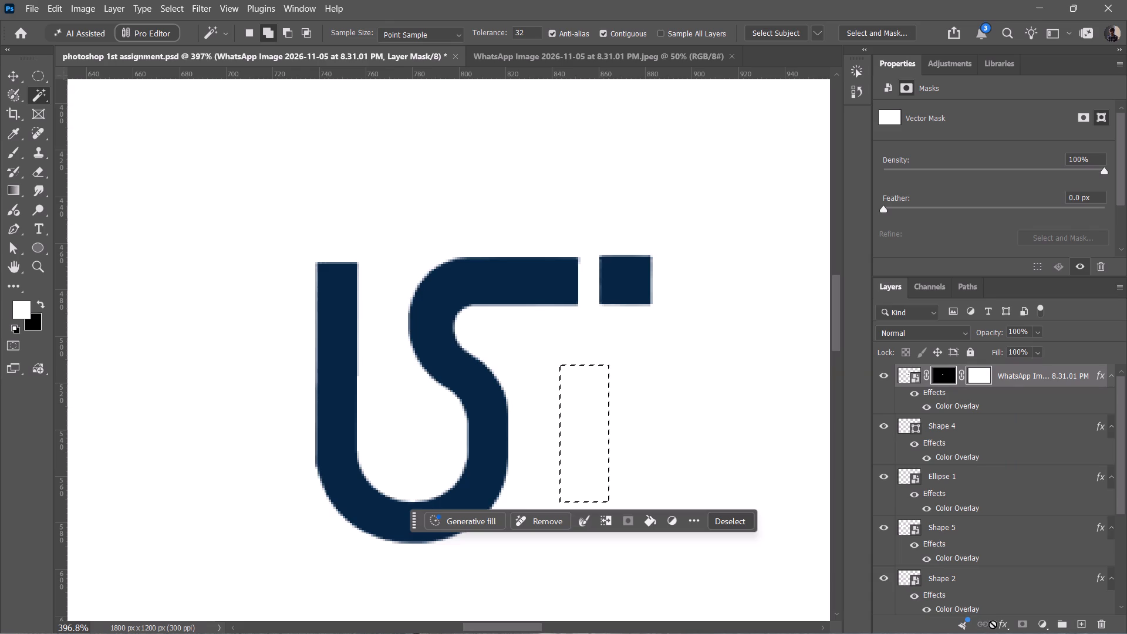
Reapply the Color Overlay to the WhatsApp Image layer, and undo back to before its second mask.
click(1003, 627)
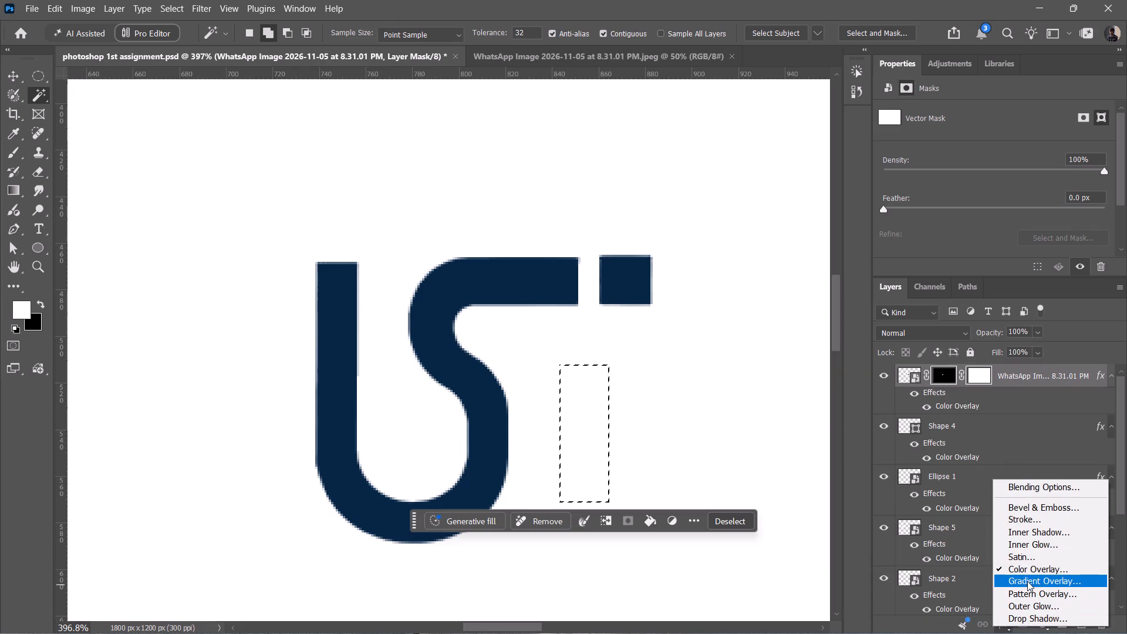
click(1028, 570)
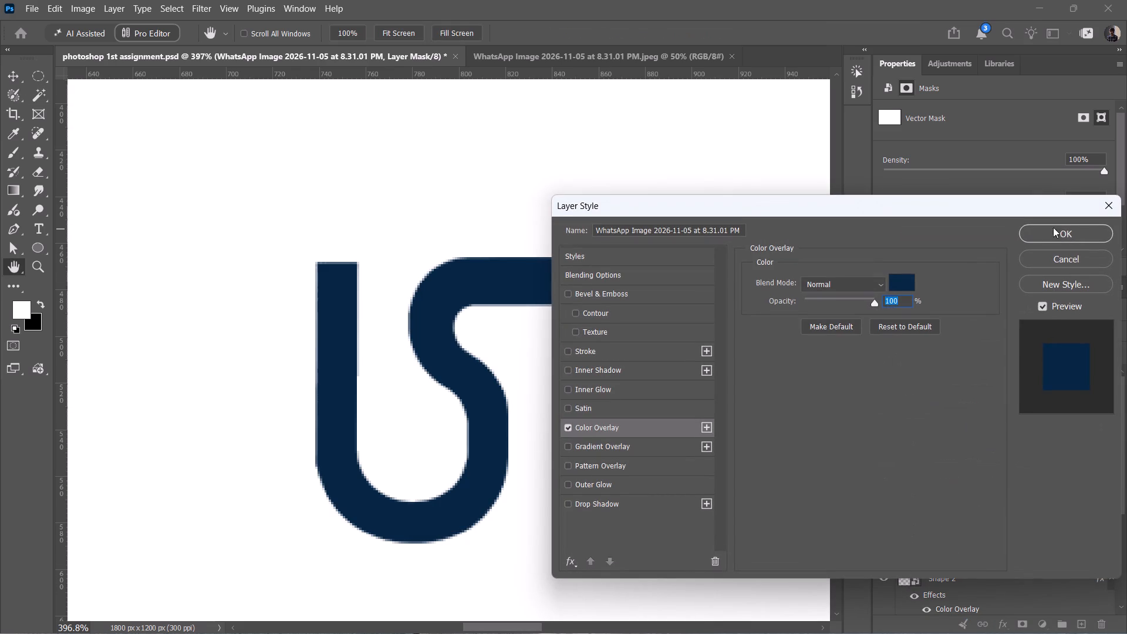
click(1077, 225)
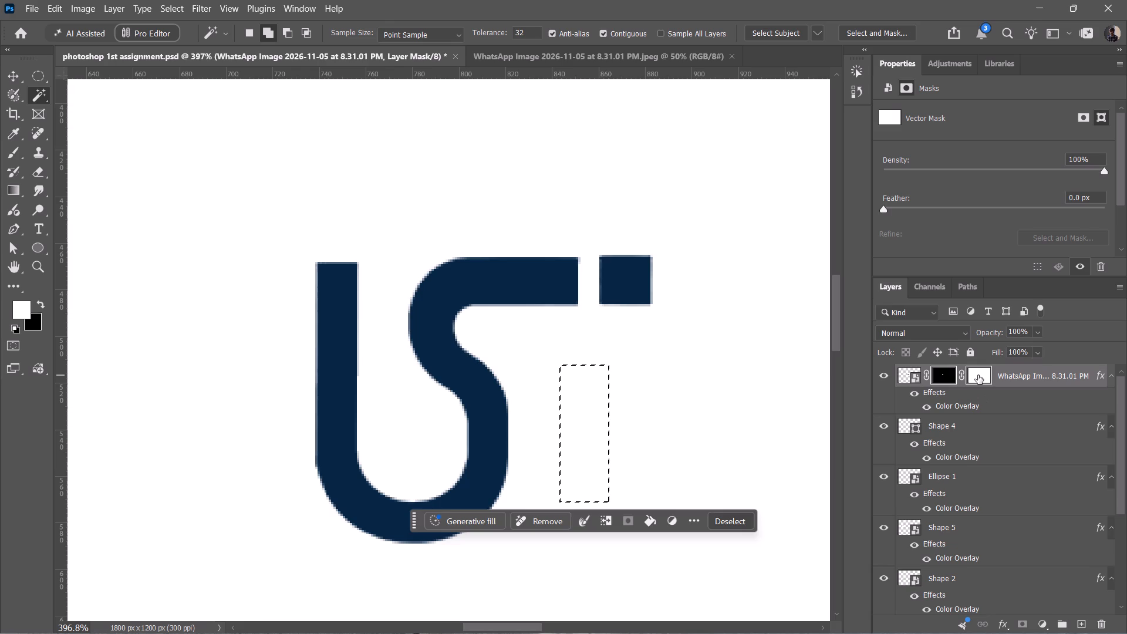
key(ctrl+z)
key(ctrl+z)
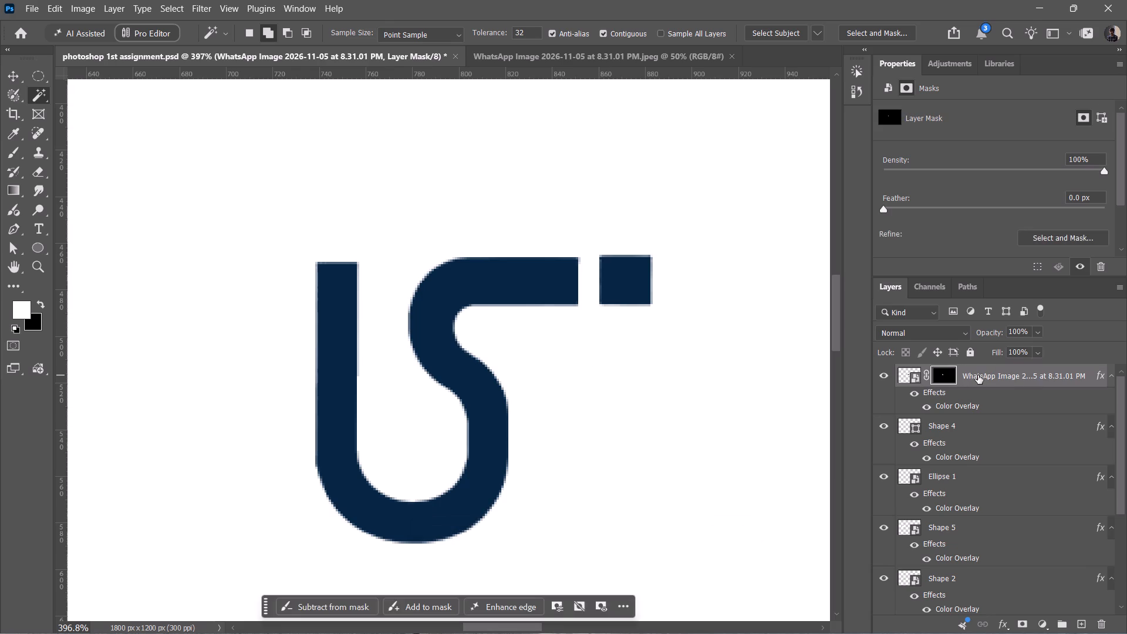
Start a Pen tool shape below the navy bar with a near-vertical left edge about 89 px tall, just beside the S curve.
double_click(970, 376)
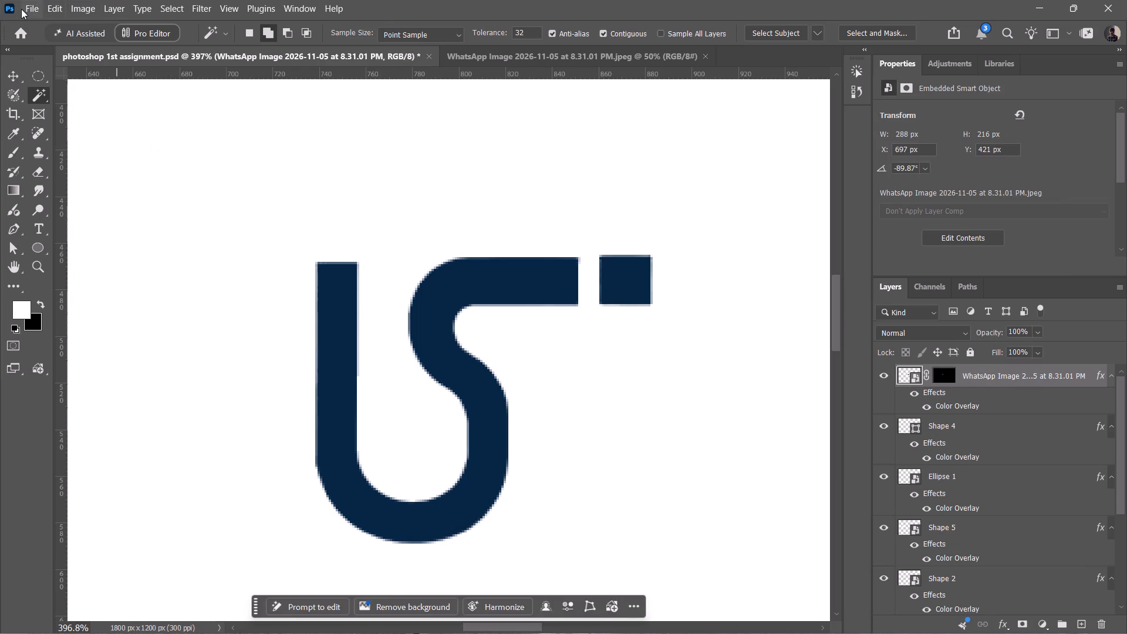
click(6, 227)
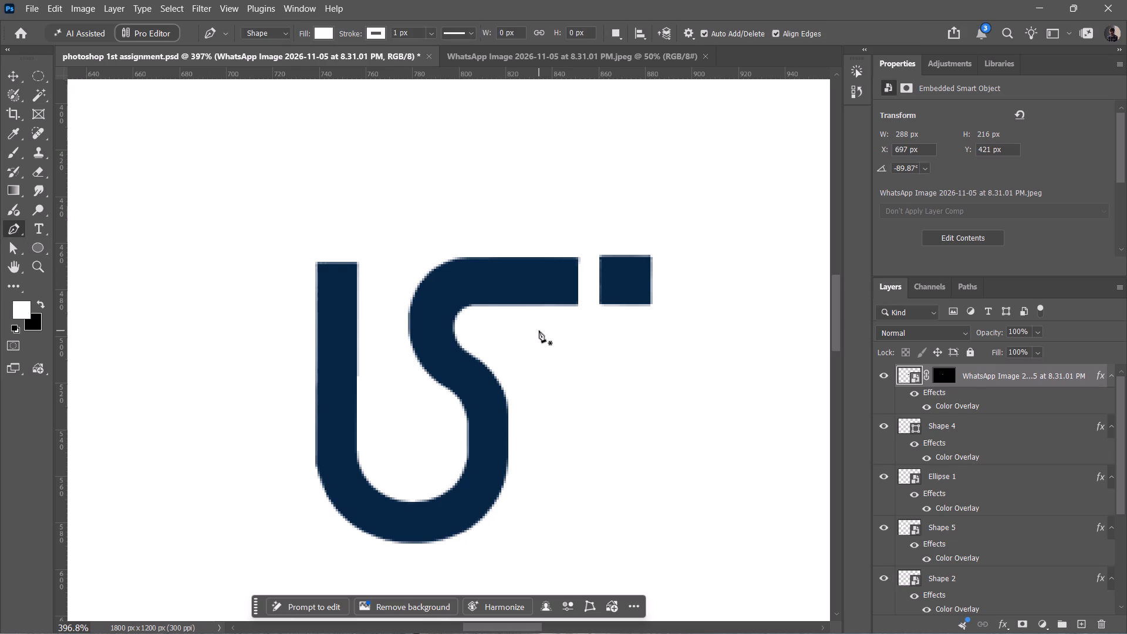
click(539, 331)
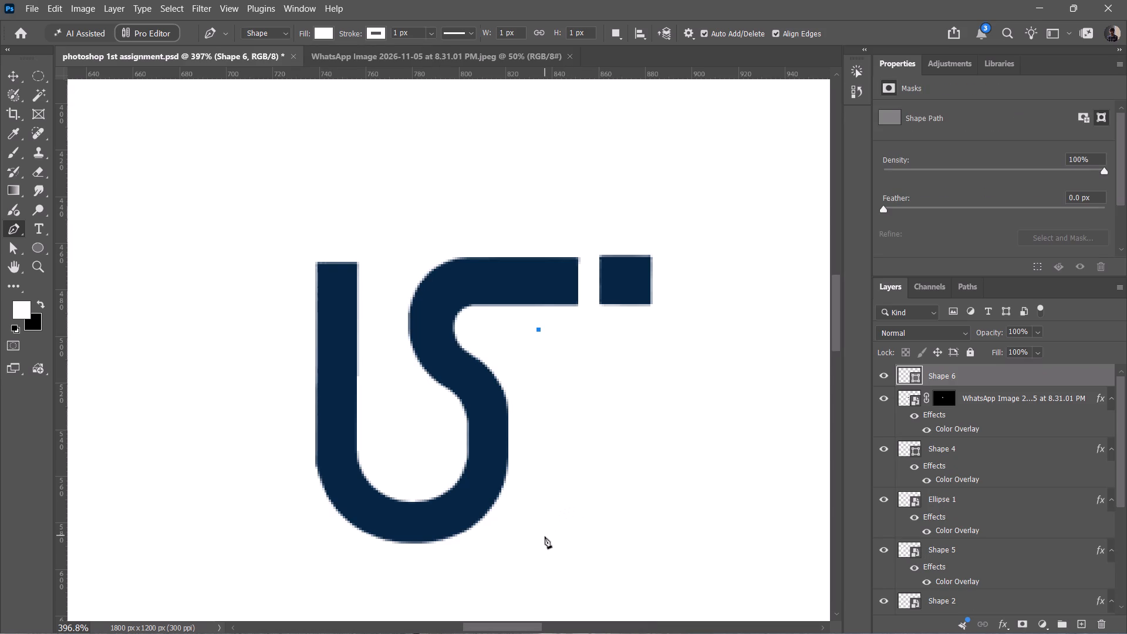
click(545, 537)
key(ctrl+z)
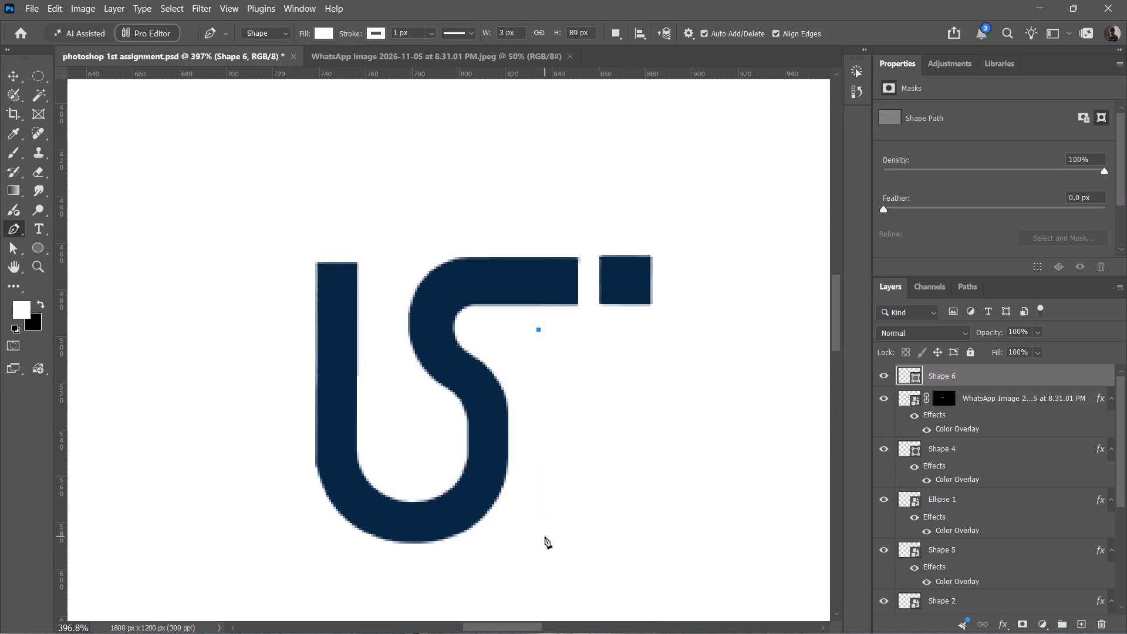
click(535, 537)
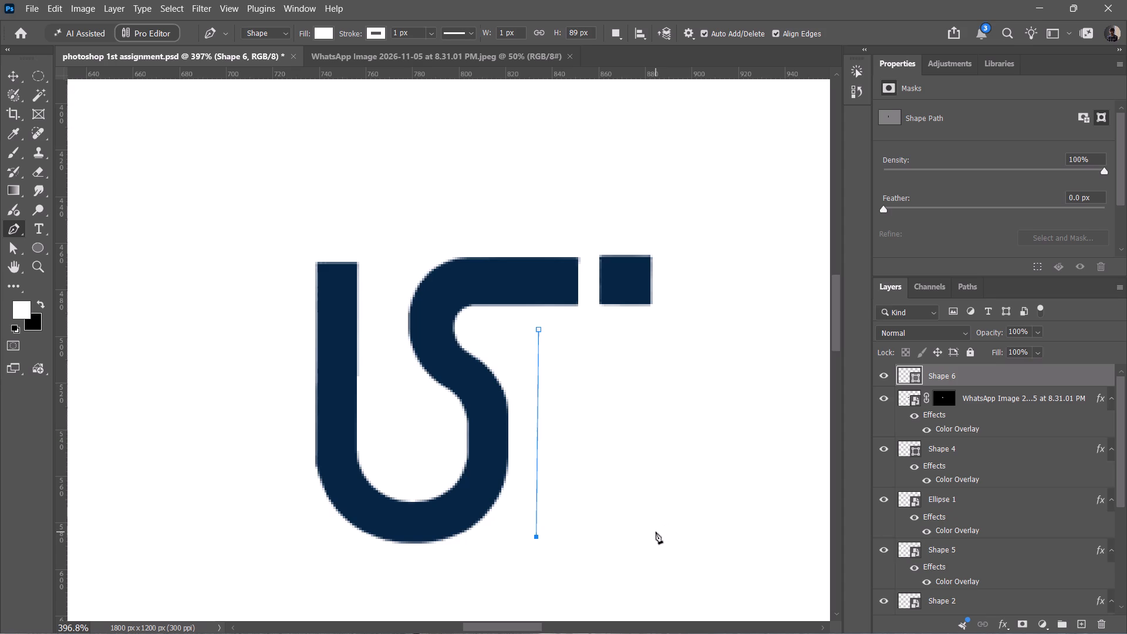
Add the shape's horizontal bottom edge, about 52 px long and level with its lower anchor point.
ctrl+alt+scroll(654, 536, up, 3)
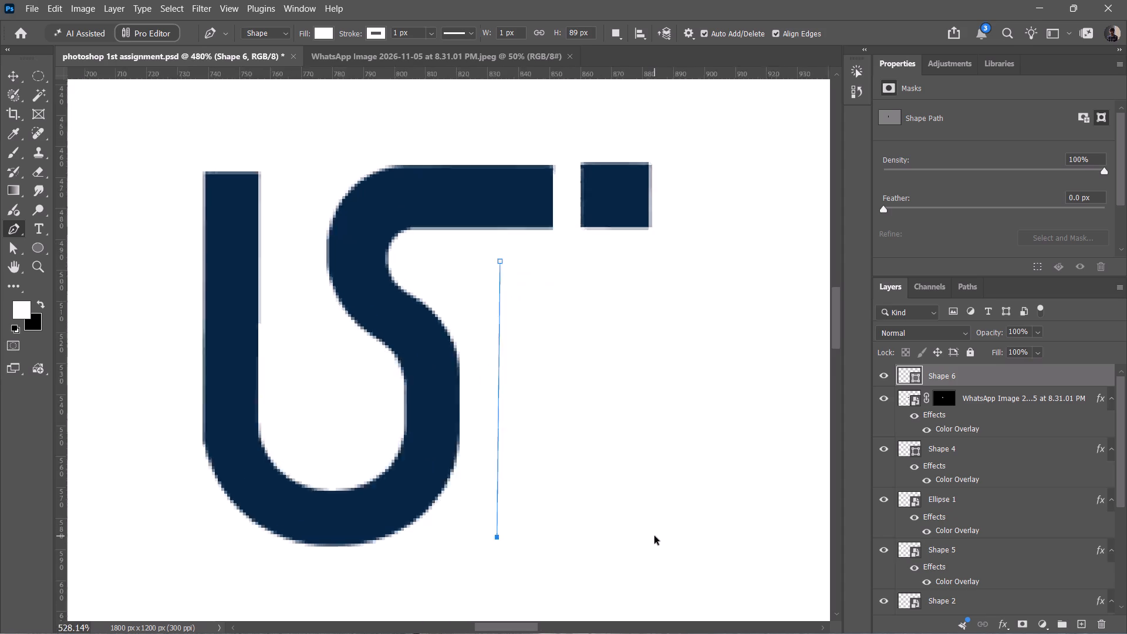
ctrl+alt+scroll(654, 536, up, 11)
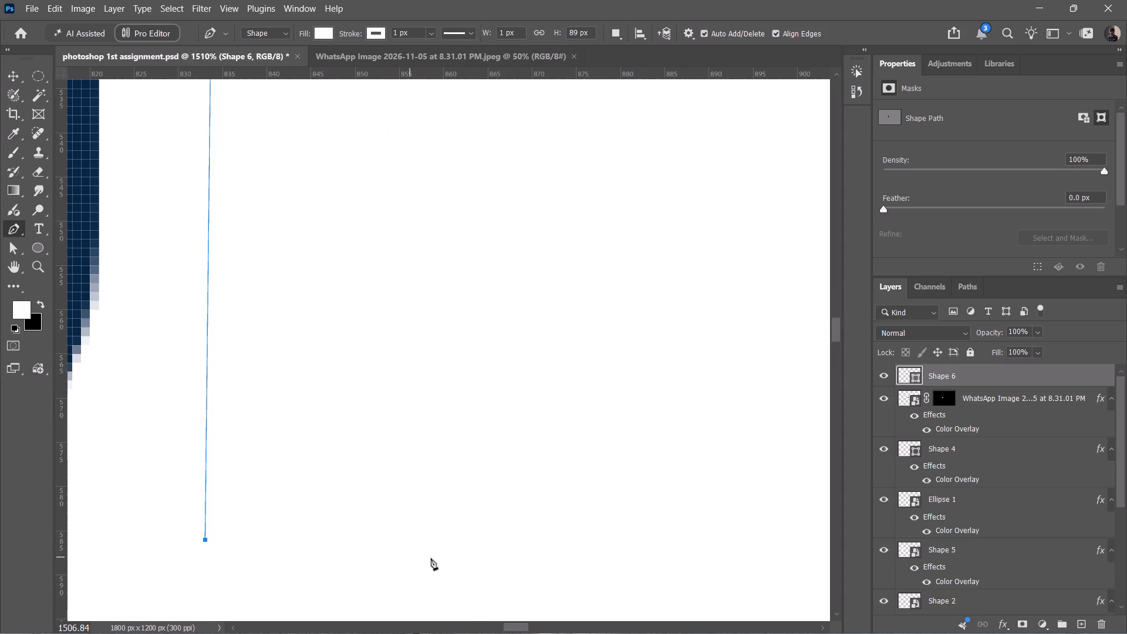
ctrl+alt+scroll(565, 534, down, 8)
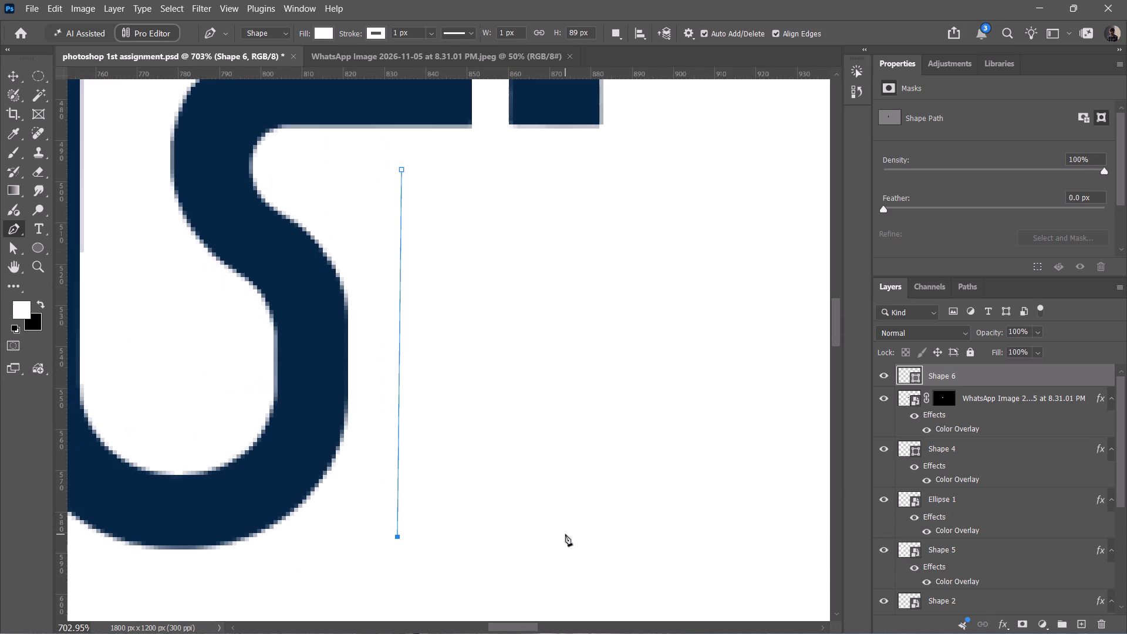
click(612, 540)
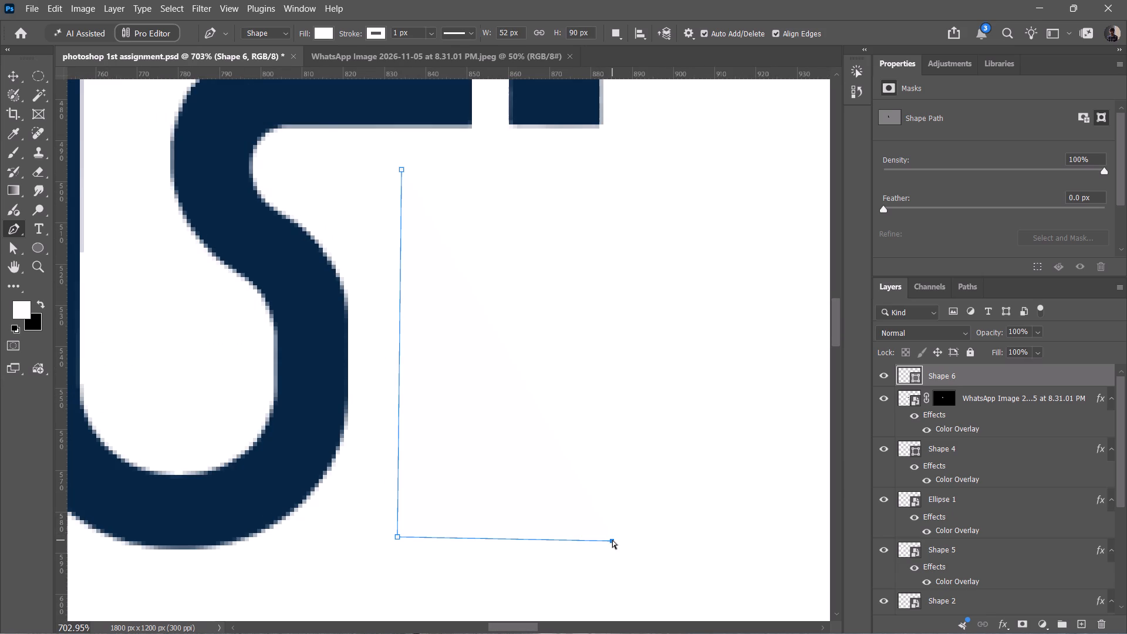
key(ctrl+z)
ctrl+click(612, 536)
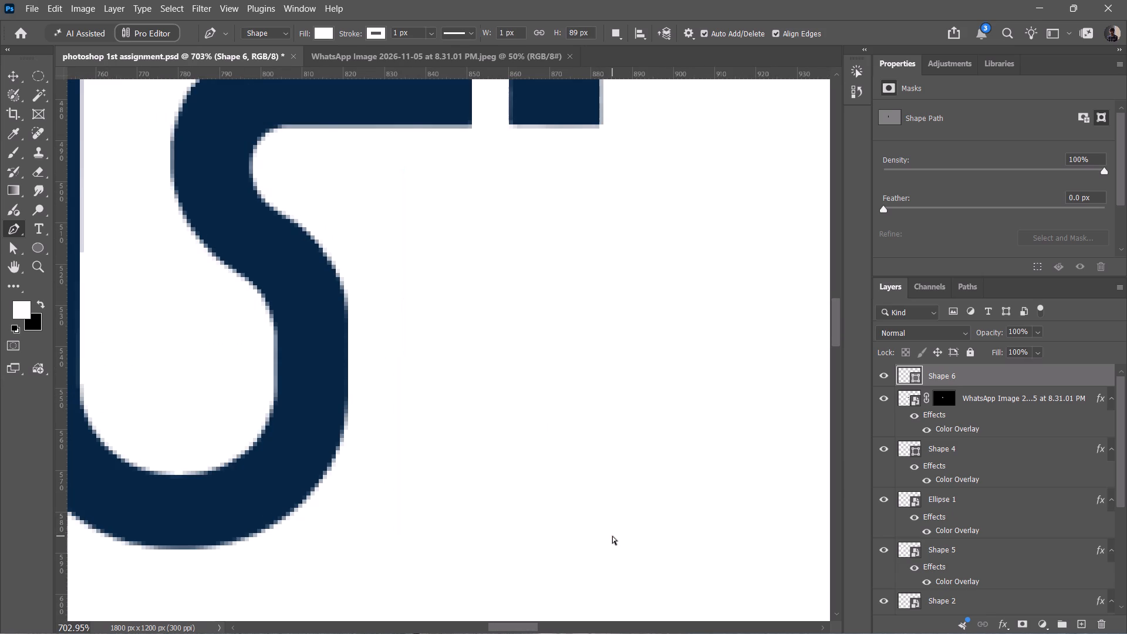
key(ctrl+z)
key(ctrl+shift+z)
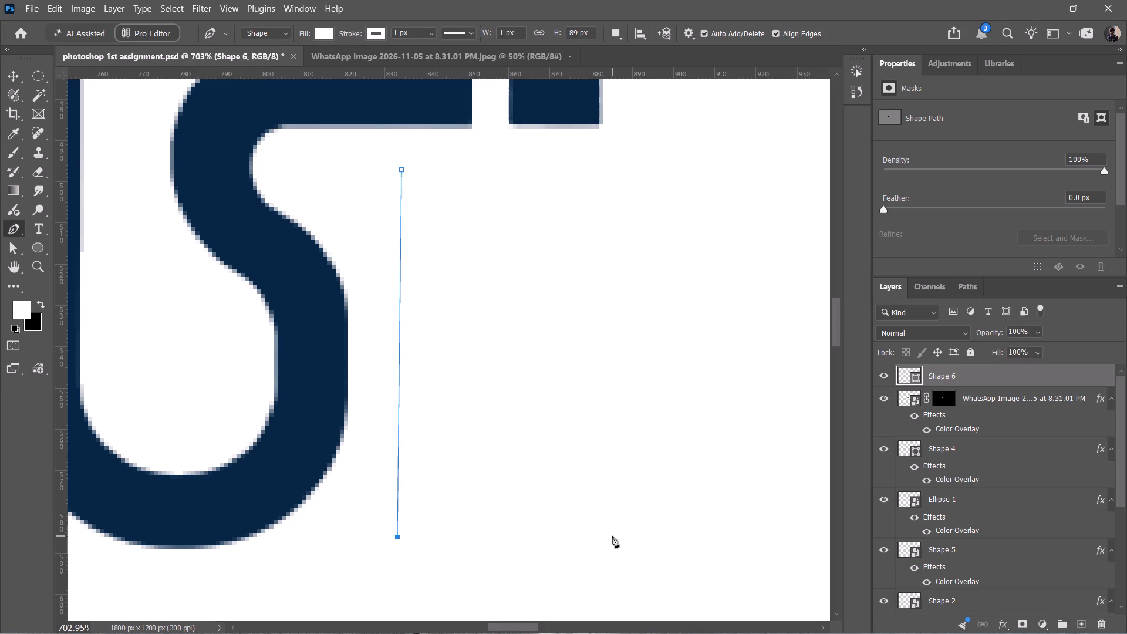
click(612, 536)
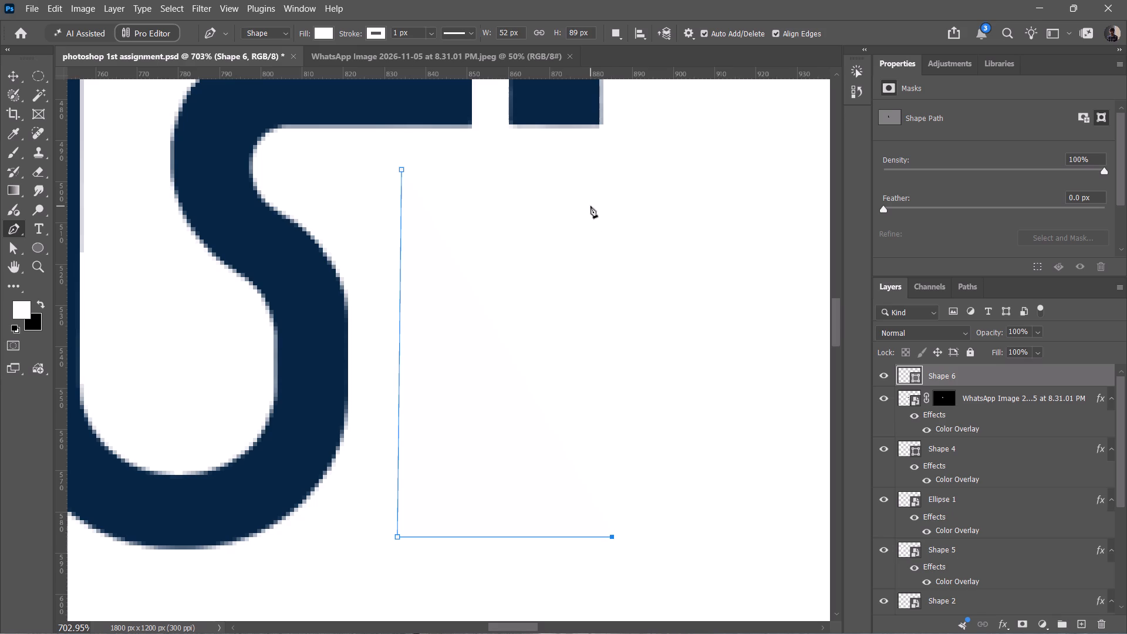
Complete the right and top edges and close the path as a rectangle about 52 px wide and 89 px tall.
click(613, 167)
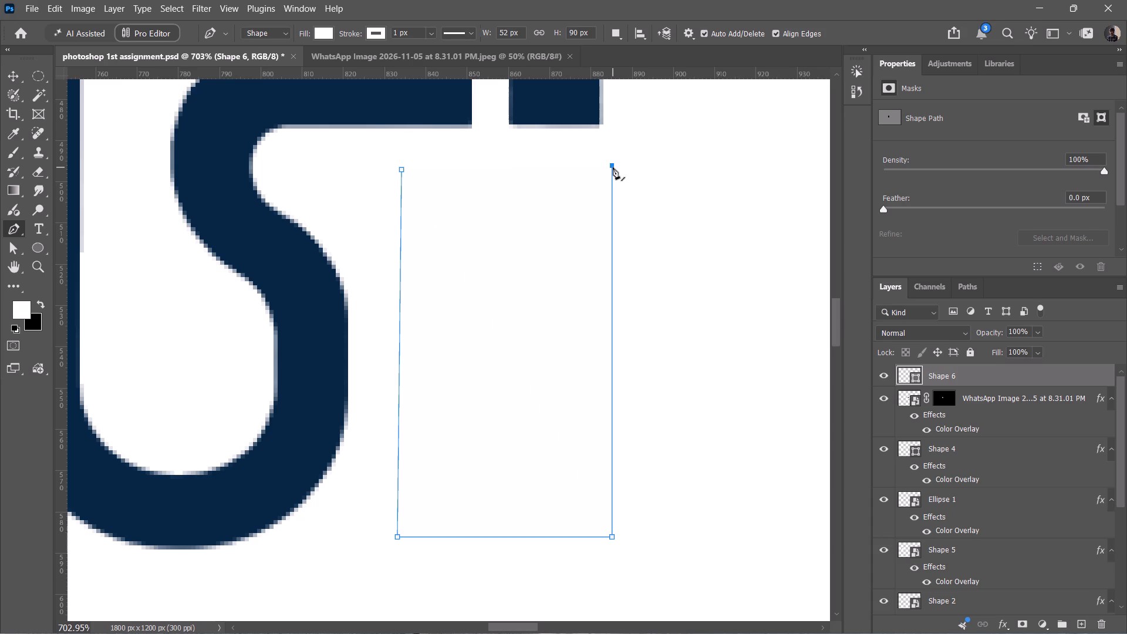
click(401, 167)
key(ctrl+z)
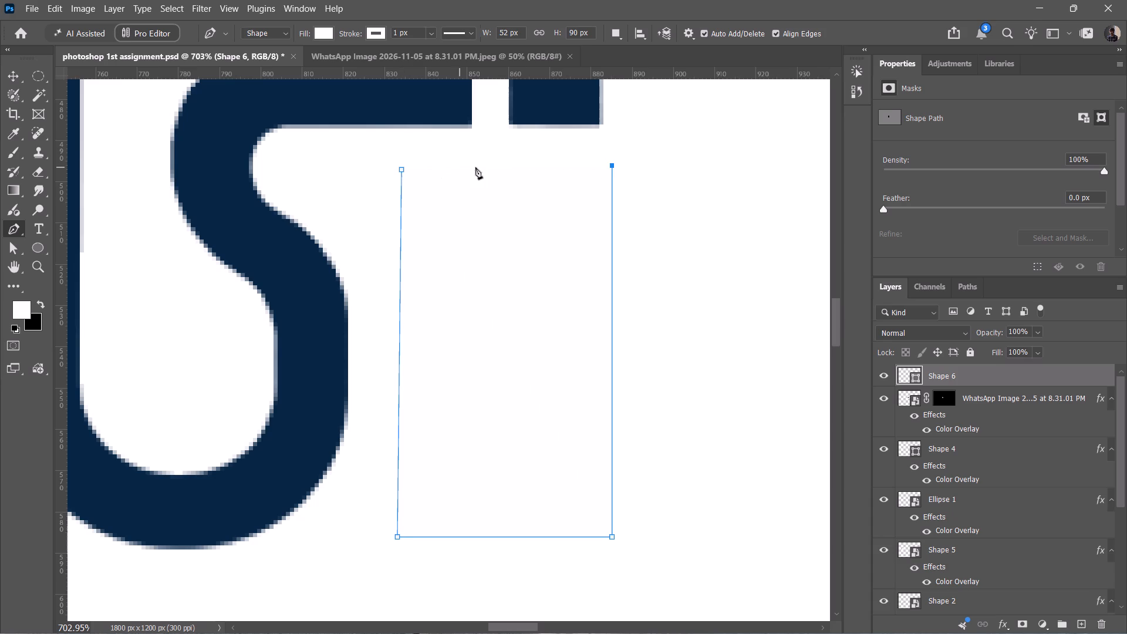
key(ctrl+z)
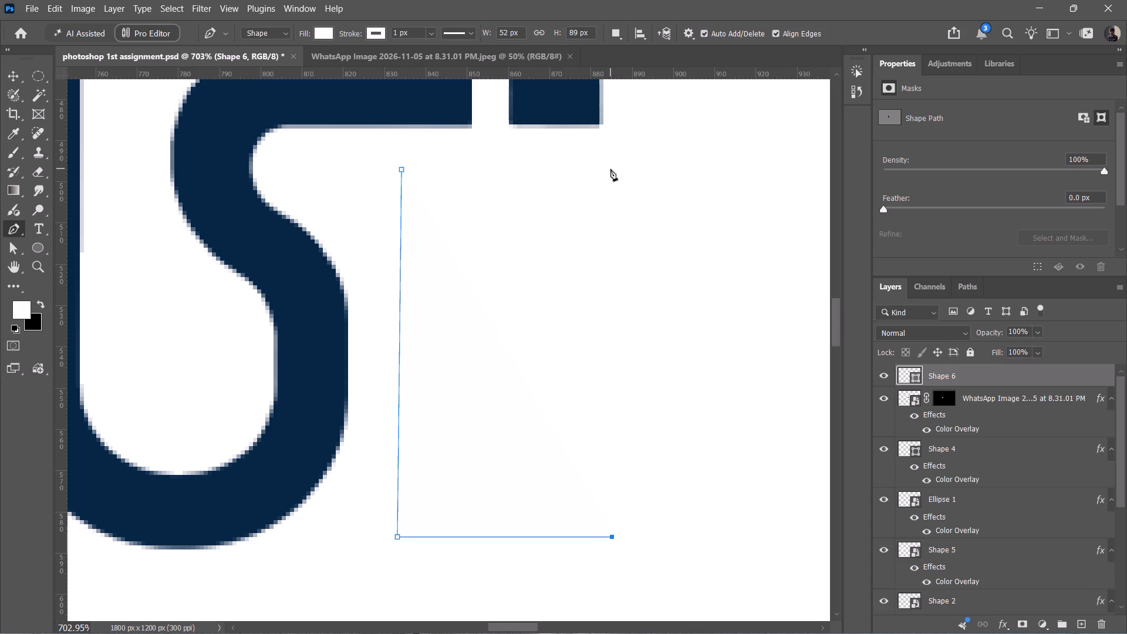
click(610, 169)
click(401, 171)
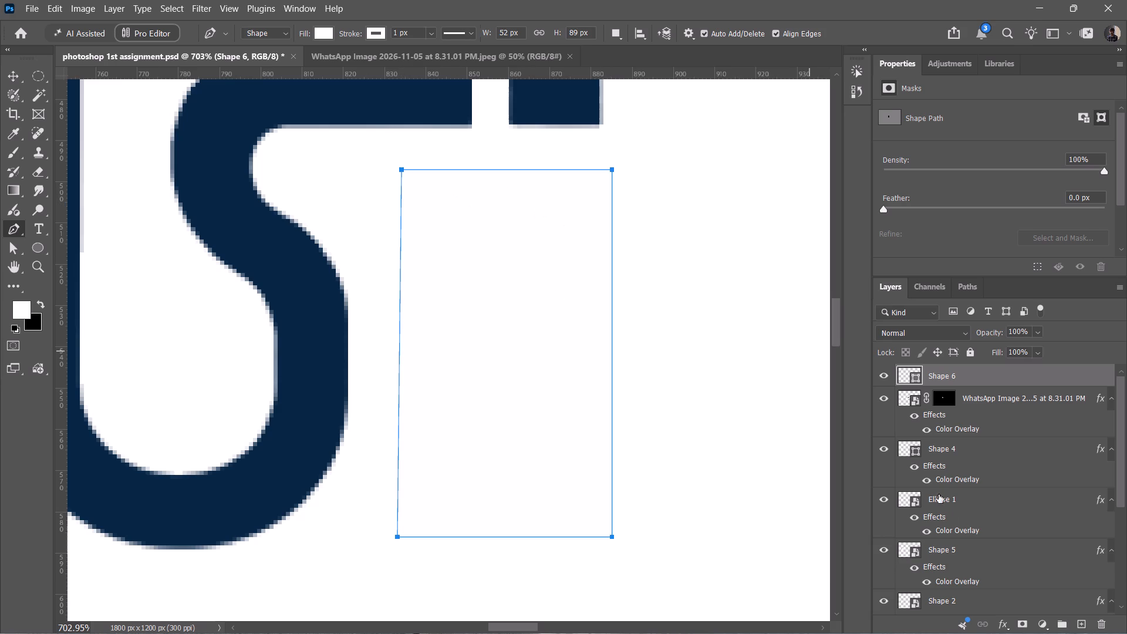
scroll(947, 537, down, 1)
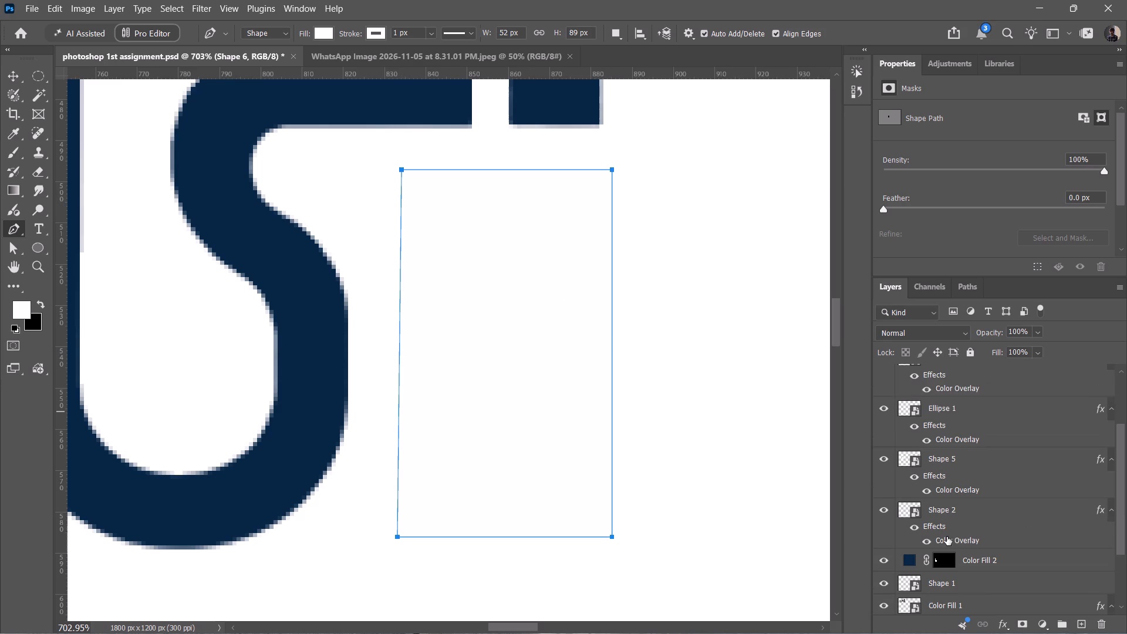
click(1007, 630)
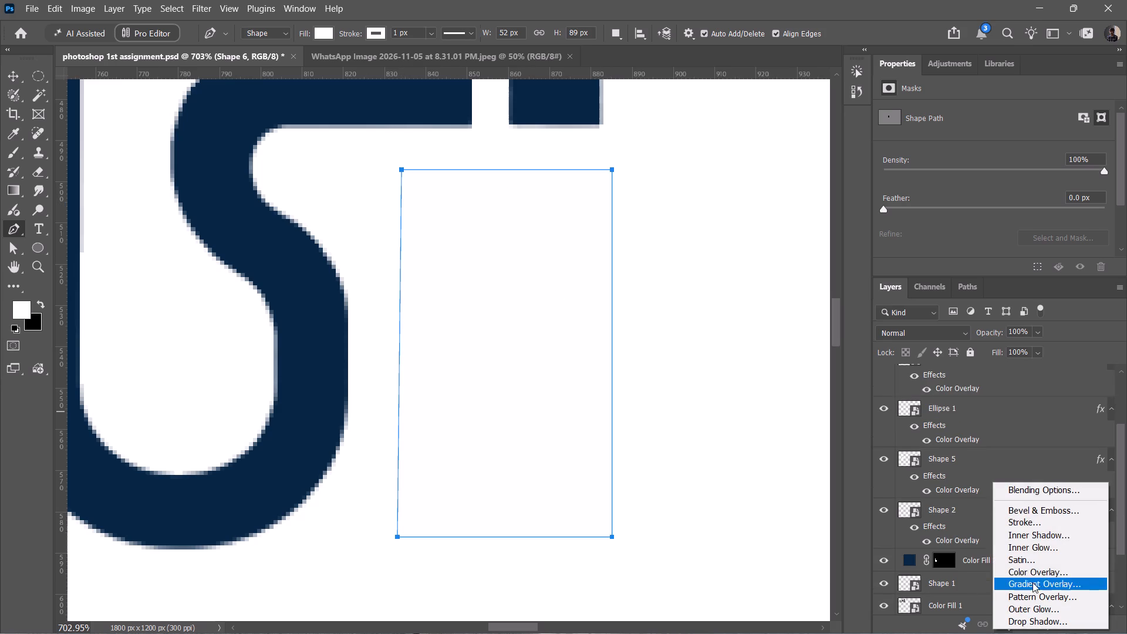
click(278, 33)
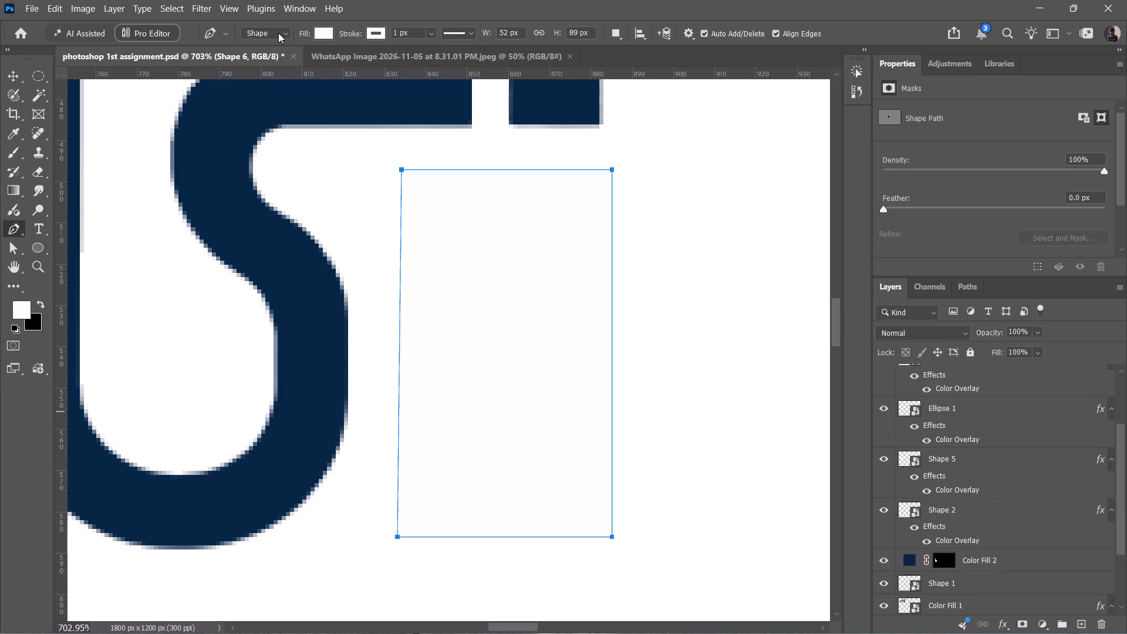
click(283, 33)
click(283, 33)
Set the rectangle's fill colour to navy #062646, sampled from the adjacent letterform.
click(325, 33)
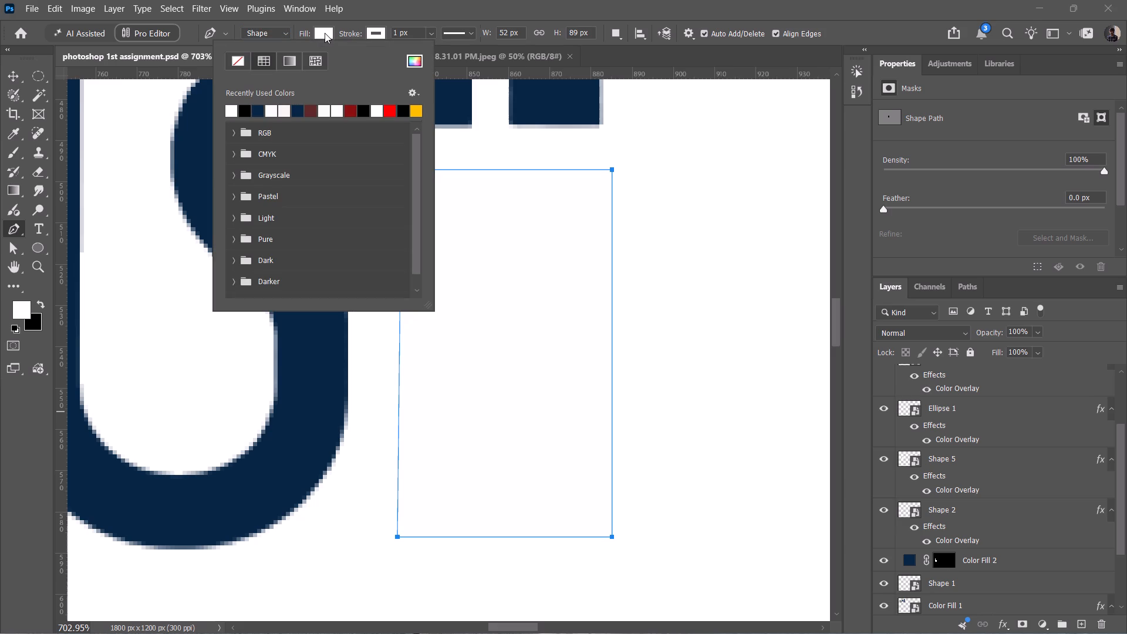
click(418, 57)
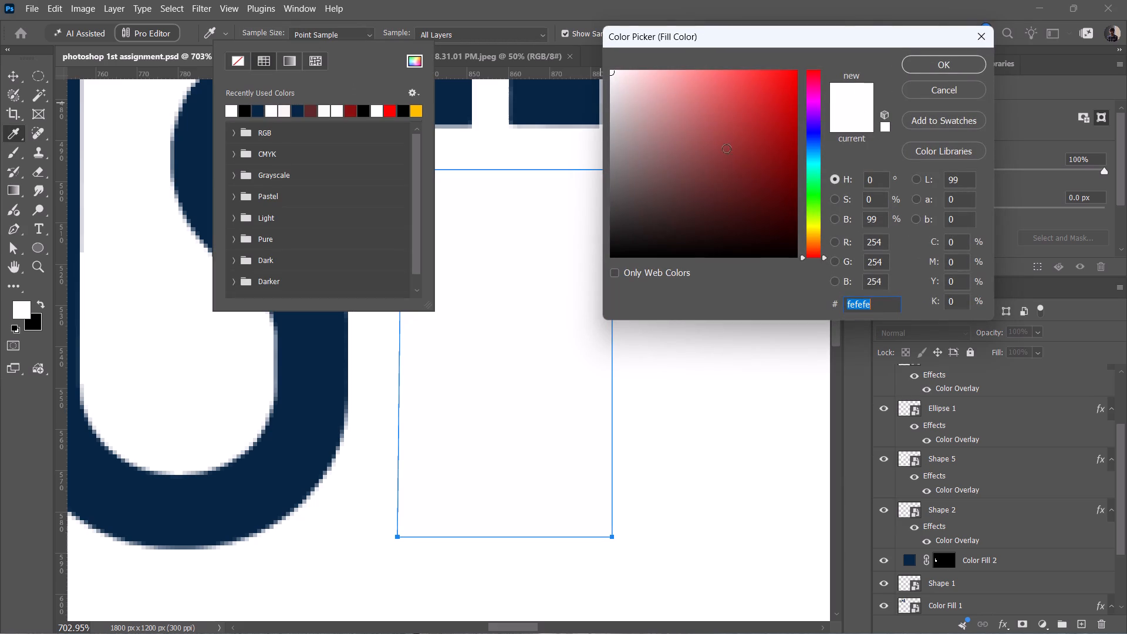
click(334, 363)
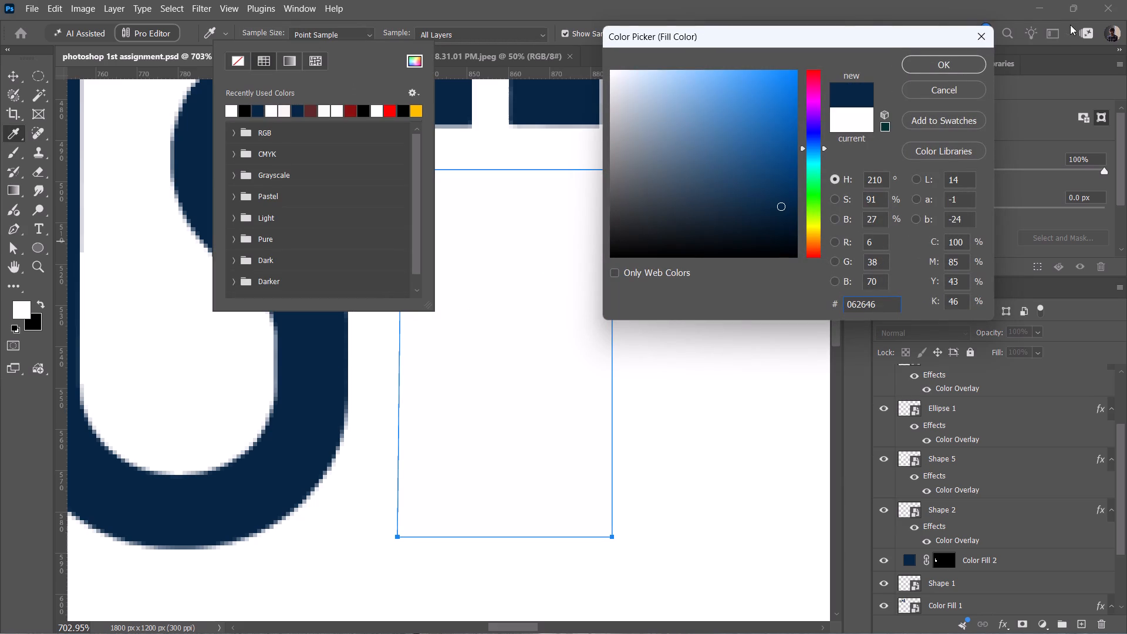
click(946, 63)
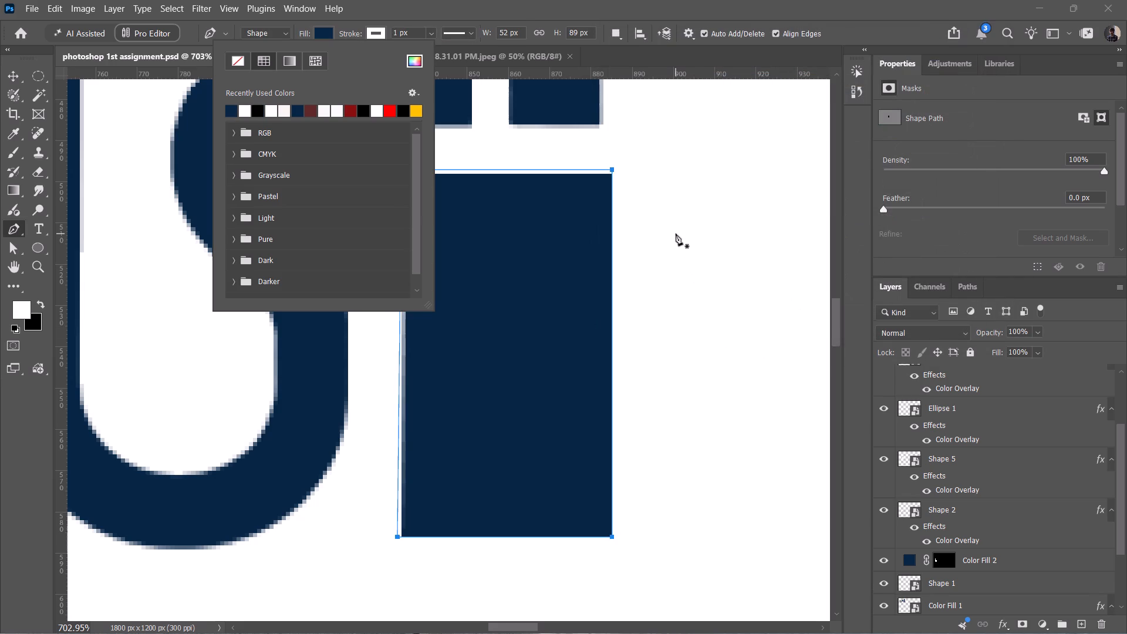
ctrl+scroll(676, 234, down, 1)
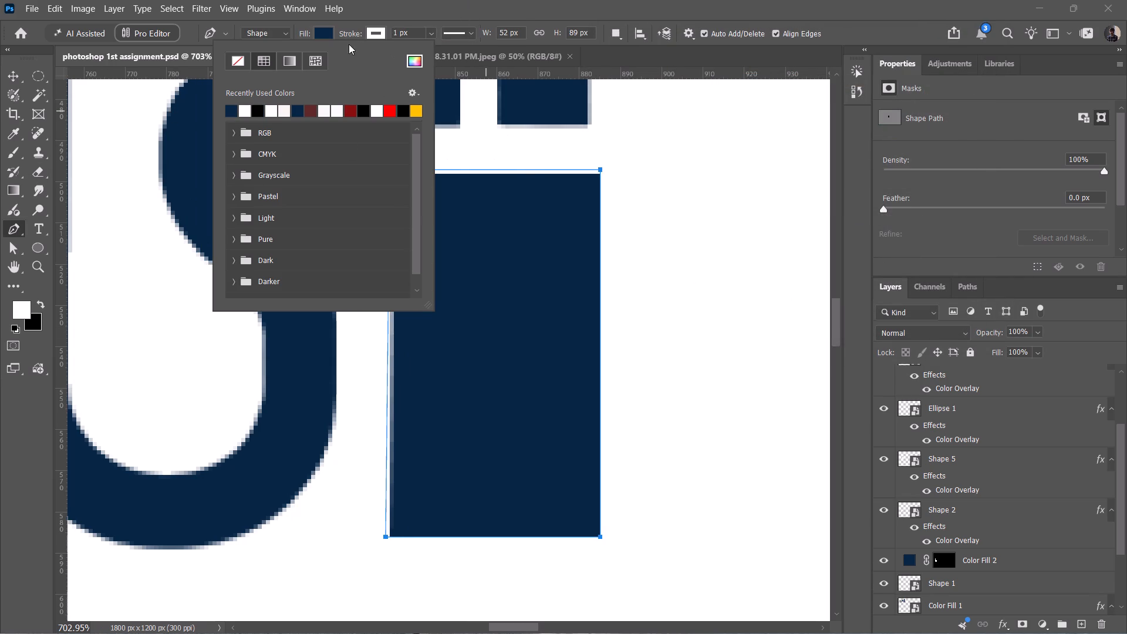
click(321, 31)
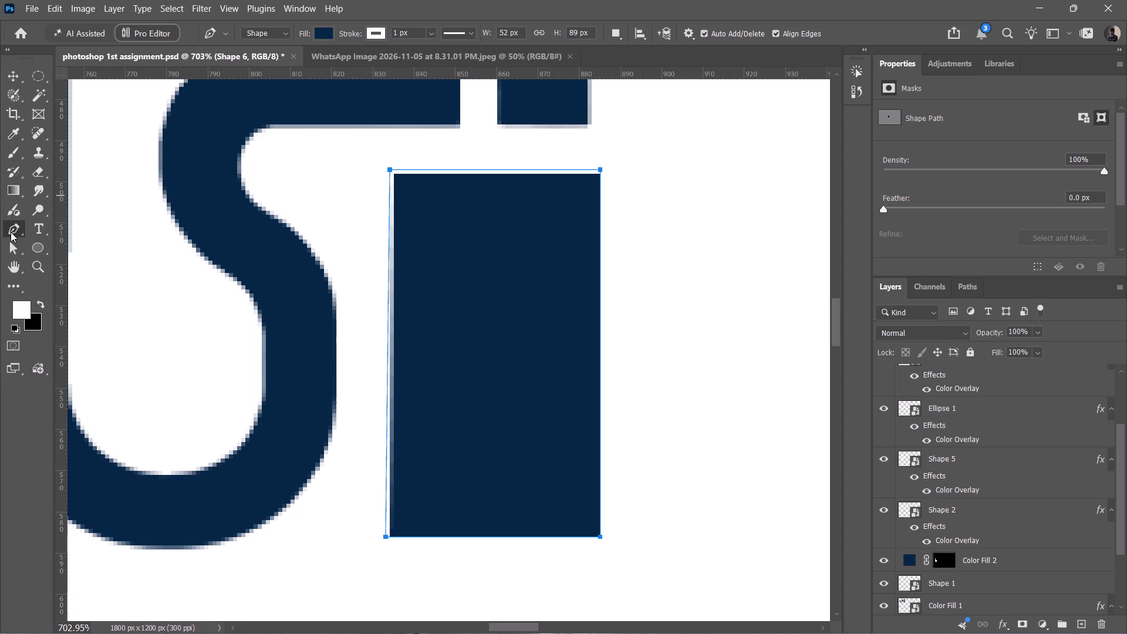
Draw a narrow upright Pen tool shape about 21 px wide and 71 px tall inside the navy rectangle, near its right edge.
click(11, 232)
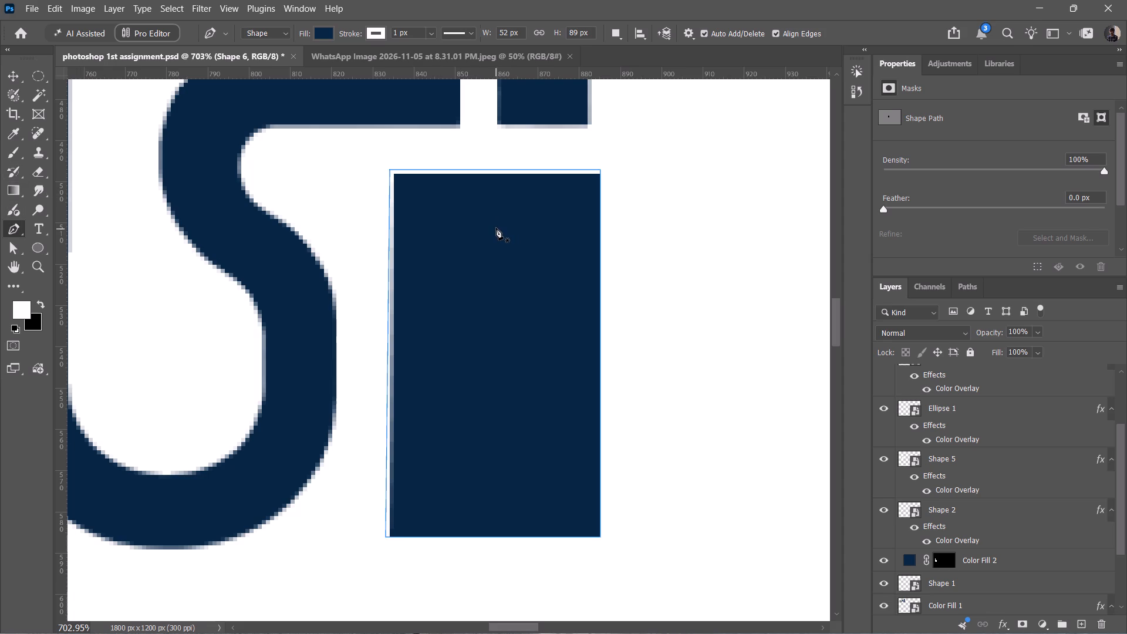
click(500, 228)
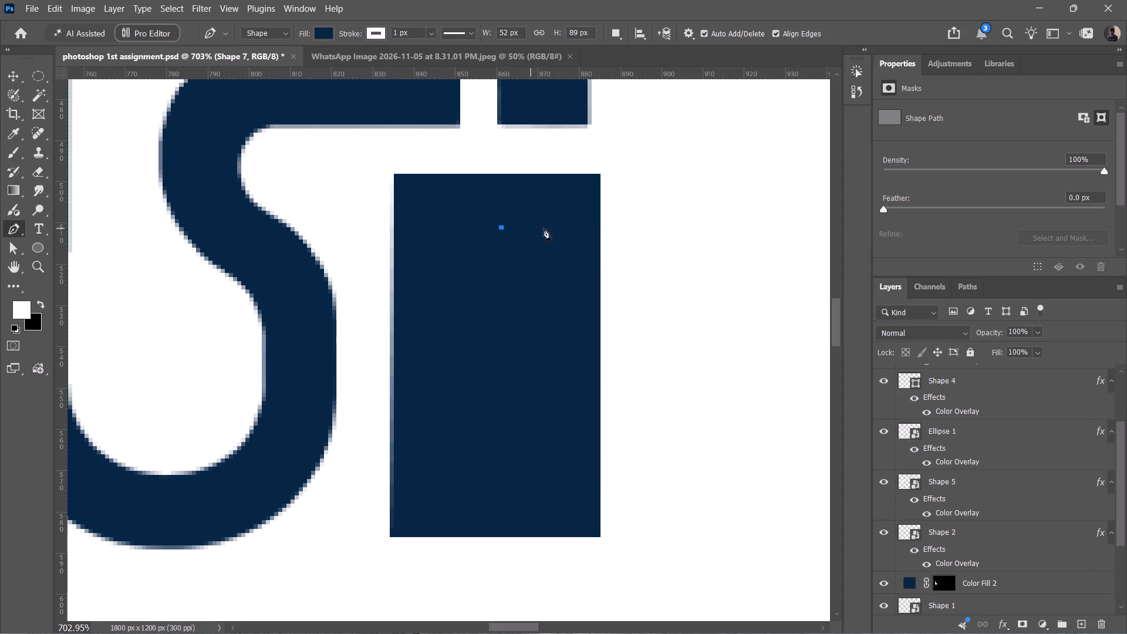
click(586, 226)
click(585, 520)
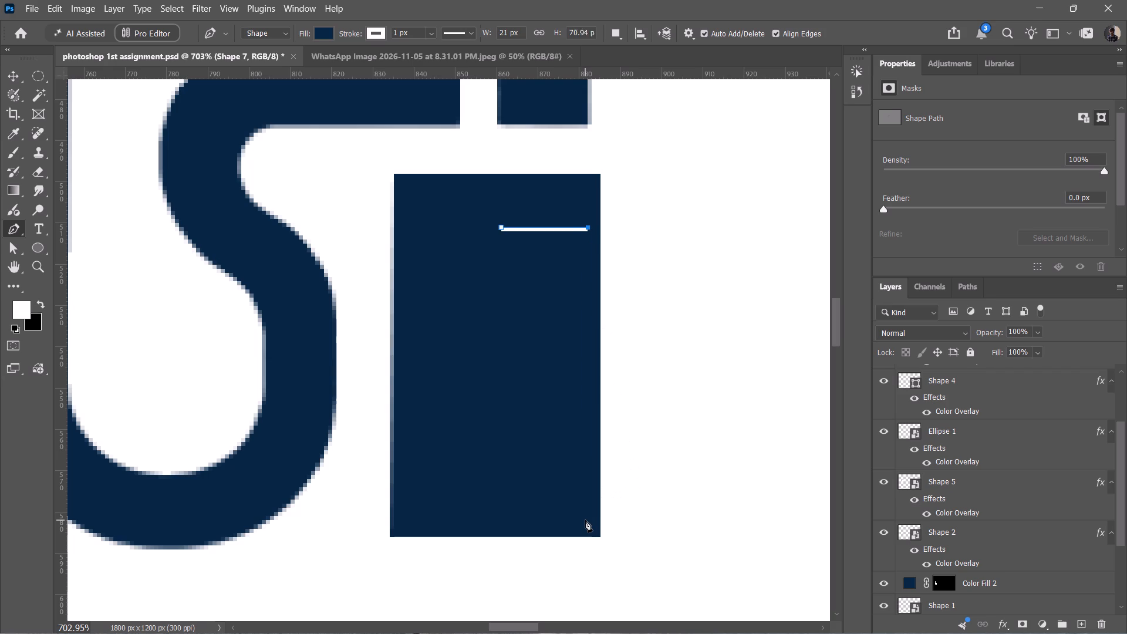
click(508, 521)
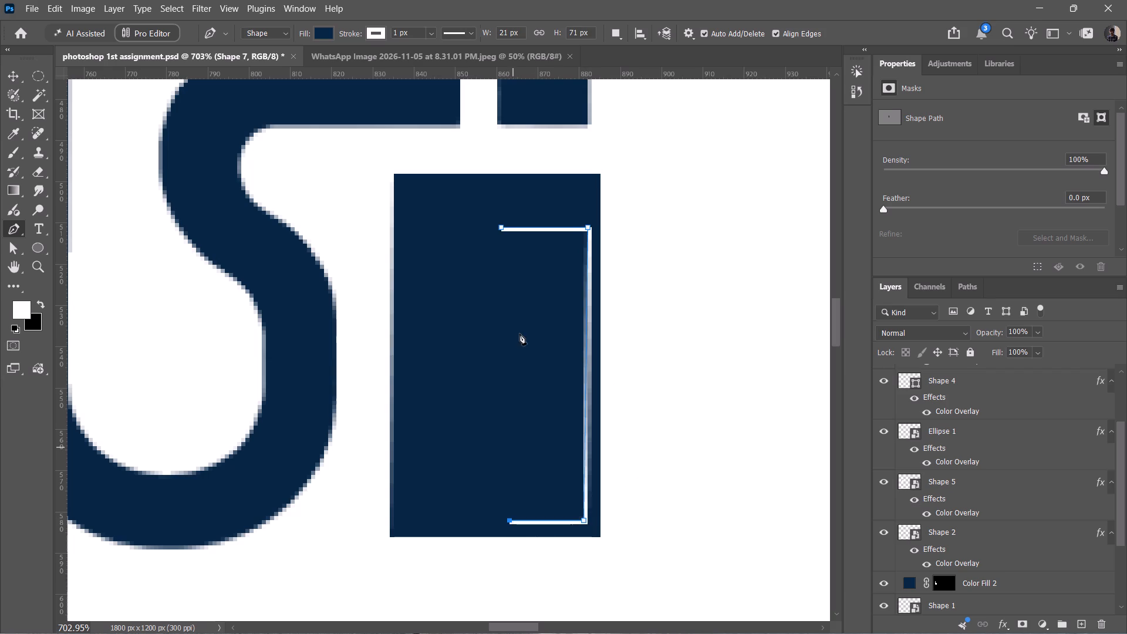
click(500, 227)
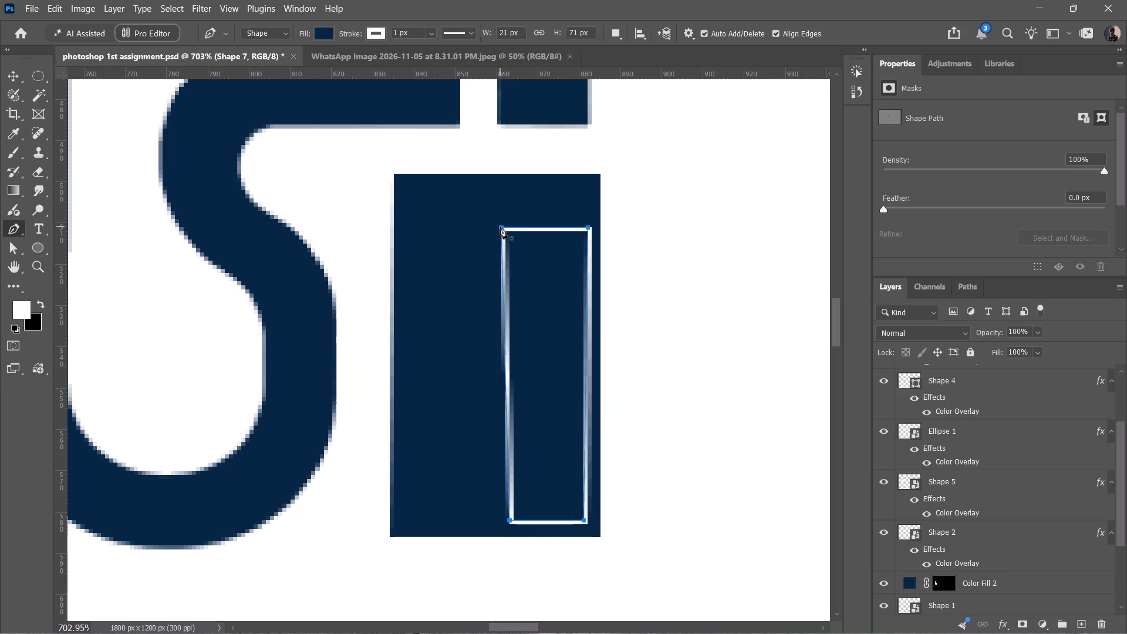
Undo the narrow shape's bottom and left edges and redraw them with the lower-left anchor farther left, closing the path.
key(ctrl+z)
key(ctrl+z)
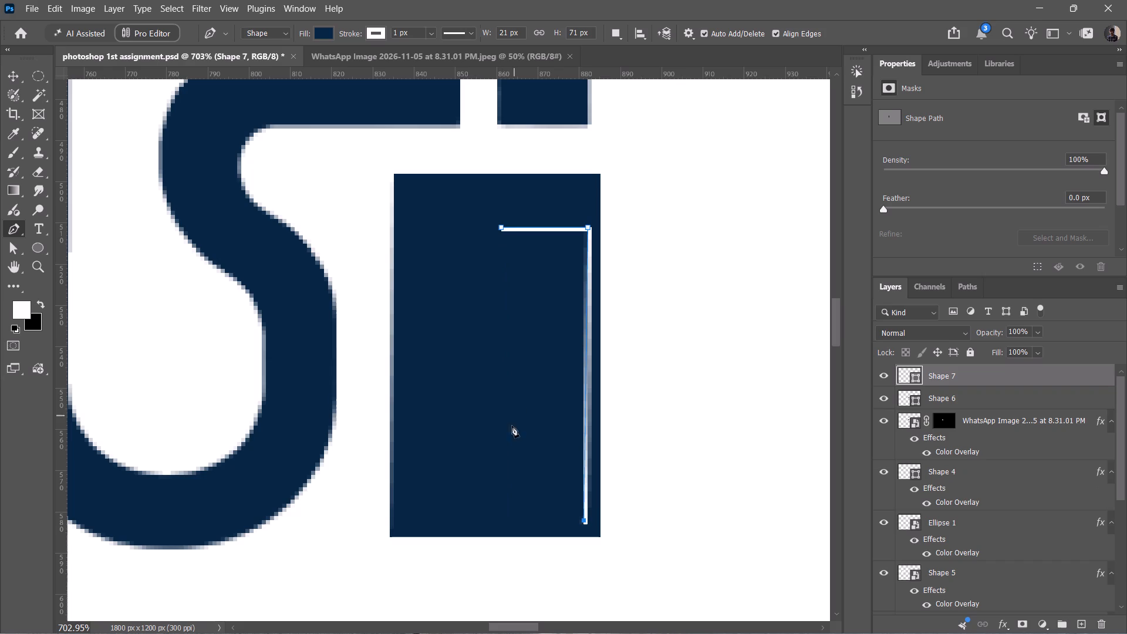
click(504, 523)
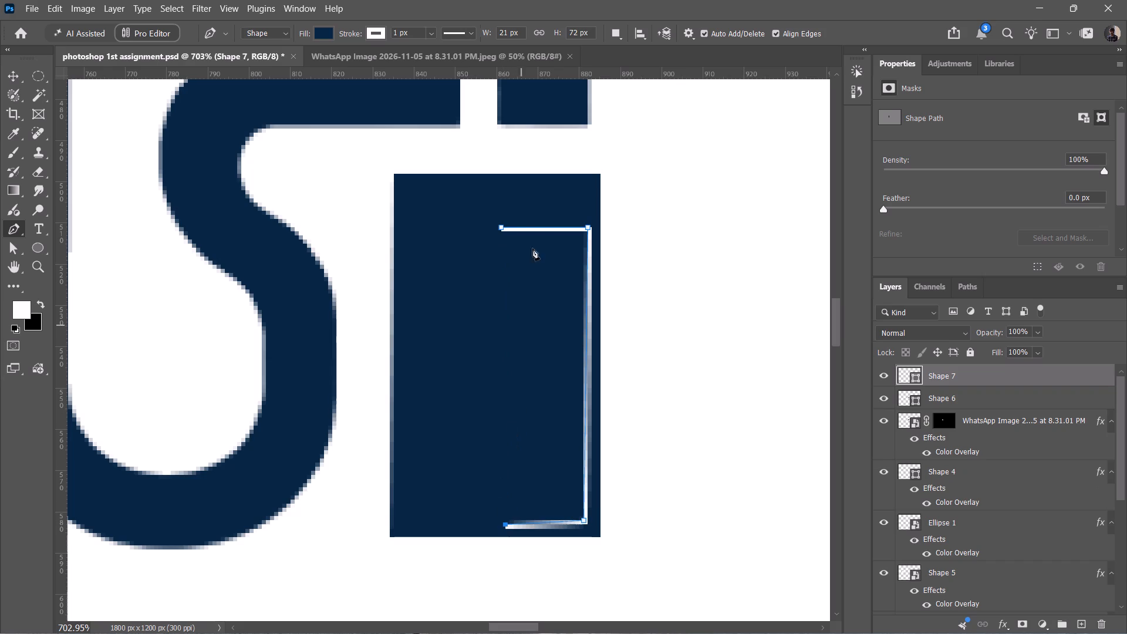
key(ctrl+z)
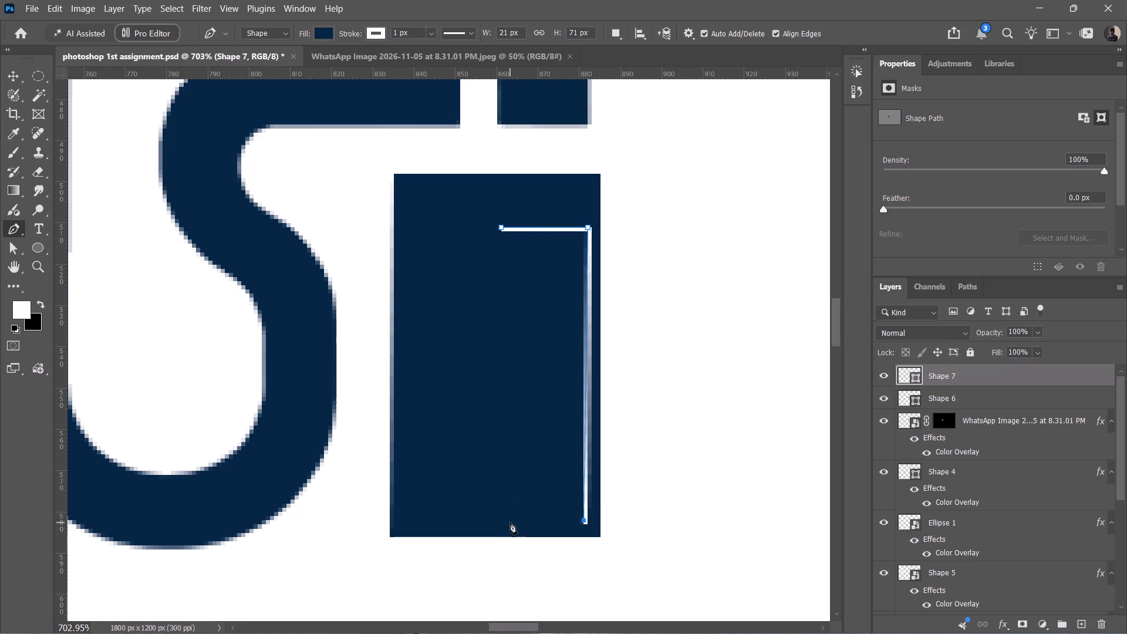
click(509, 522)
click(499, 230)
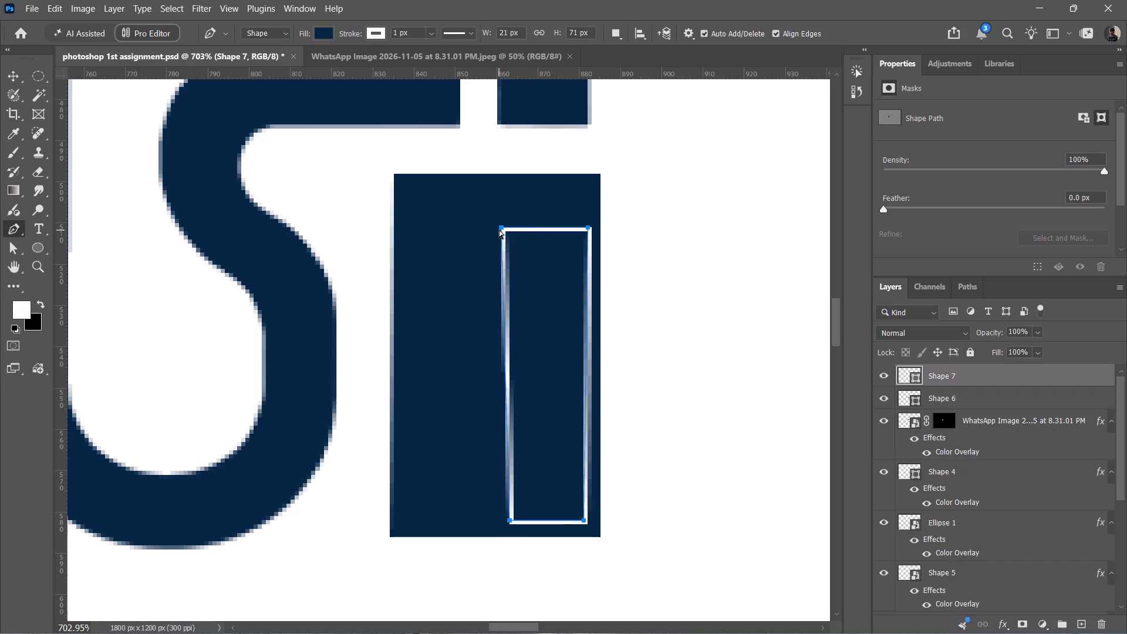
key(ctrl+z)
key(ctrl+z)
click(500, 525)
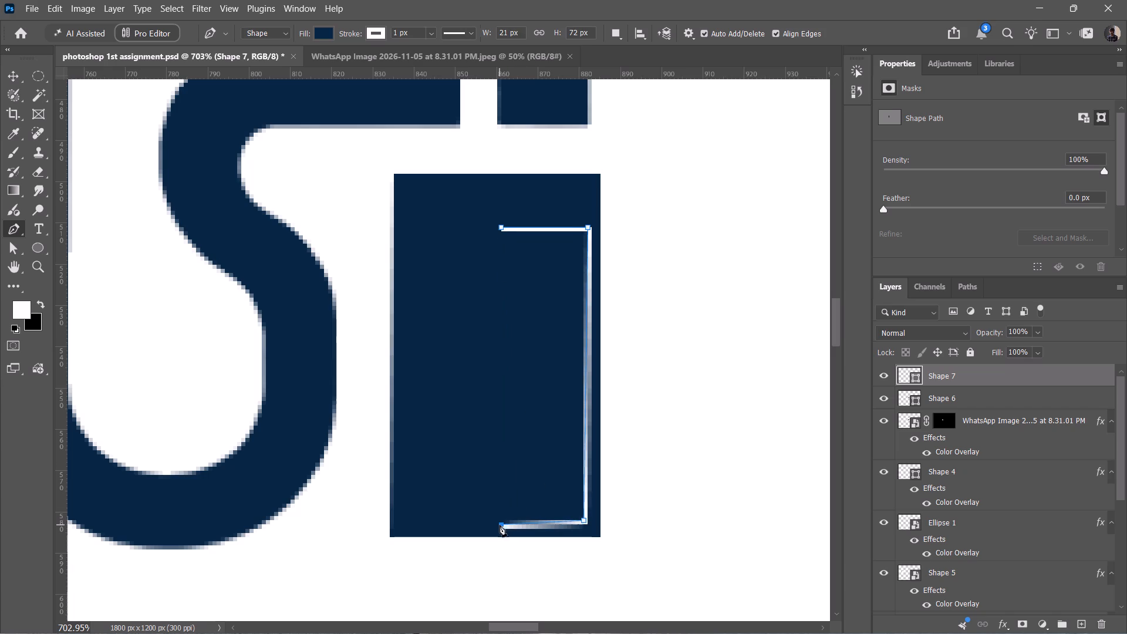
click(504, 229)
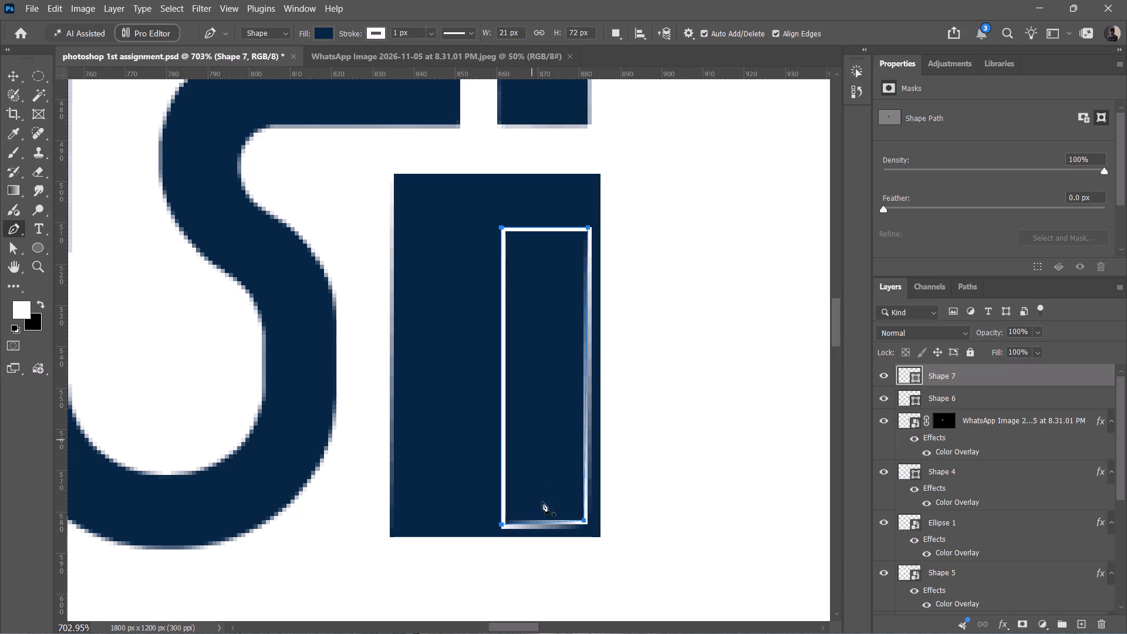
Undo the narrow shape's bottom and left edges and redraw them with the lower-left anchor slightly higher, closing the path about 21 by 71 px.
key(ctrl+z)
key(ctrl+z)
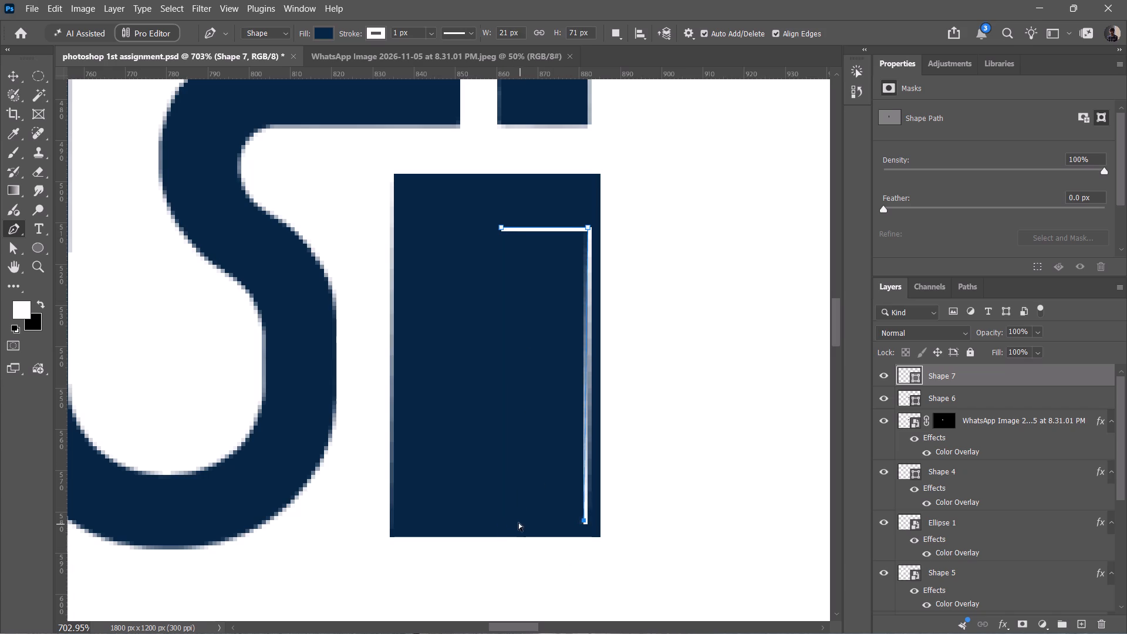
click(507, 518)
click(498, 227)
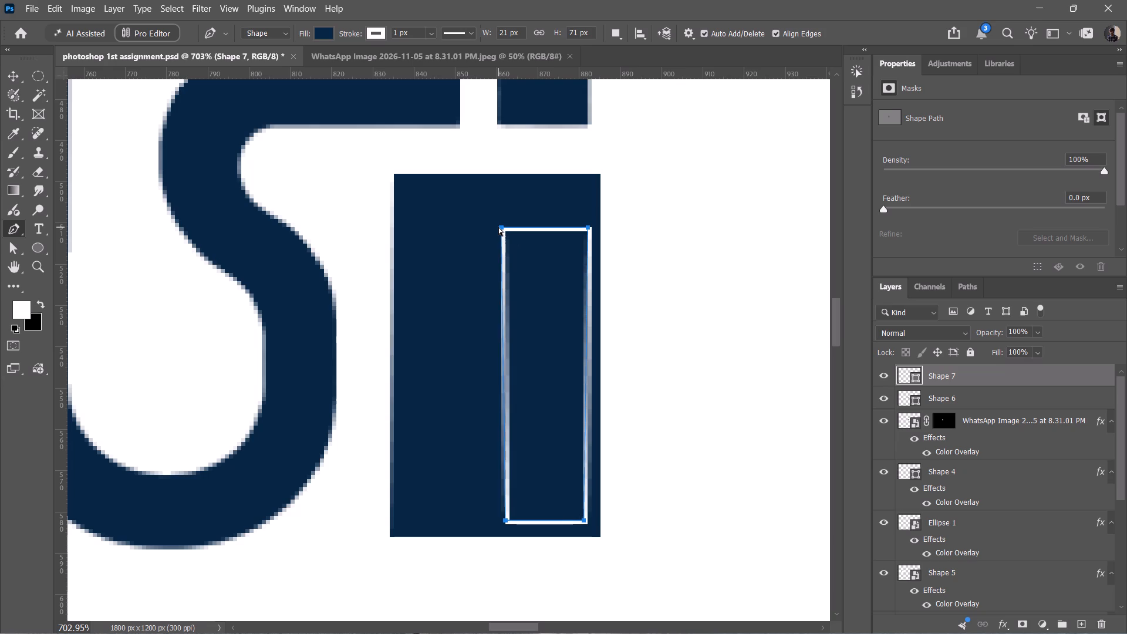
key(ctrl+z)
click(506, 227)
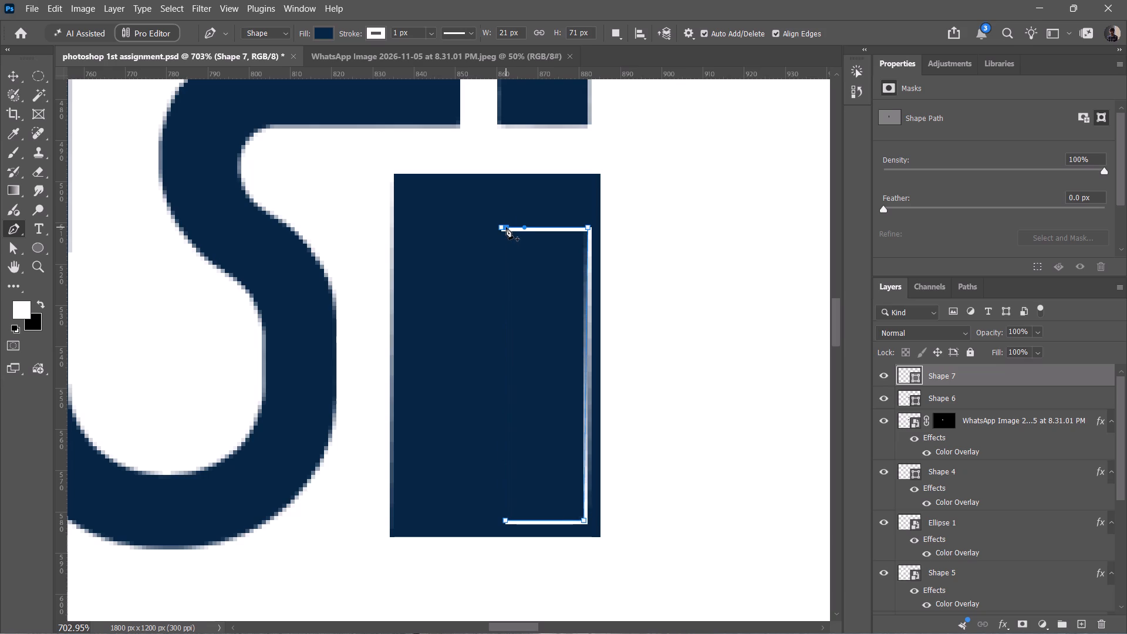
click(506, 227)
click(506, 227)
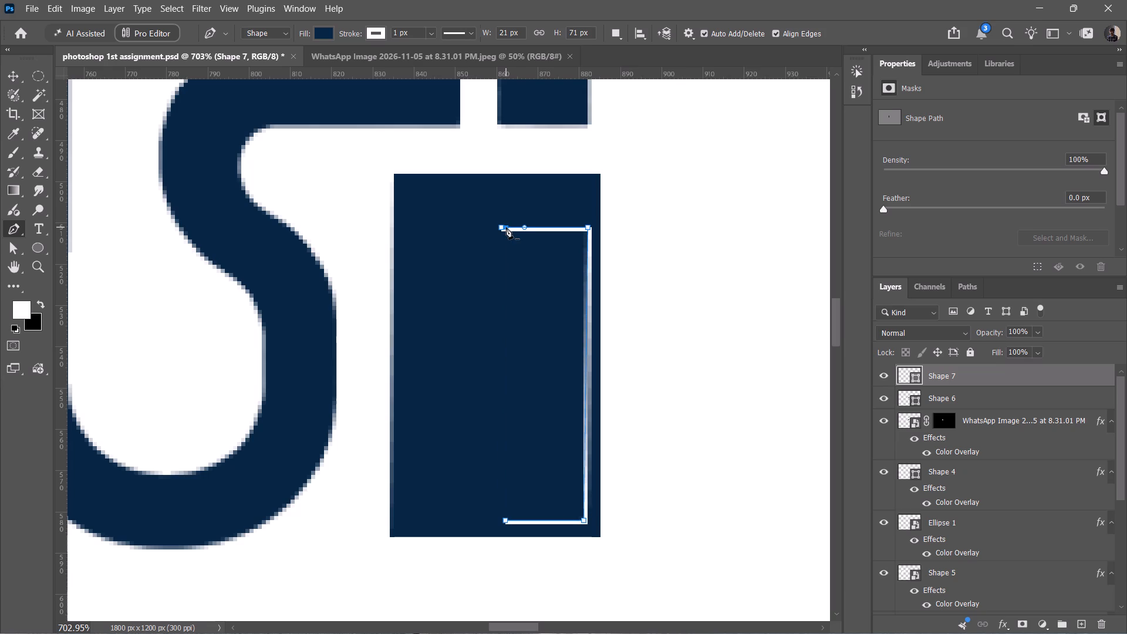
click(506, 227)
click(502, 227)
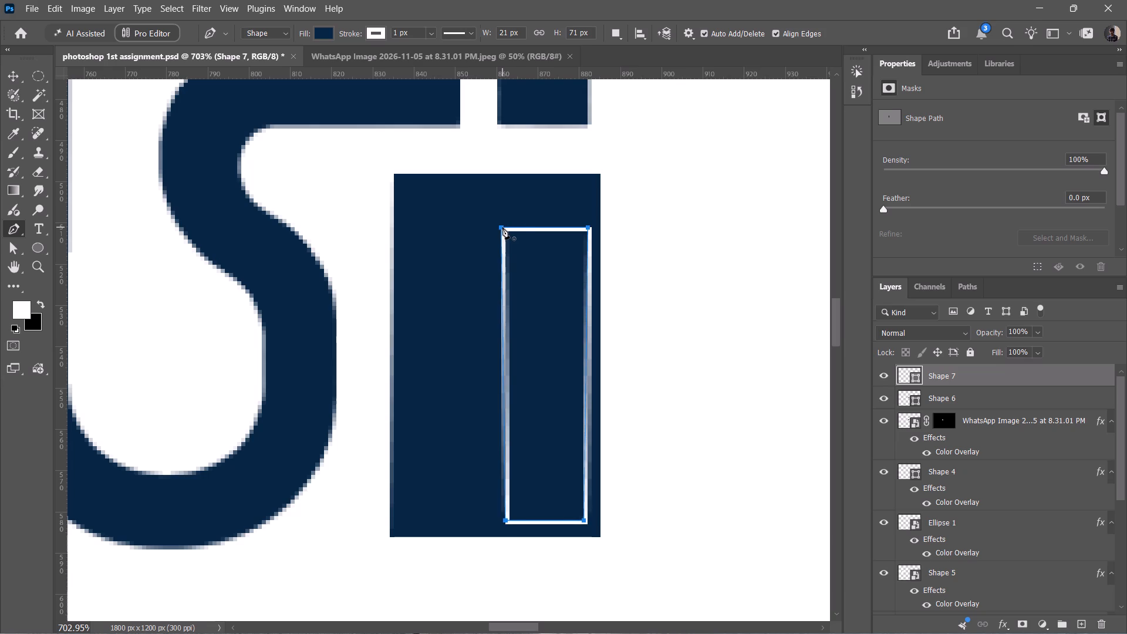
click(505, 522)
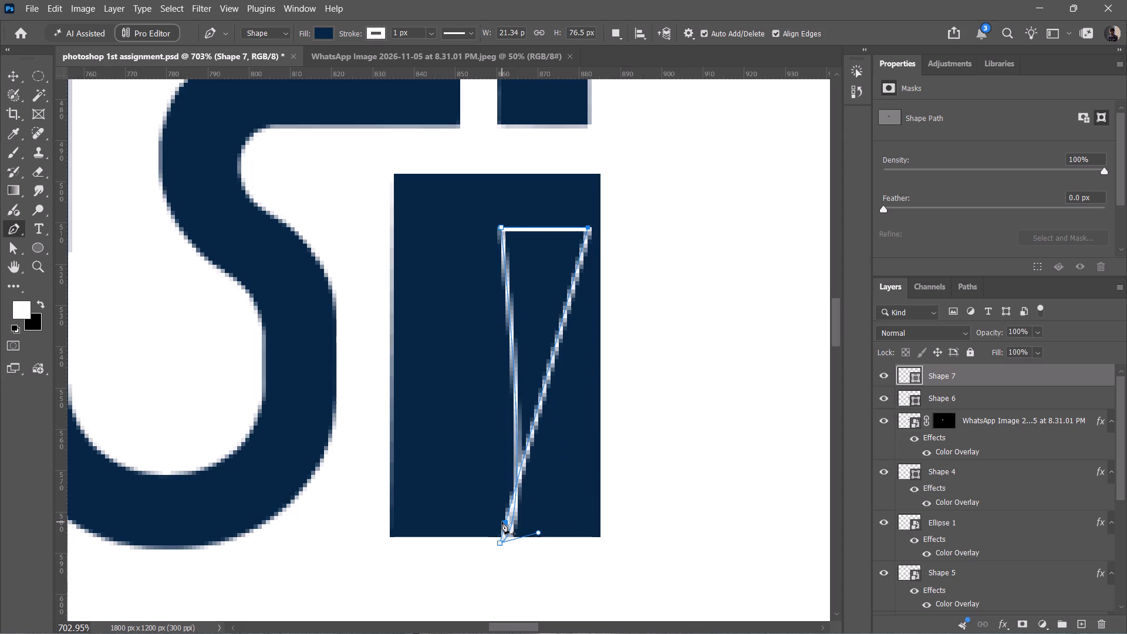
key(ctrl+z)
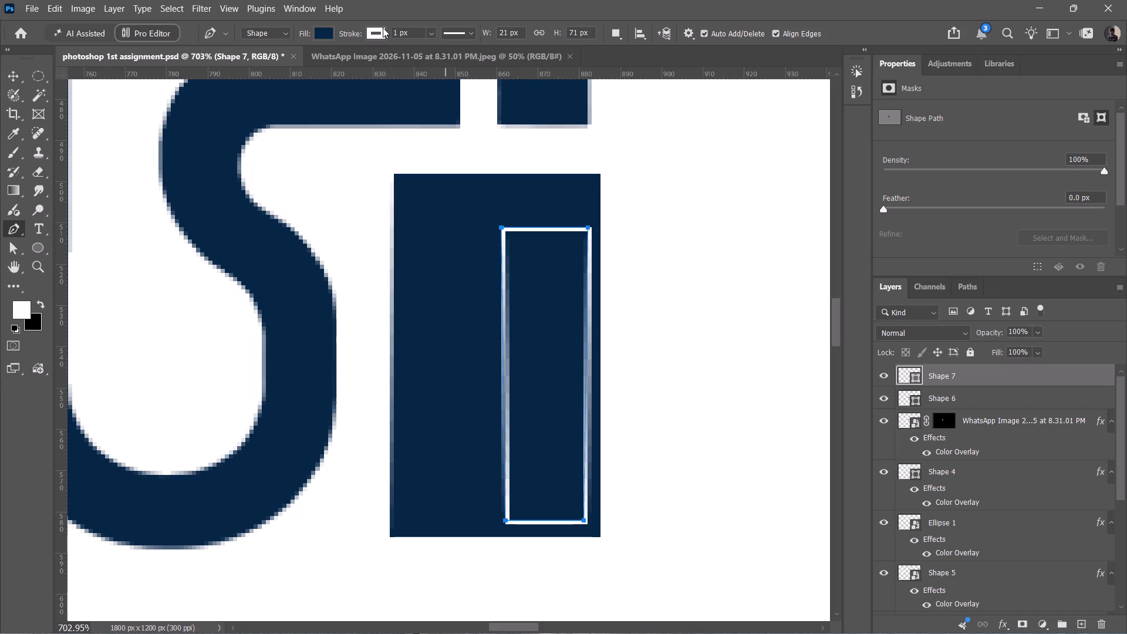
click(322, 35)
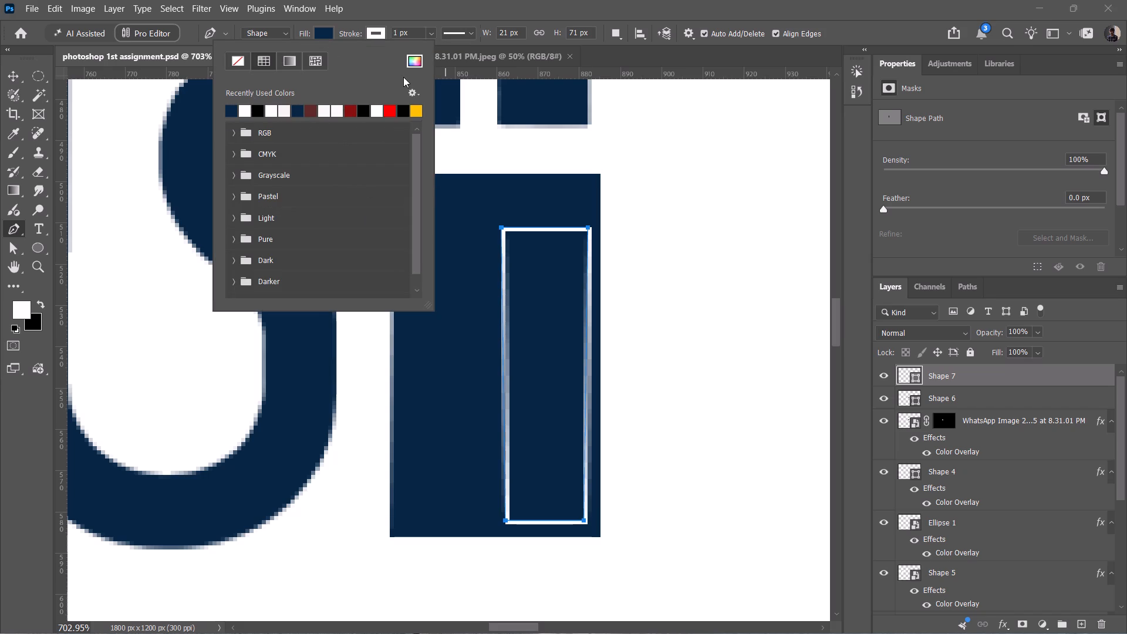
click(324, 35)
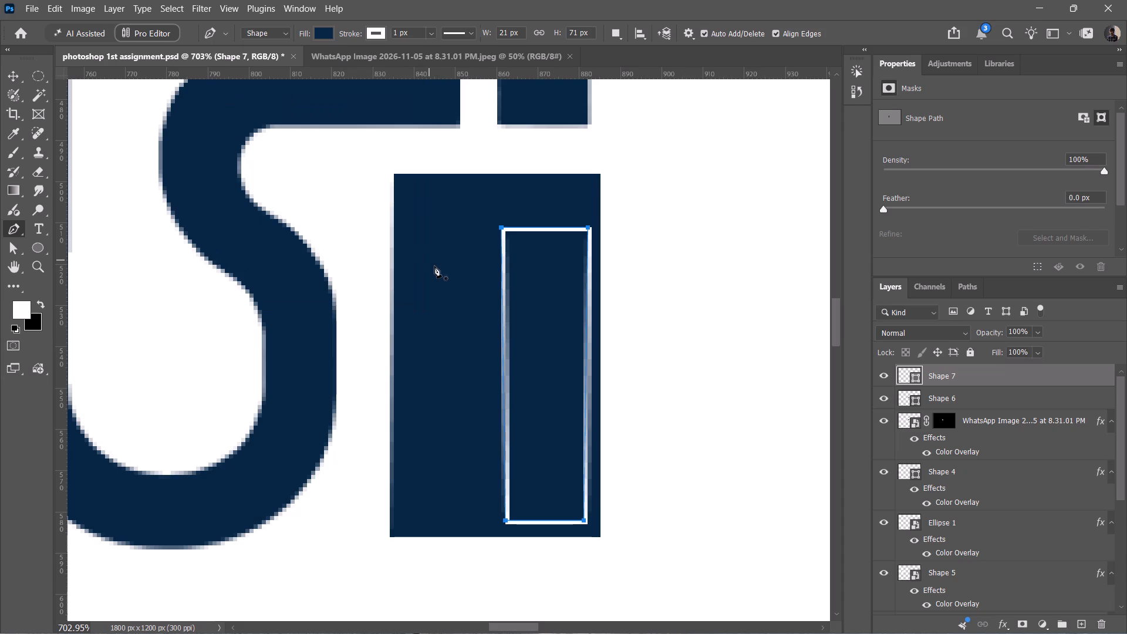
Set the narrow inner shape's fill to off-white #f7f5ef, sampled from the circle in the neighbouring logo.
ctrl+alt+scroll(434, 266, down, 15)
scroll(434, 266, up, 1)
scroll(434, 266, right, 2)
scroll(434, 266, left, 4)
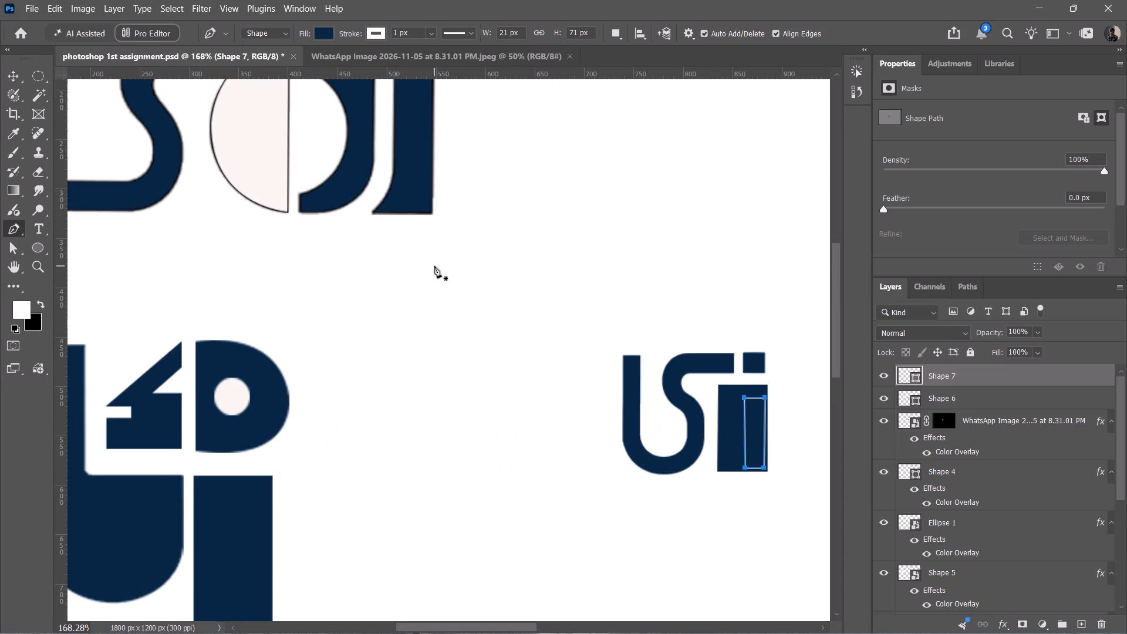
click(319, 29)
click(414, 59)
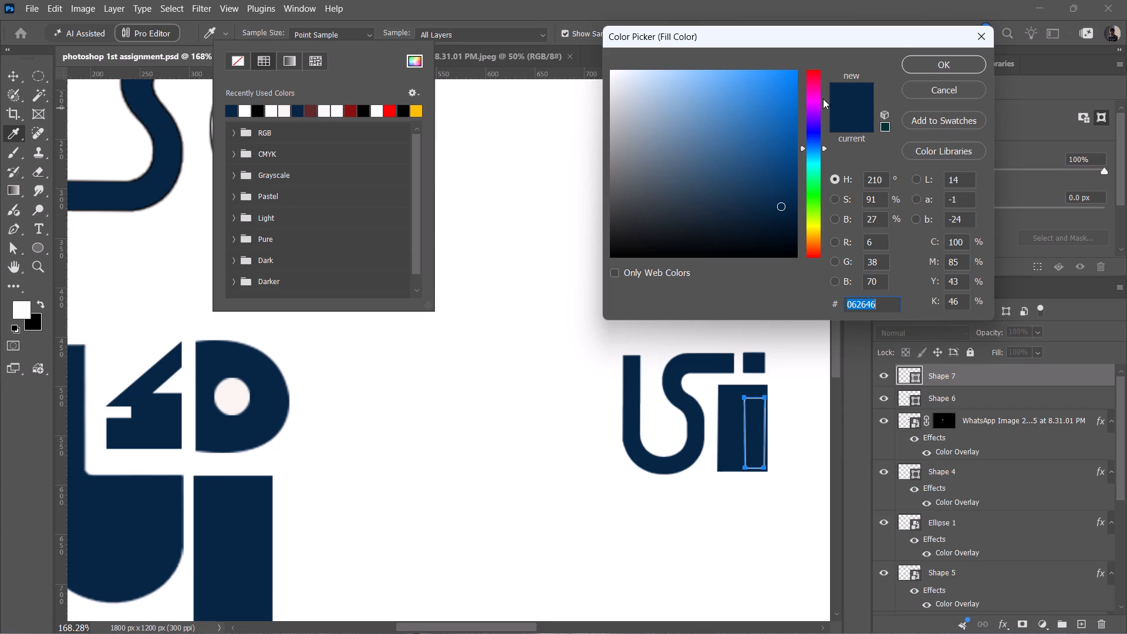
click(231, 391)
click(944, 57)
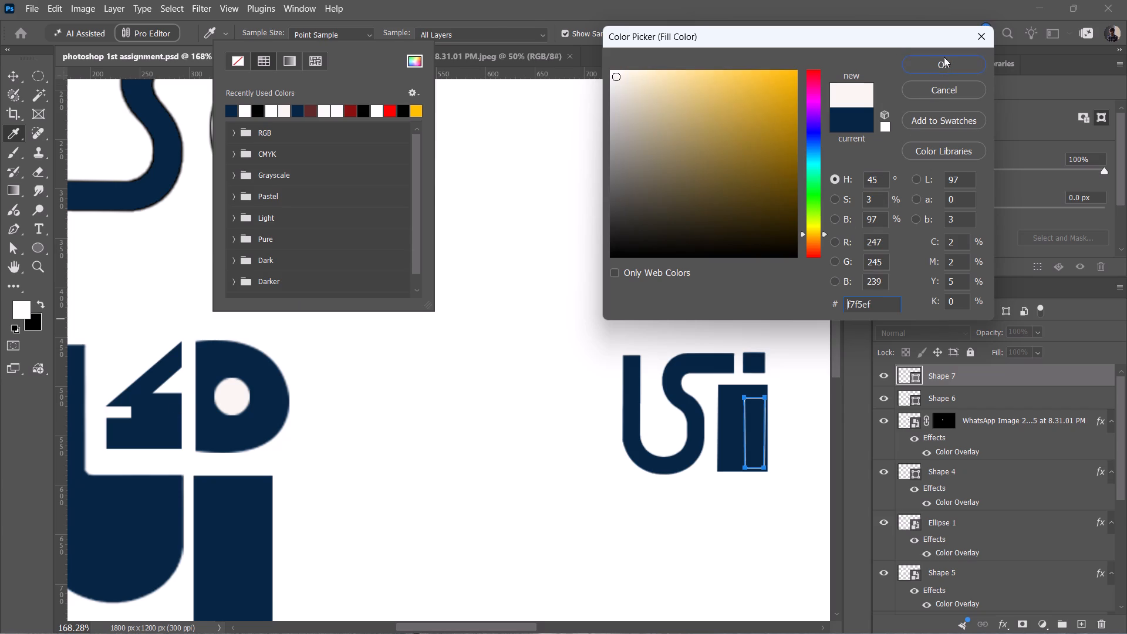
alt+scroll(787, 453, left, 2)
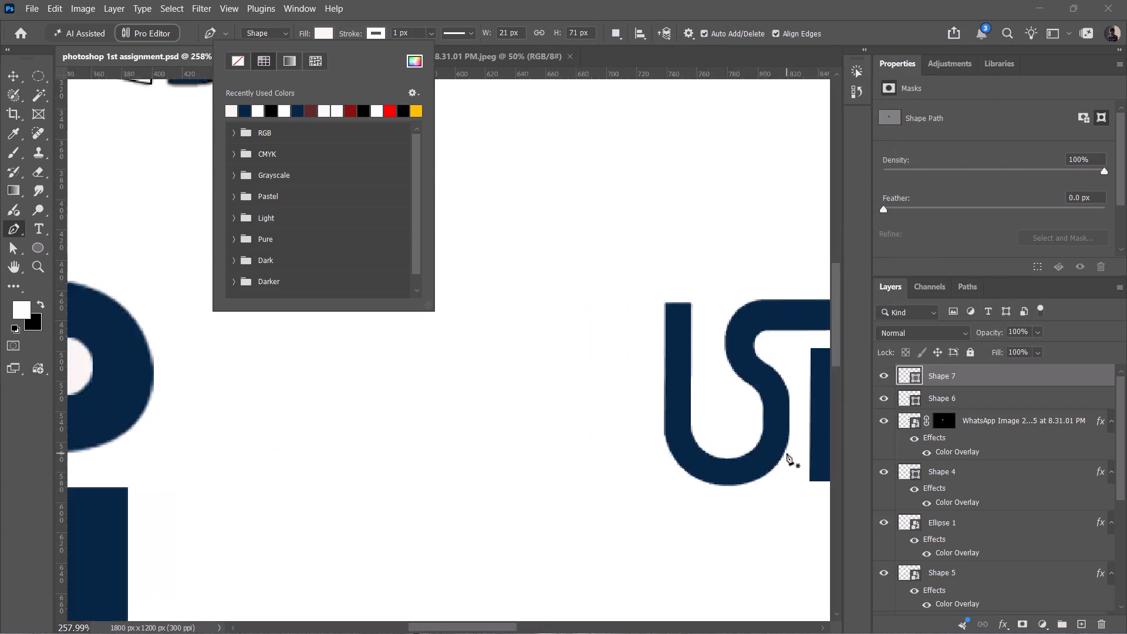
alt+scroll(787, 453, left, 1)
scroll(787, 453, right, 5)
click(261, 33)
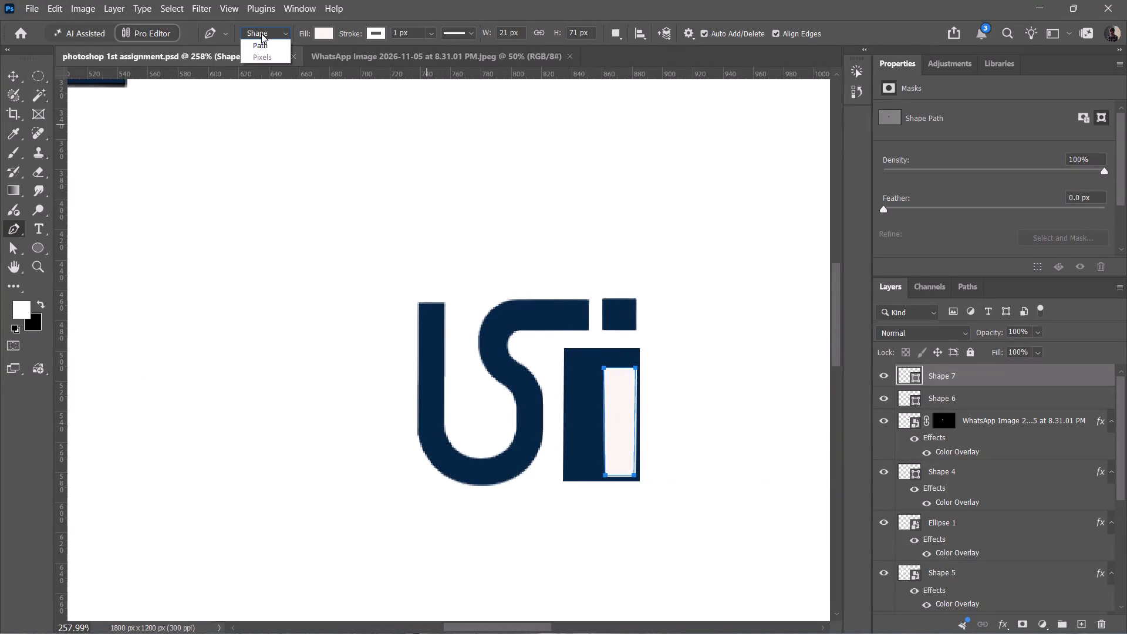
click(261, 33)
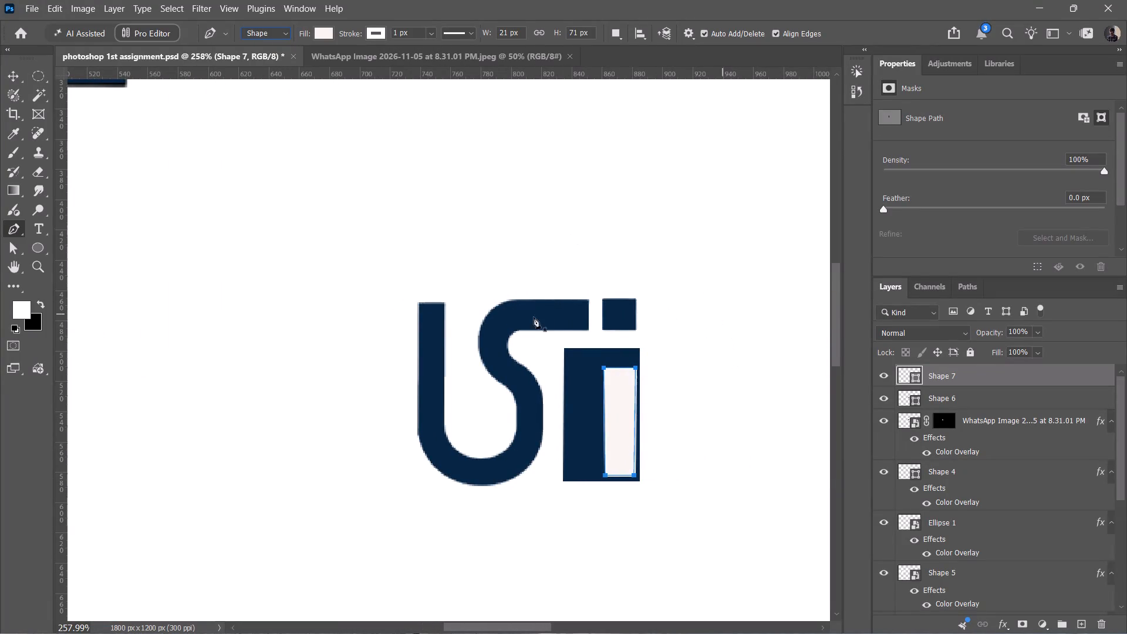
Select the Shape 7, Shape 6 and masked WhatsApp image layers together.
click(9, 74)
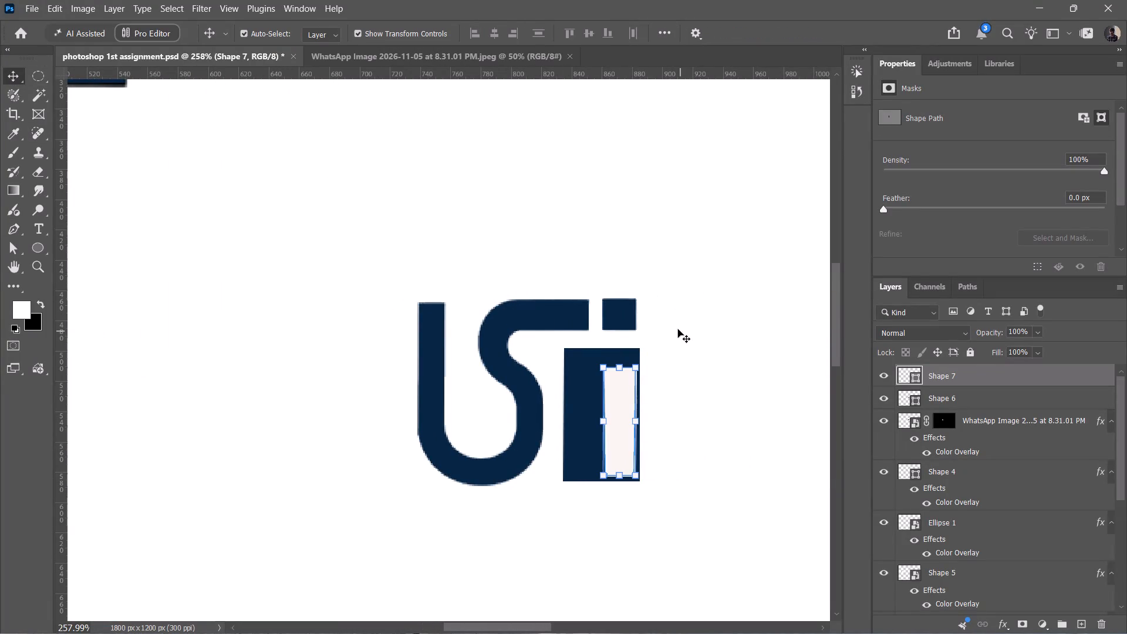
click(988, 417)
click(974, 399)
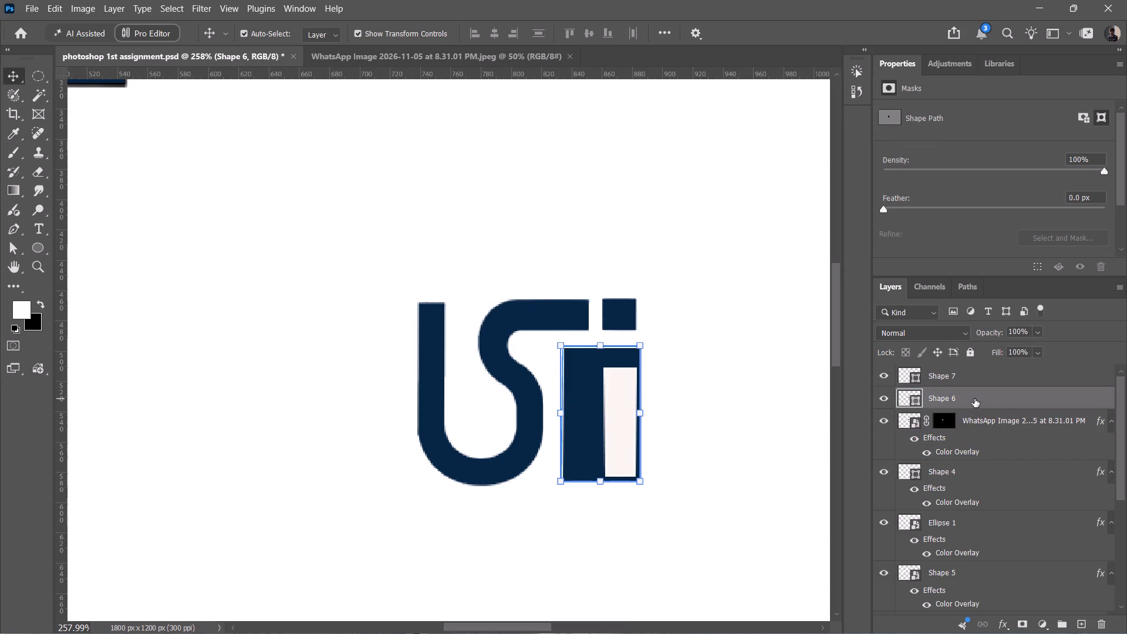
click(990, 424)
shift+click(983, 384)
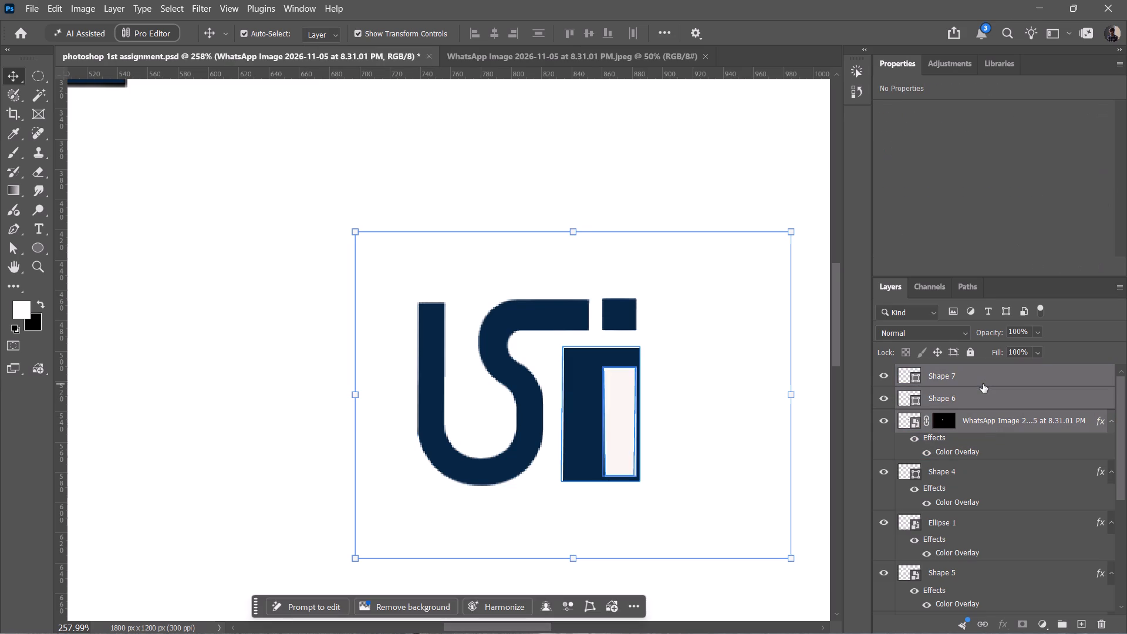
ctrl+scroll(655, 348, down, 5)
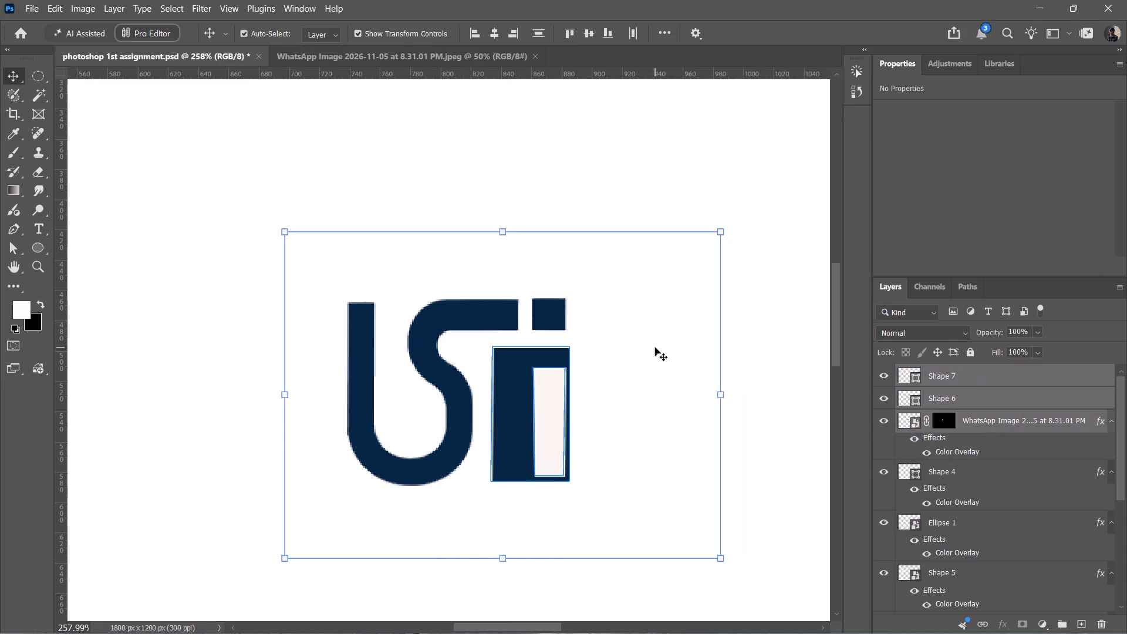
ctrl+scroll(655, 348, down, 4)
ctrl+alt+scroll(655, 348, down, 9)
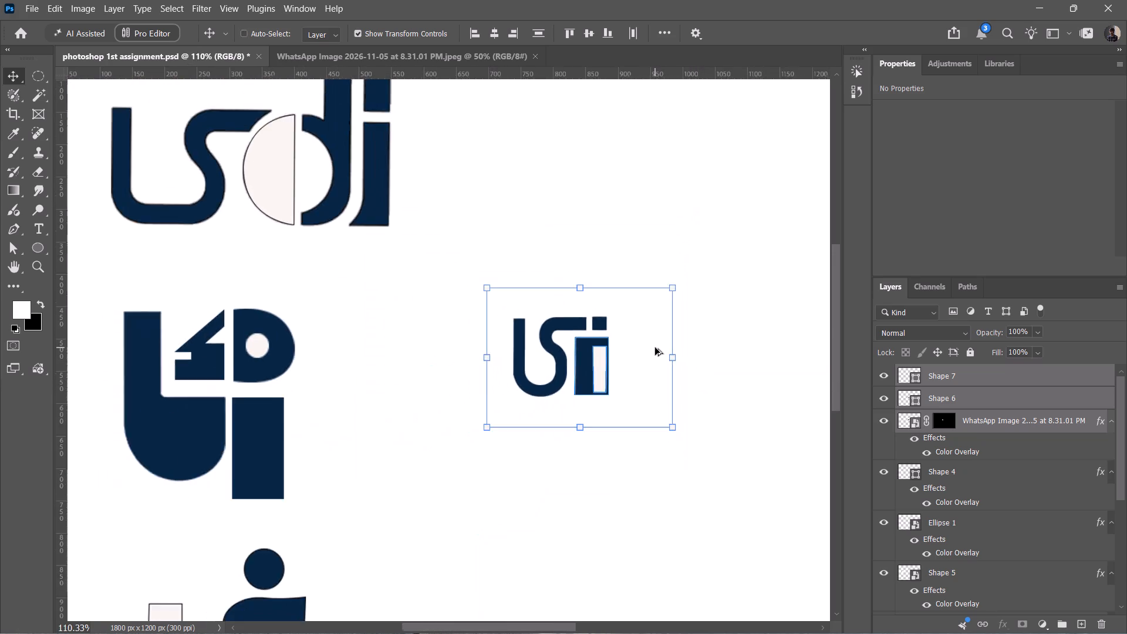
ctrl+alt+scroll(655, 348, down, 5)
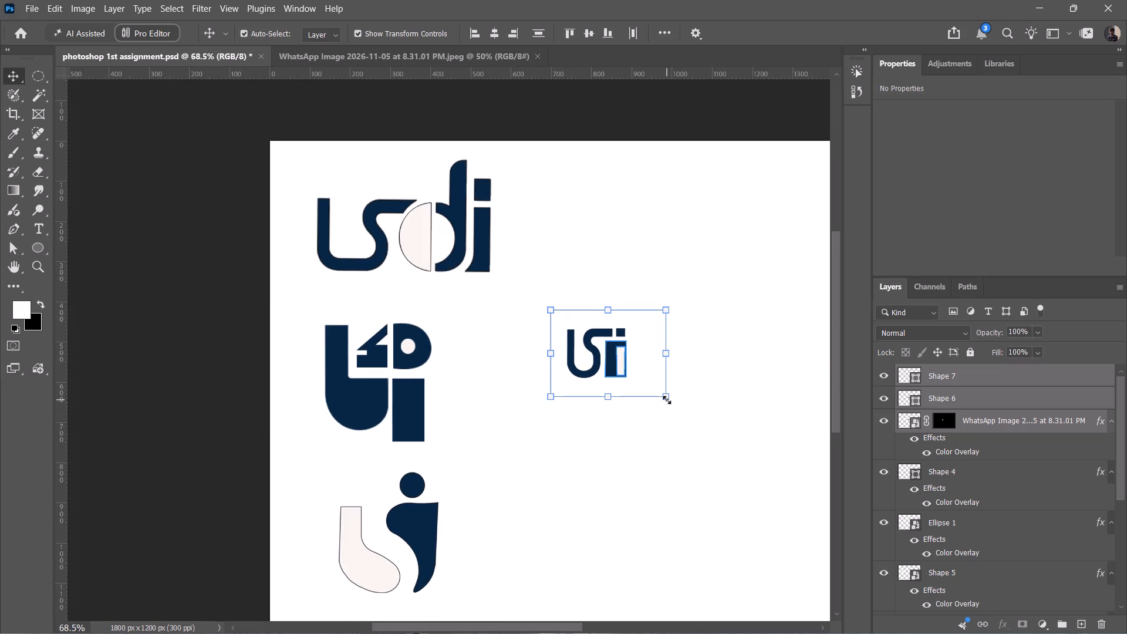
Convert the Shape 6 and Shape 7 layers into separate smart objects.
click(929, 398)
right_click(929, 398)
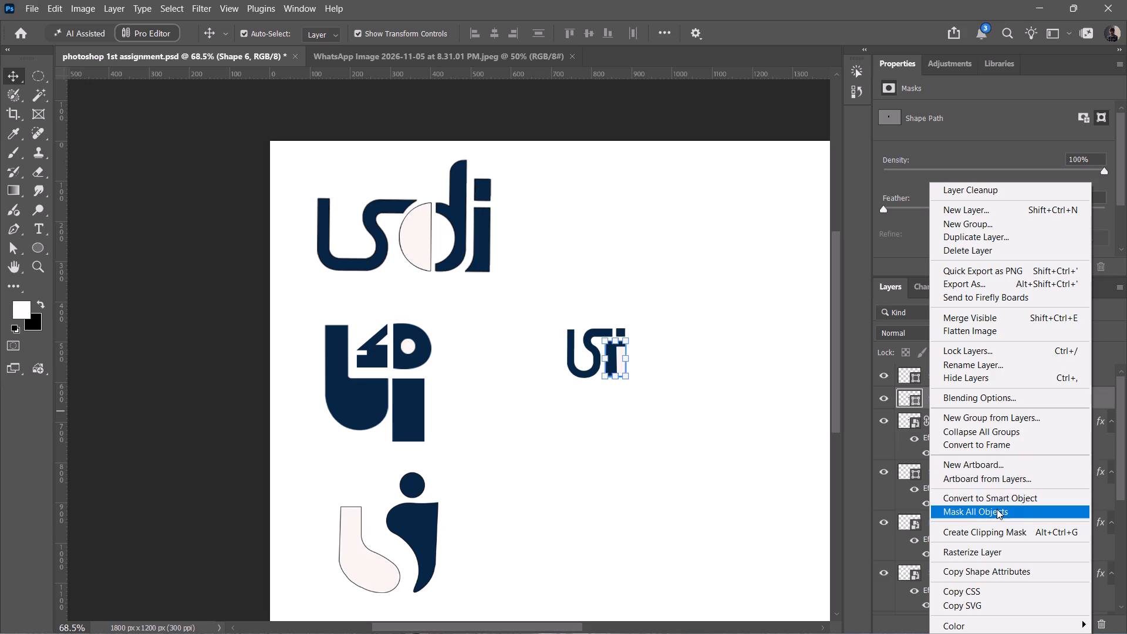
click(991, 496)
click(961, 367)
right_click(961, 367)
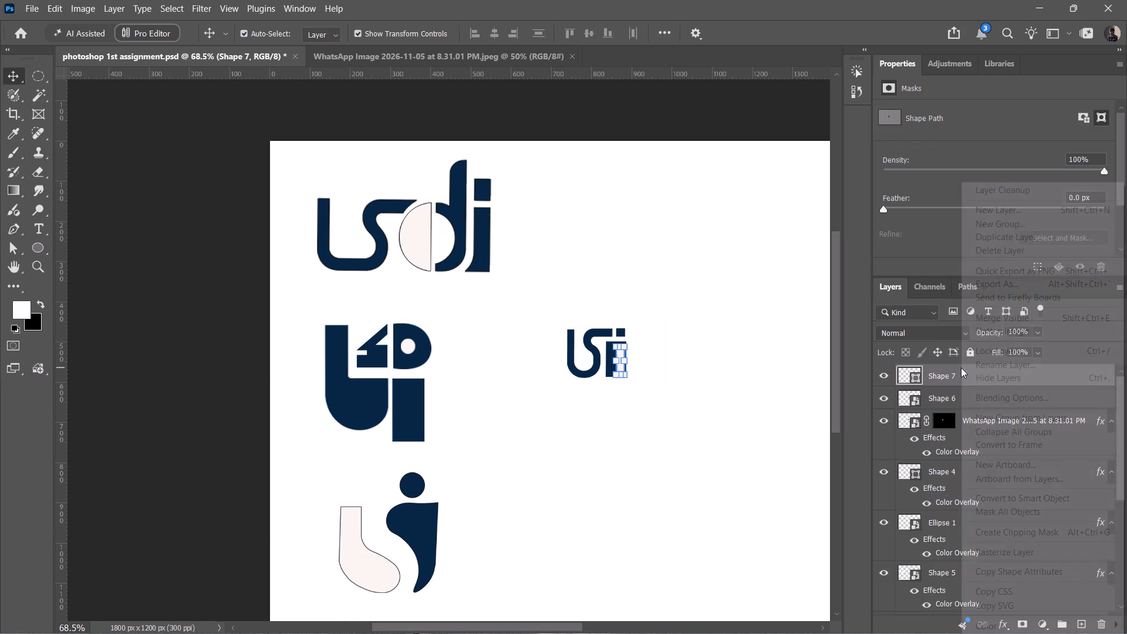
click(1022, 498)
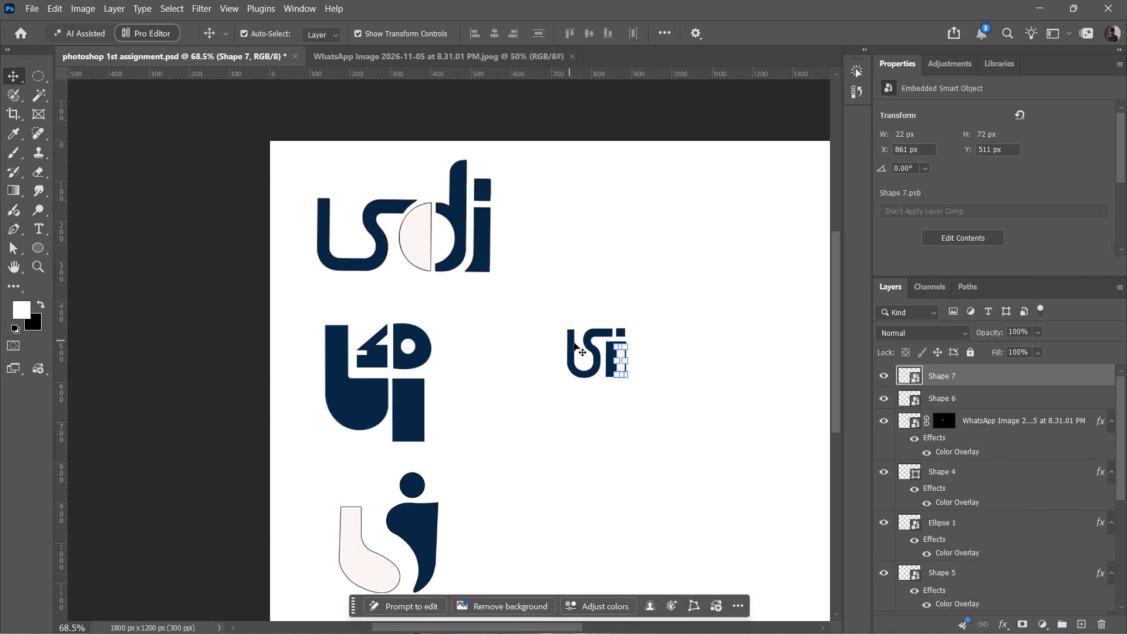
Scale the Shape 7, Shape 6 and masked WhatsApp image layers together to about 197%.
shift+click(973, 431)
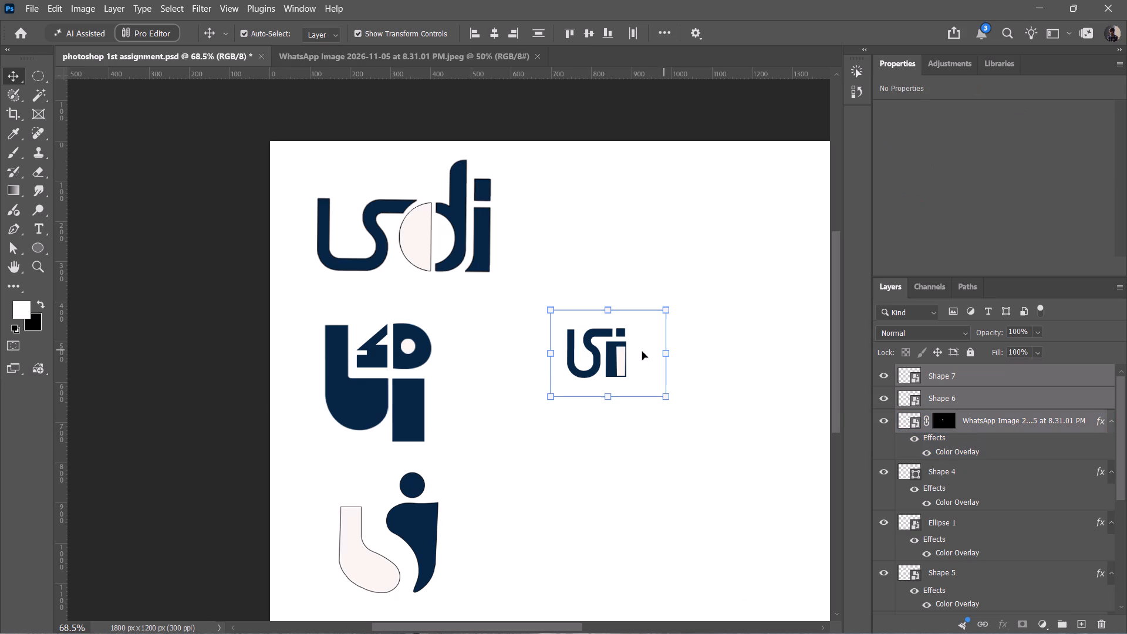
drag(669, 396, 714, 430)
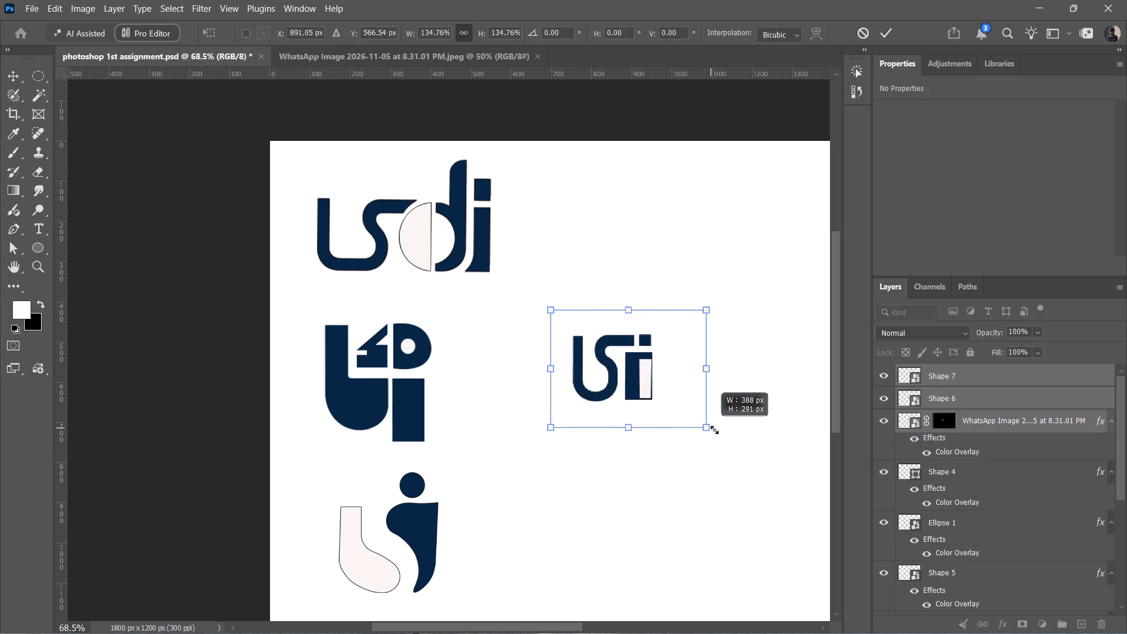
drag(714, 430, 778, 483)
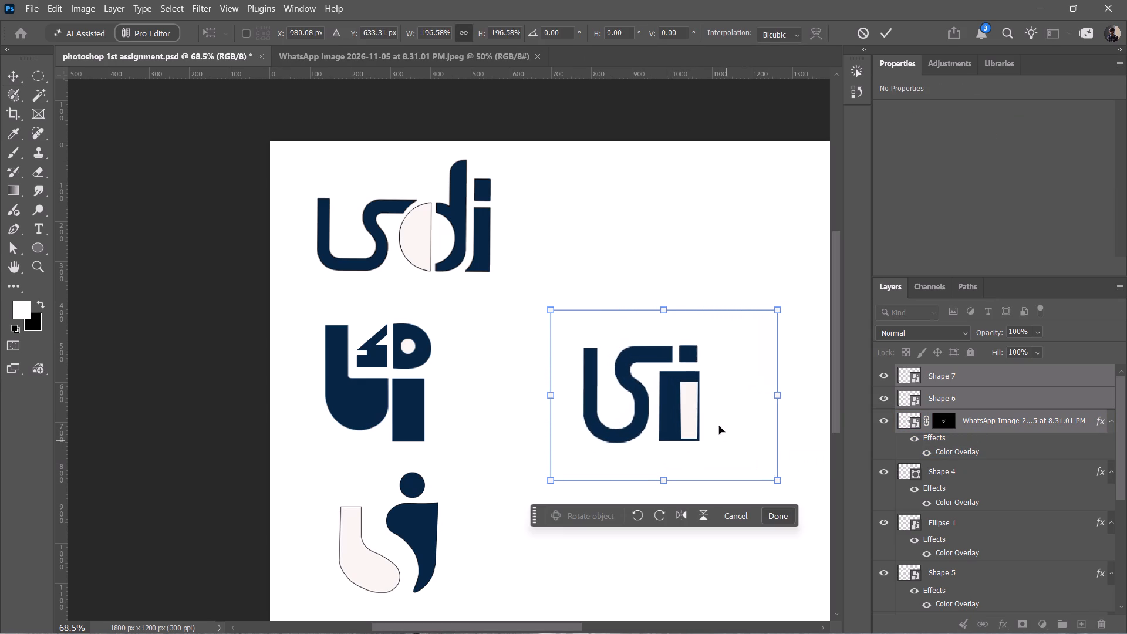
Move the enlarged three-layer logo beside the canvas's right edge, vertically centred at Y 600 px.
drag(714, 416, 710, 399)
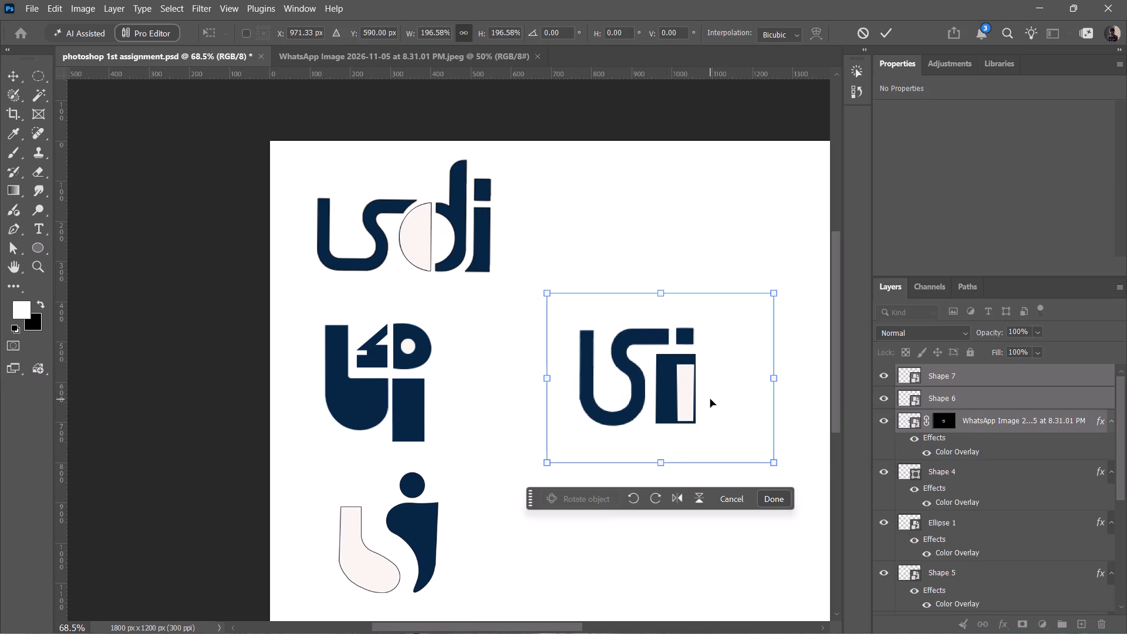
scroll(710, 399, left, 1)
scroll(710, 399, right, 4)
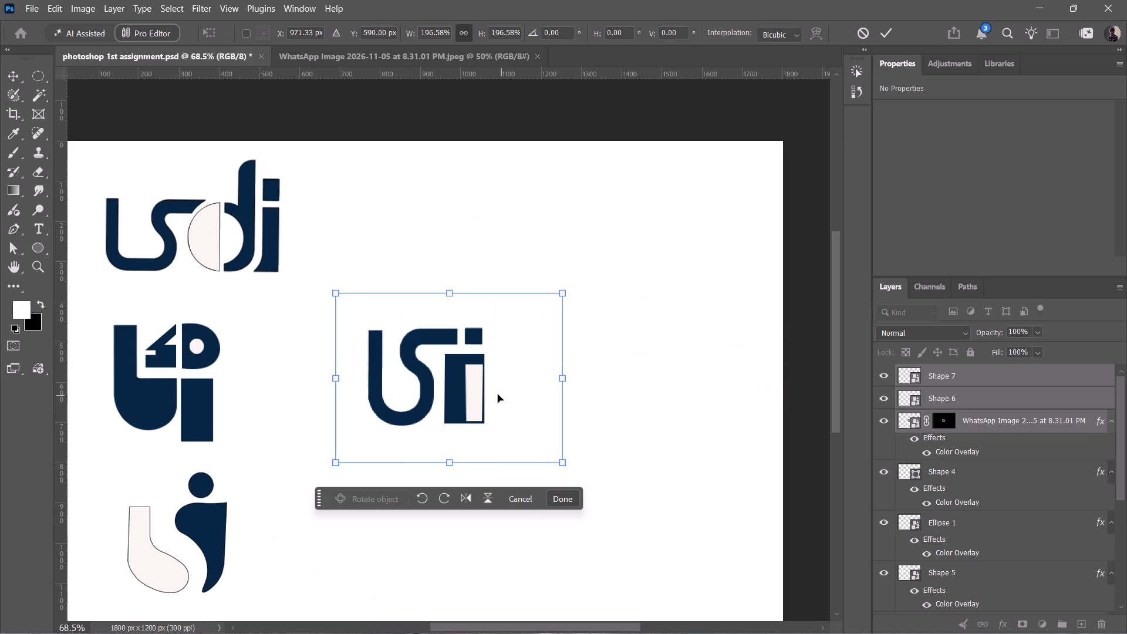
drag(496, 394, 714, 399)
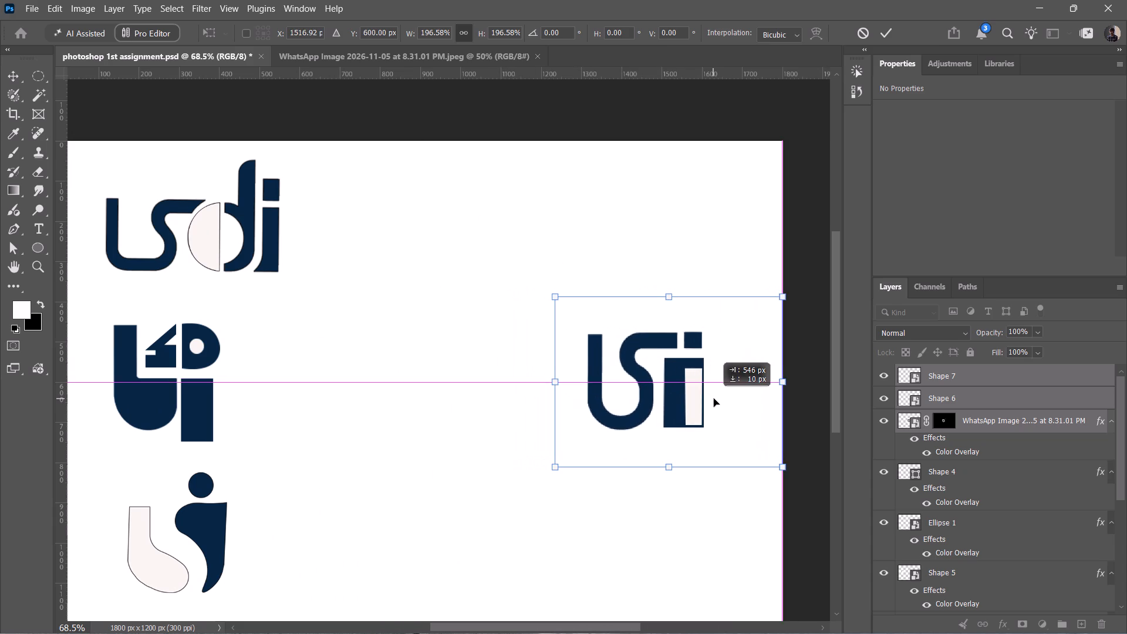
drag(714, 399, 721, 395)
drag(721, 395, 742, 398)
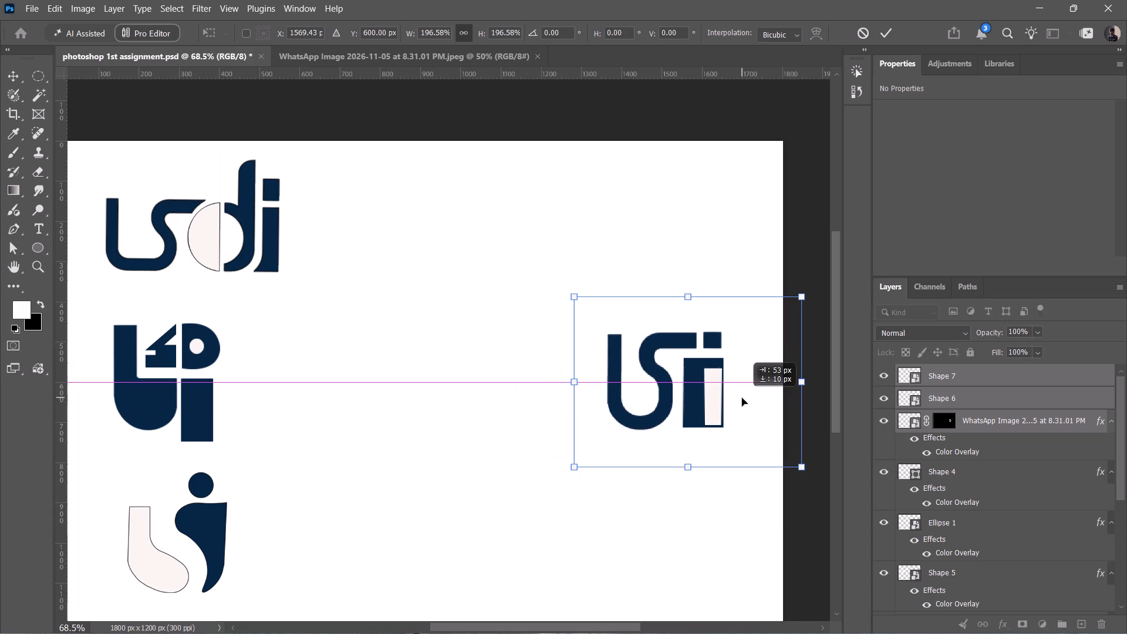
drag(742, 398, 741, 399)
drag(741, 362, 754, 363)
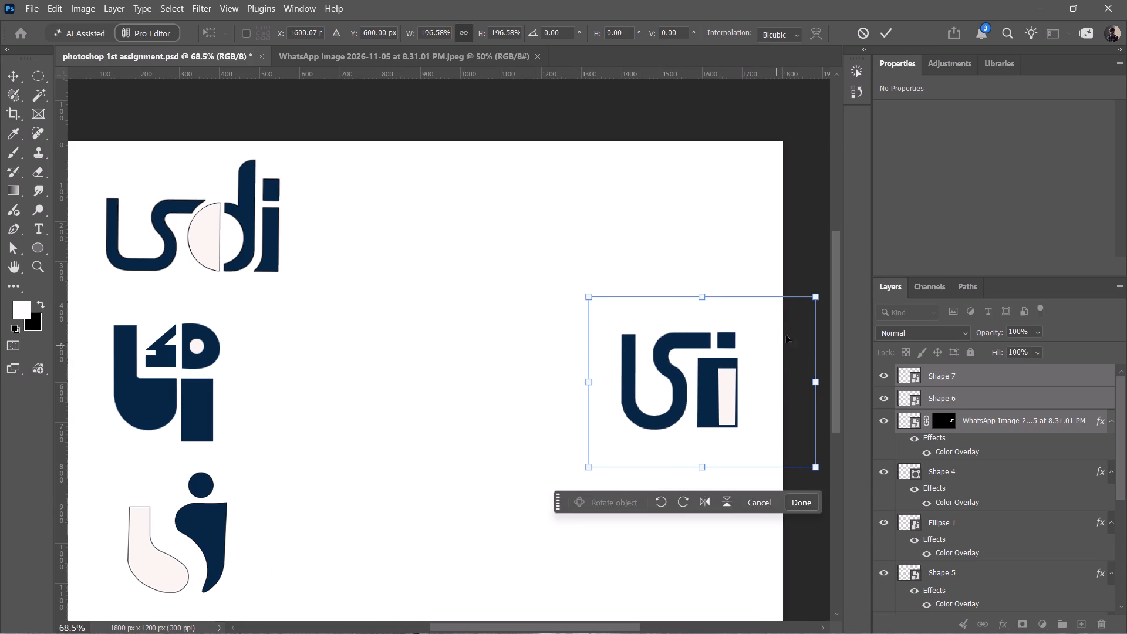
Cancel the three-layer transform and step back through the history to undo the Shape 7 layer's smart object conversion.
click(820, 254)
key(Escape)
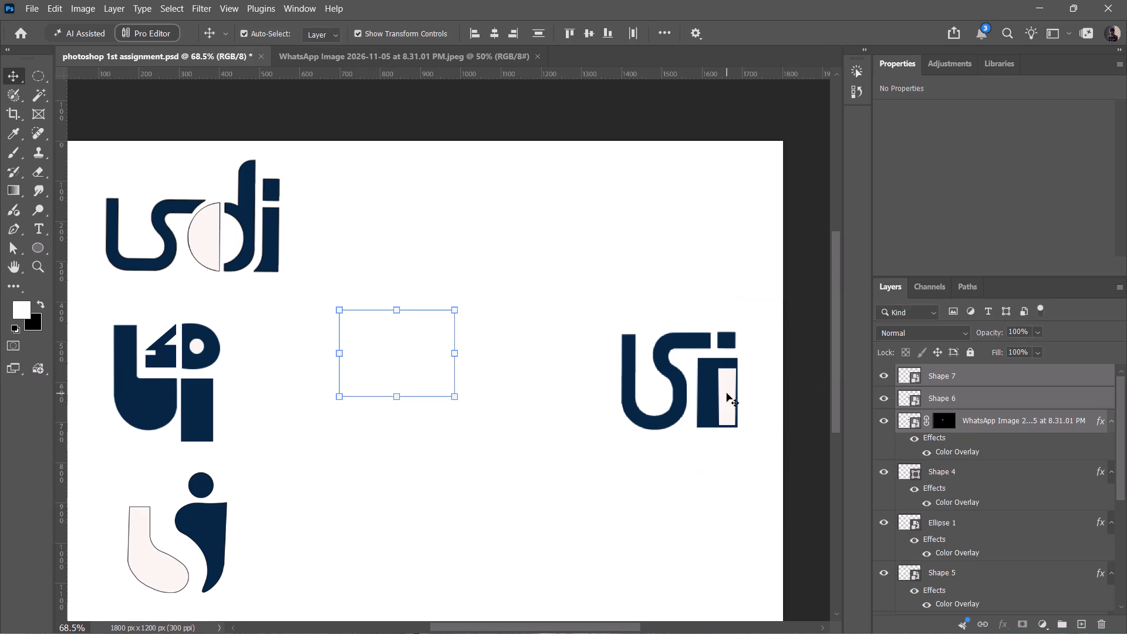
key(ctrl+z)
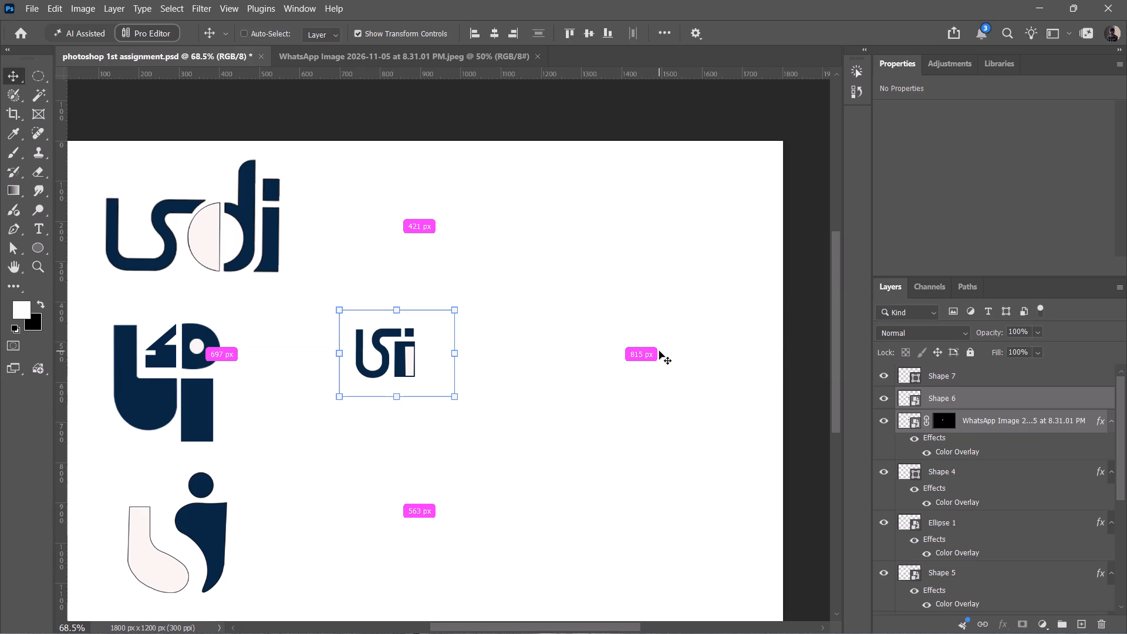
key(ctrl+z)
key(ctrl+z)
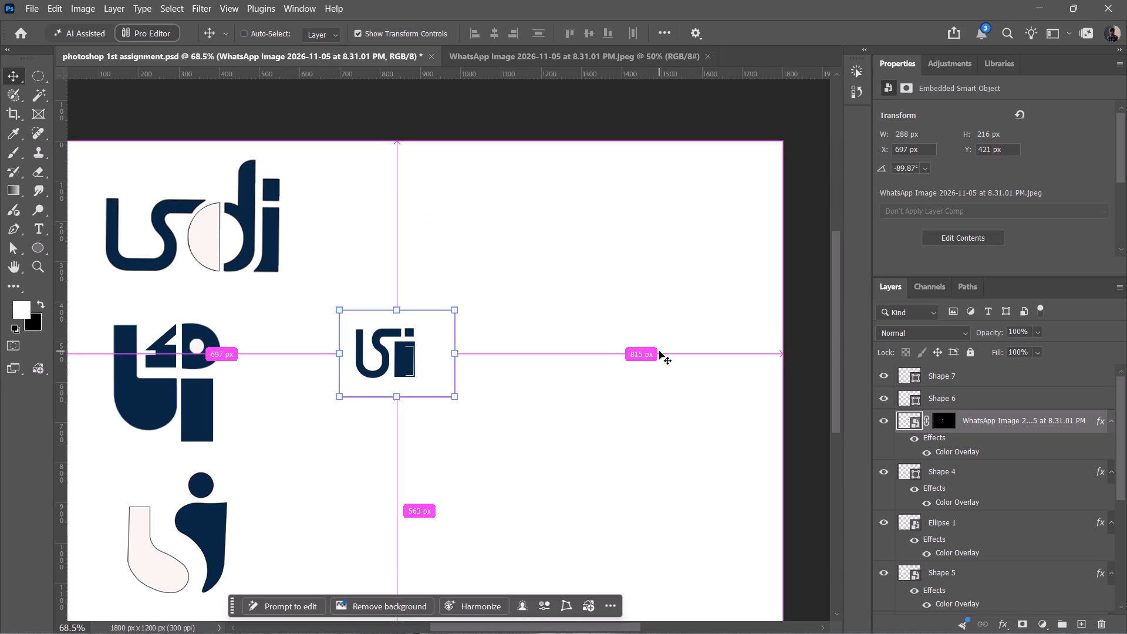
key(ctrl+shift+z)
key(ctrl+shift+z)
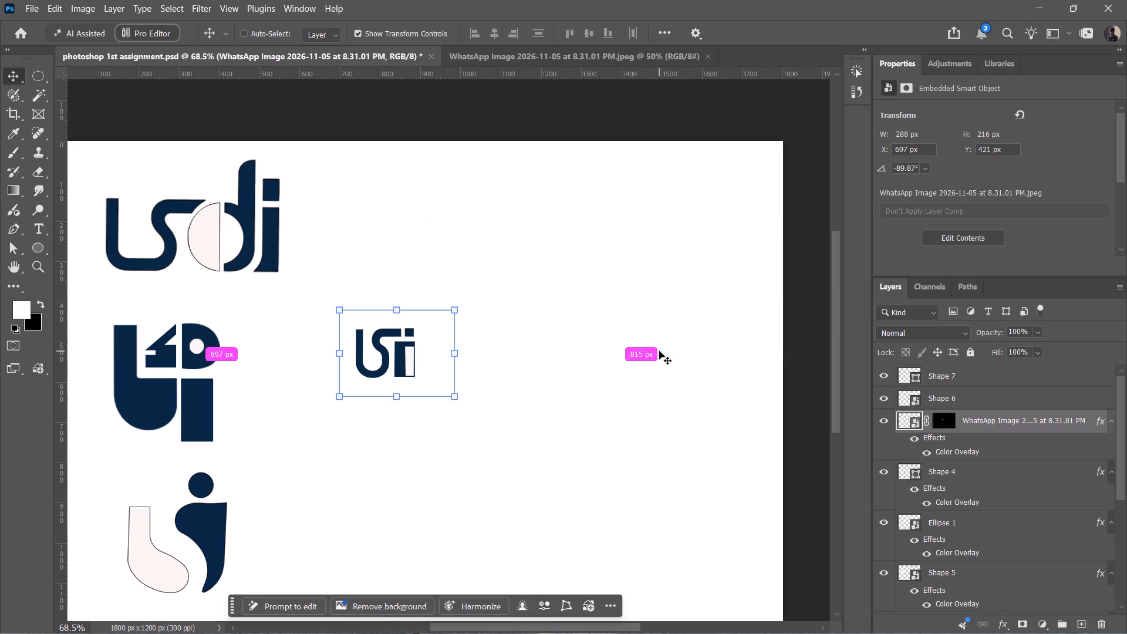
key(ctrl+shift+z)
key(ctrl+shift+z)
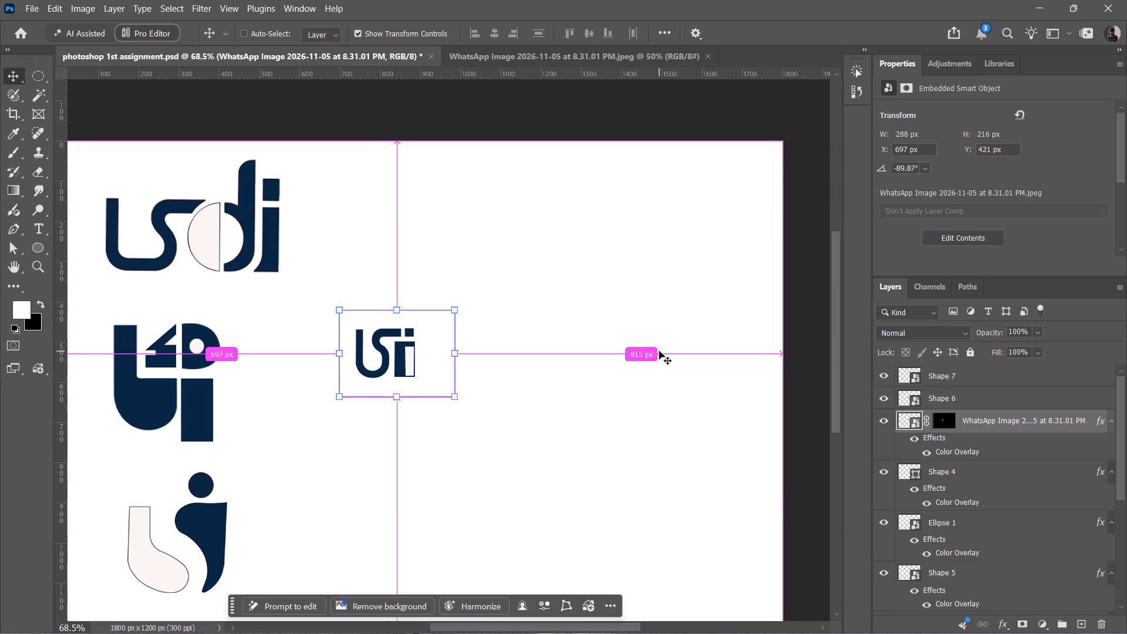
key(ctrl+shift+z)
key(ctrl+shift+z)
key(ctrl+z)
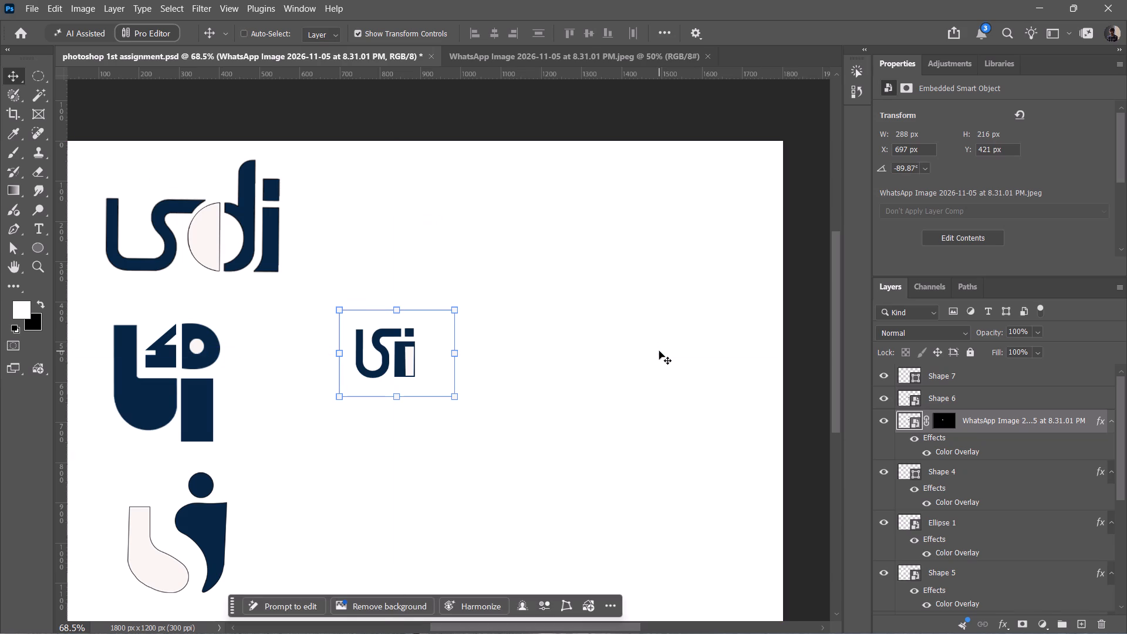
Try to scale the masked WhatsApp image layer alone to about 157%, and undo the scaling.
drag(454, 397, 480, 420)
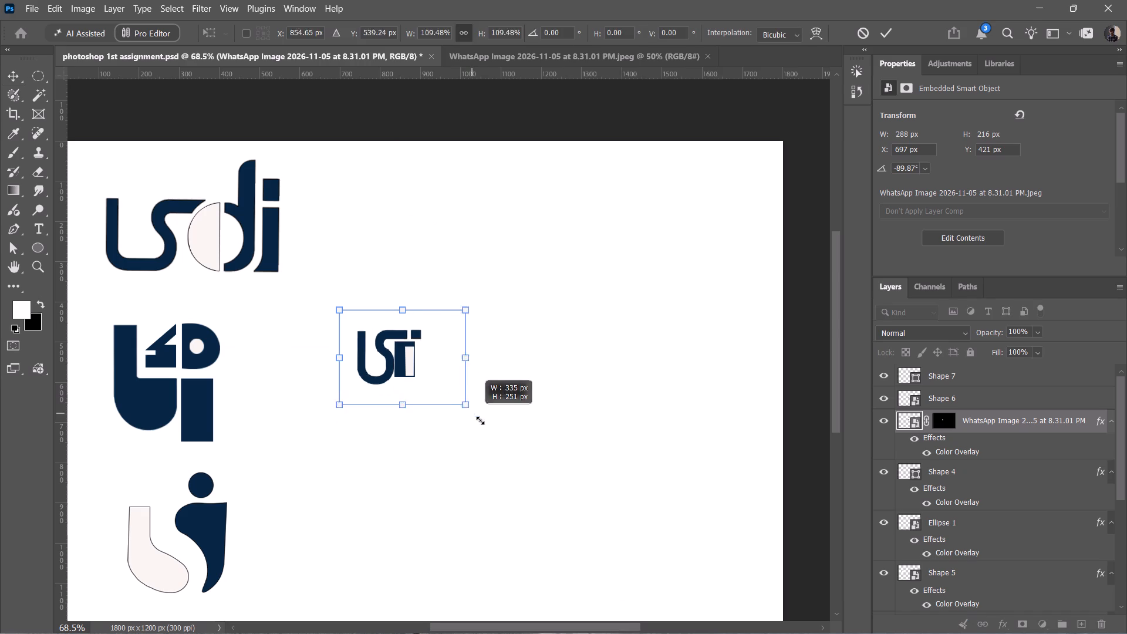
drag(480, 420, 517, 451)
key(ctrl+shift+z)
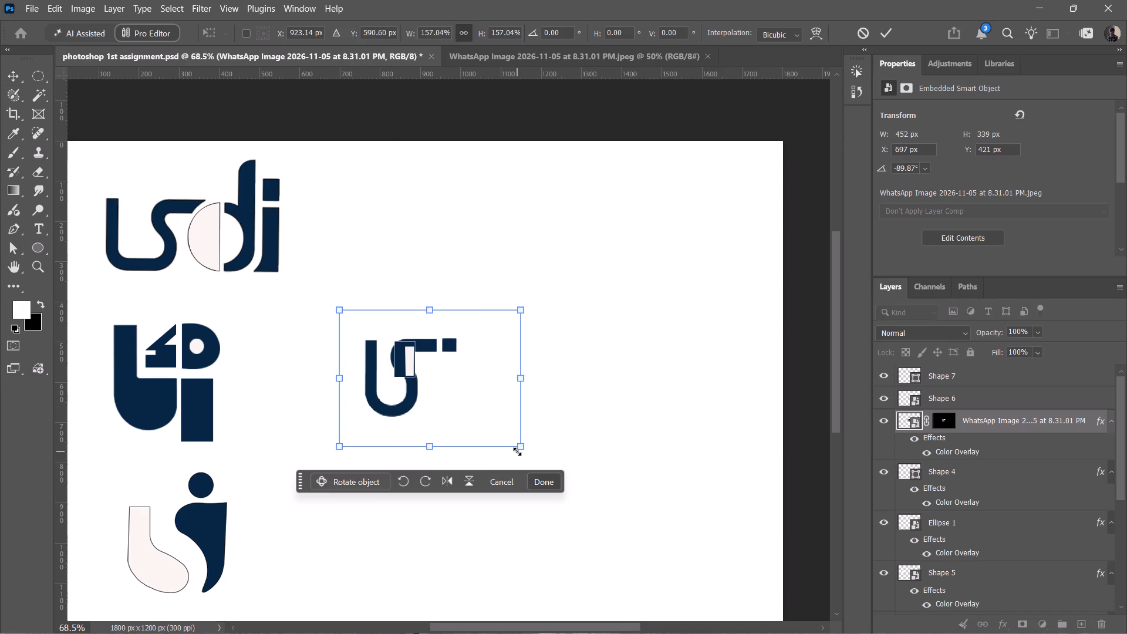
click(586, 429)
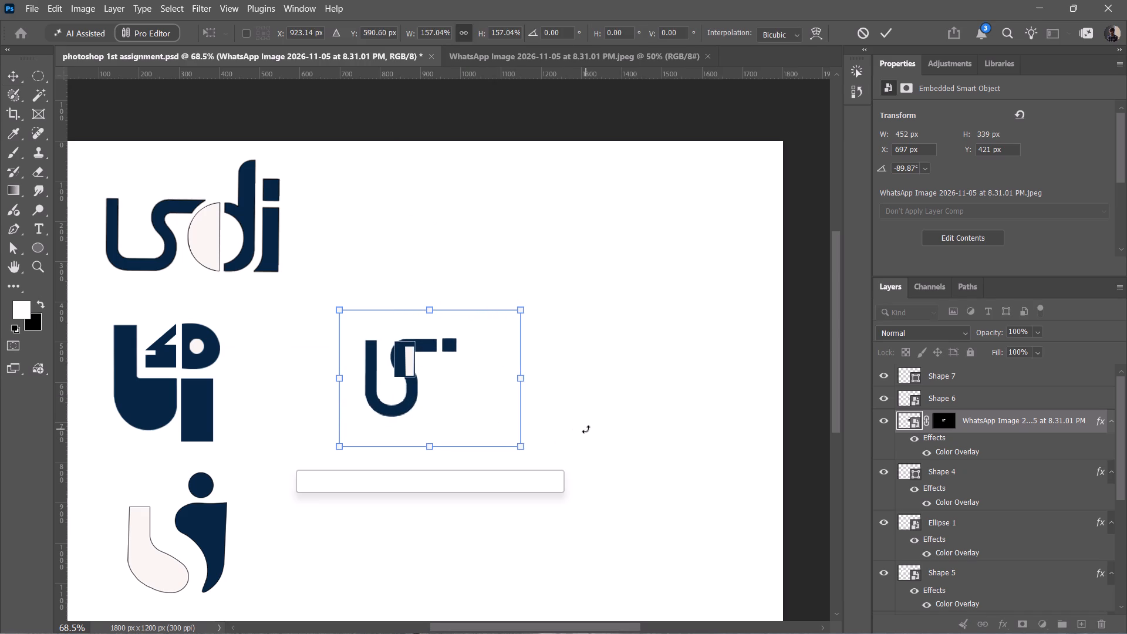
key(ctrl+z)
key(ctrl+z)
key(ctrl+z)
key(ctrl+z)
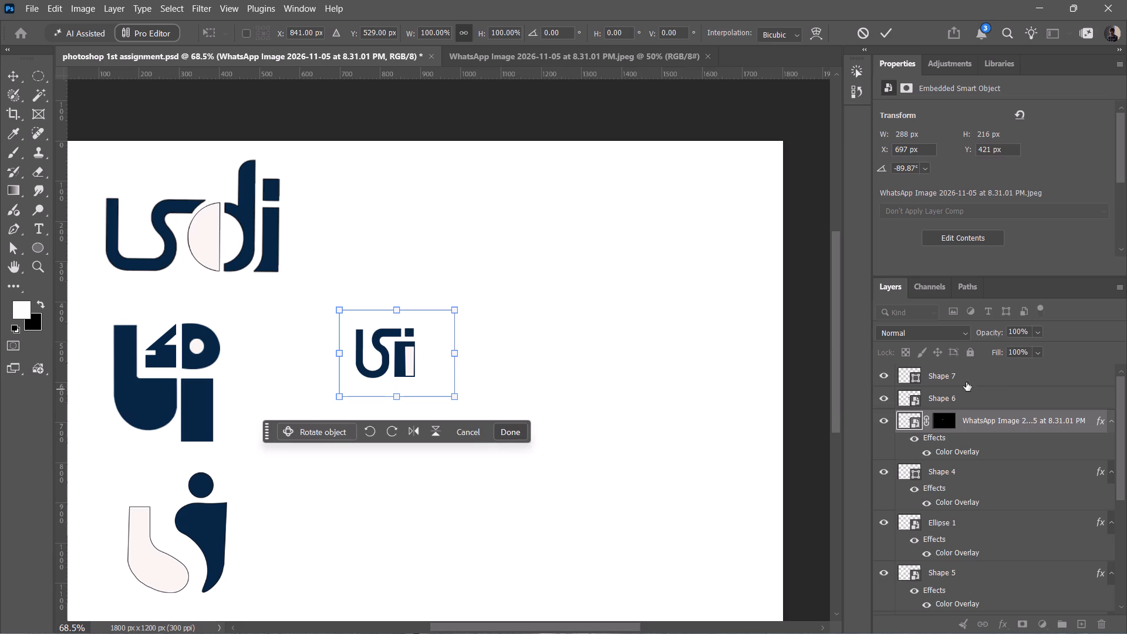
Select the Shape 7, Shape 6 and masked WhatsApp image layers and scale them together to about 193%.
shift+click(998, 366)
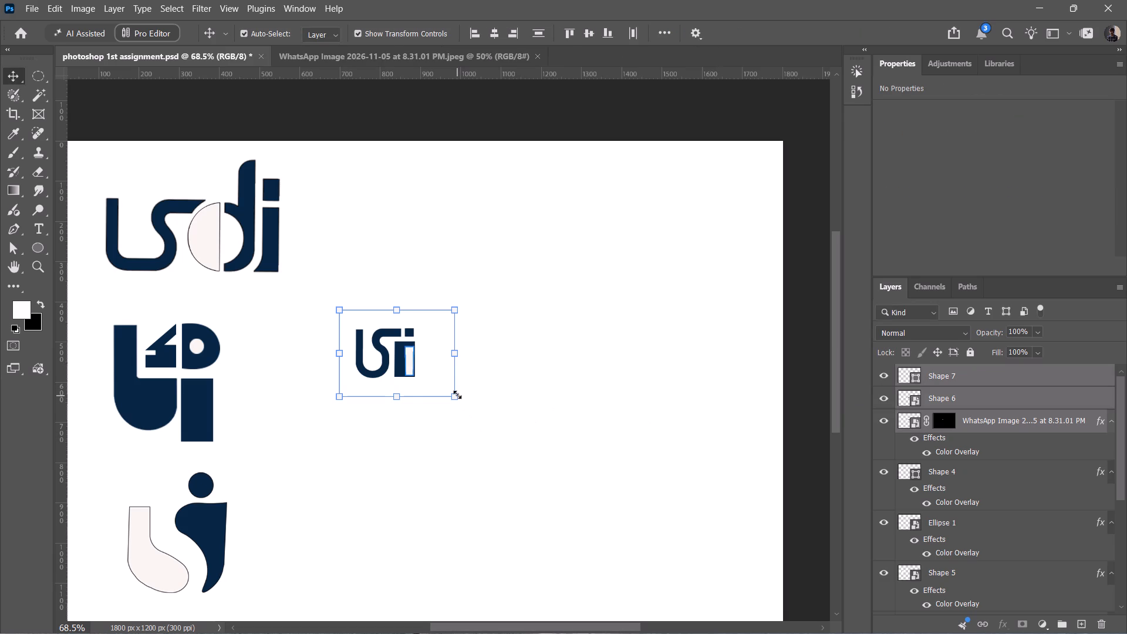
drag(457, 394, 569, 471)
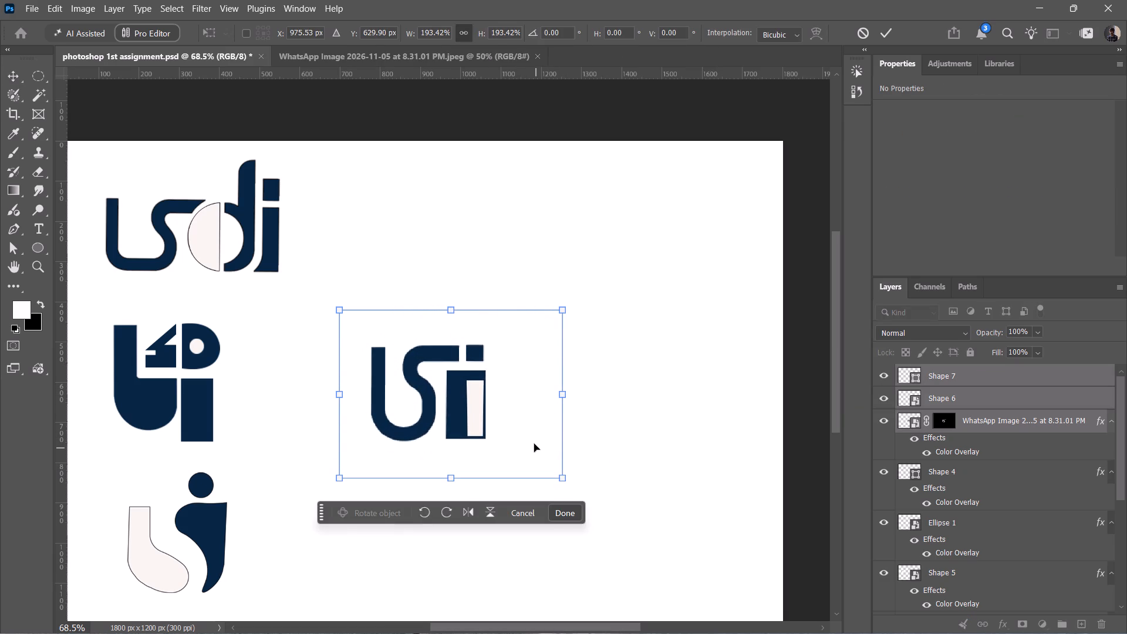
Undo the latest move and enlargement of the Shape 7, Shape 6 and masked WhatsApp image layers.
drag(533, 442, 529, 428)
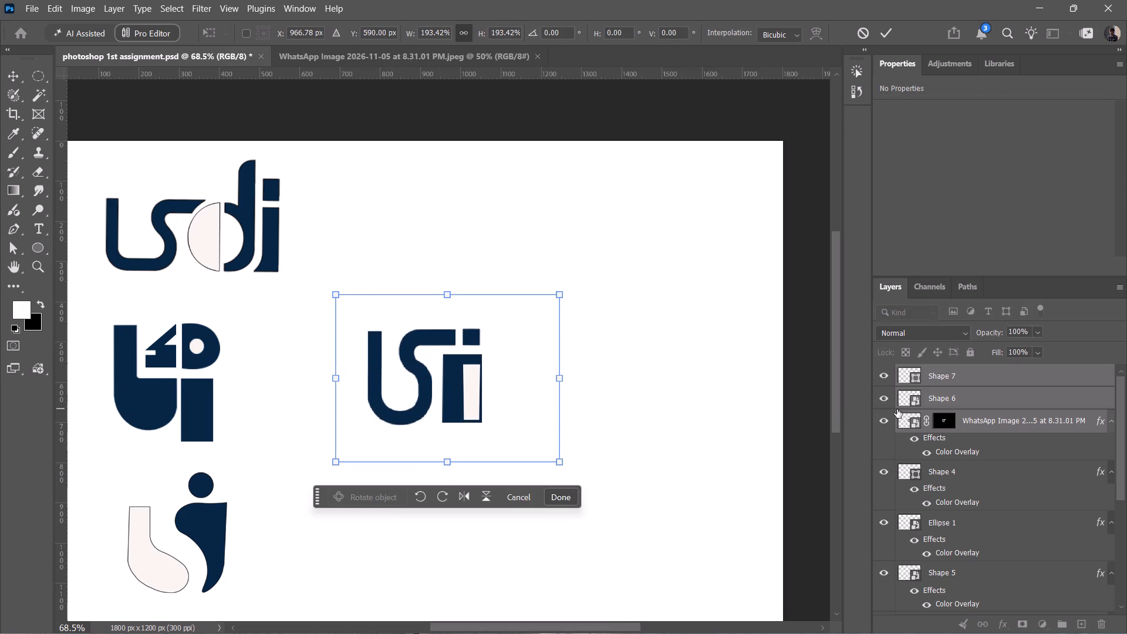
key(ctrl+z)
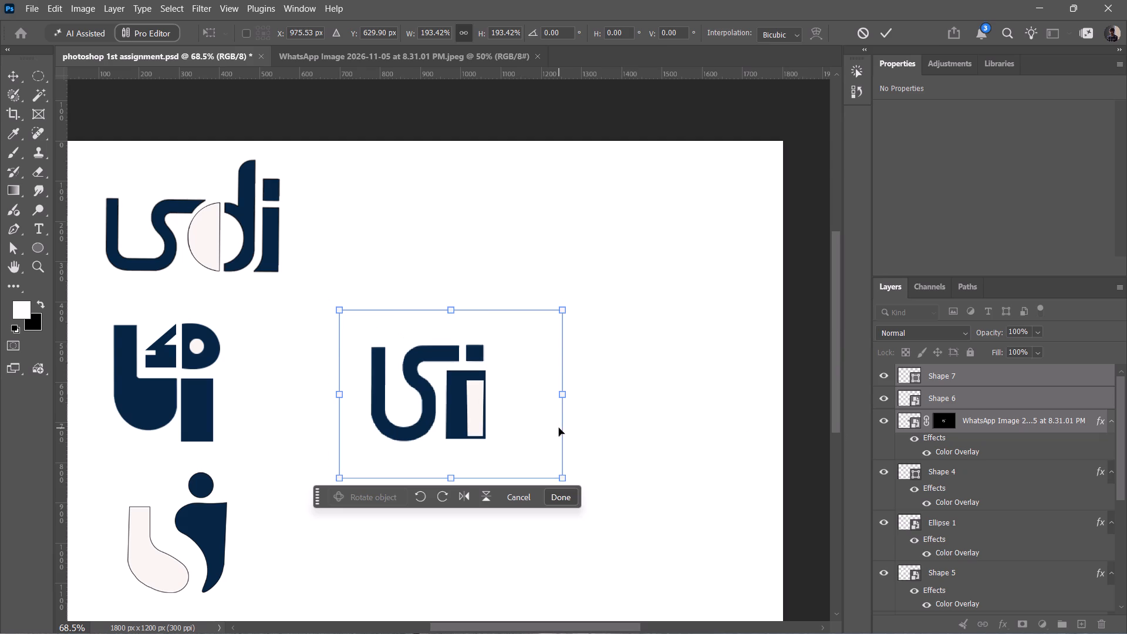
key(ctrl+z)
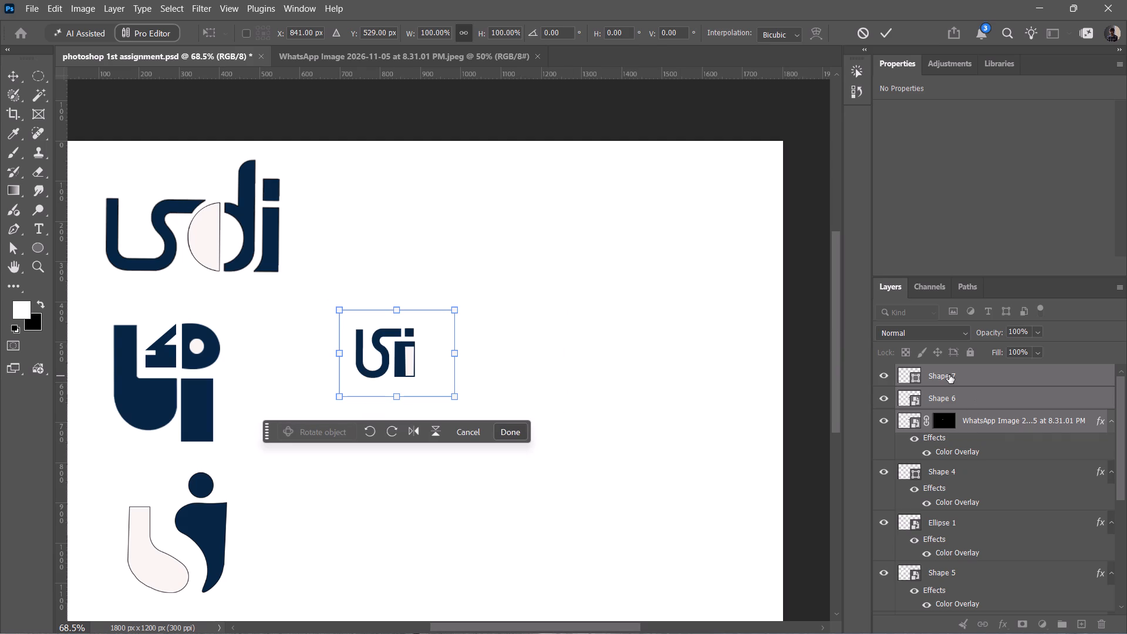
Convert the Shape 7 layer into a smart object.
right_click(949, 375)
right_click(922, 376)
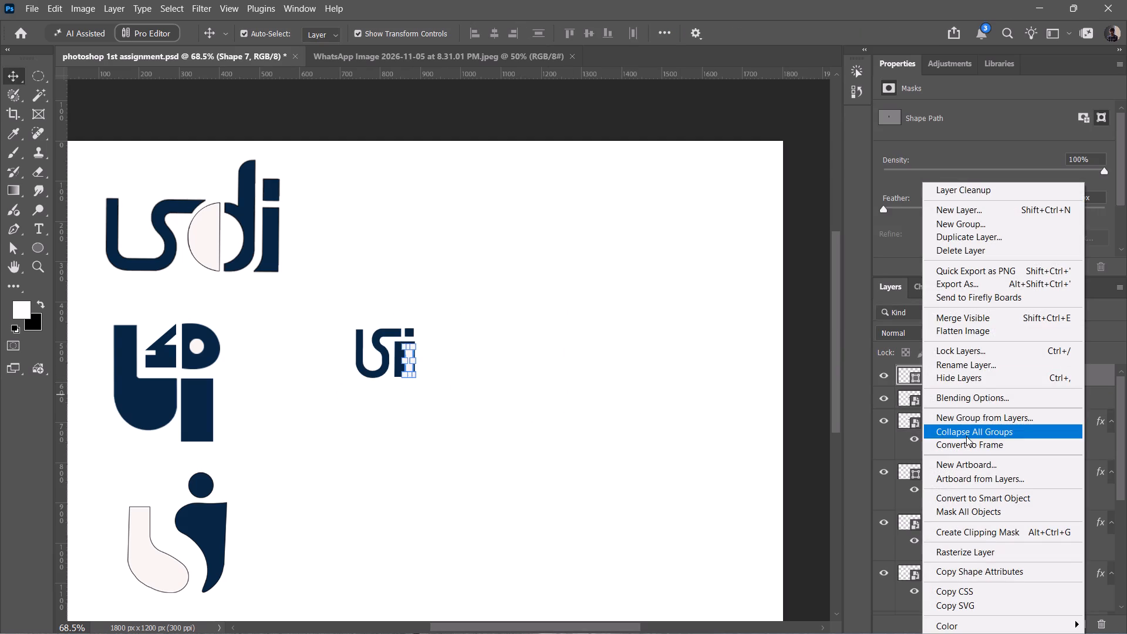
click(957, 494)
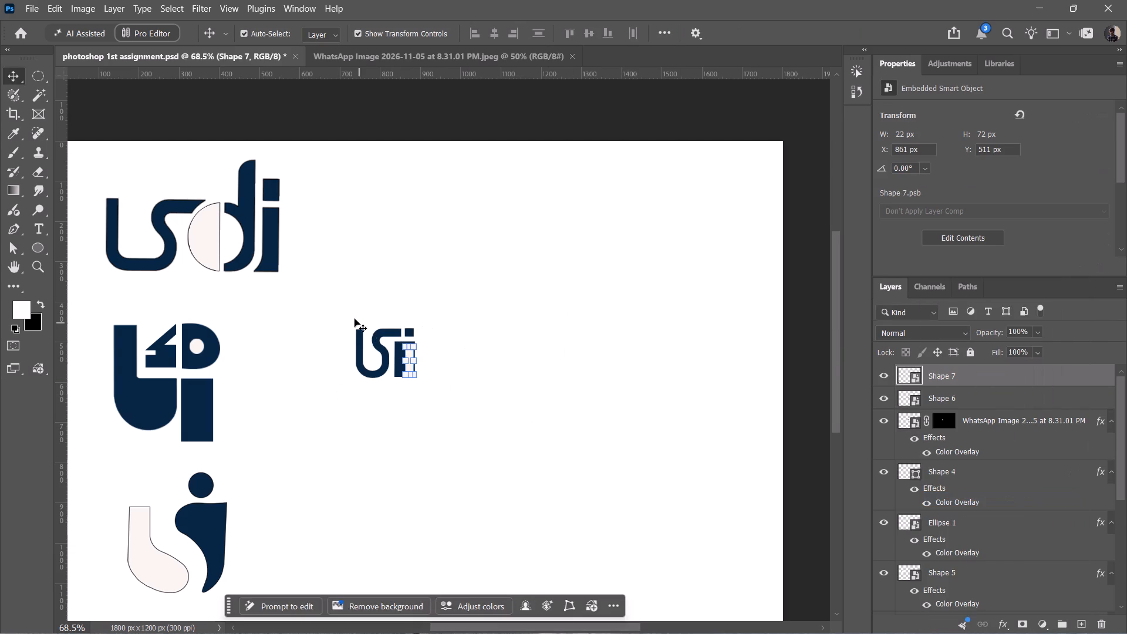
Select the Shape 7, Shape 6 and masked WhatsApp image layers and scale them together to about 190%.
shift+click(975, 417)
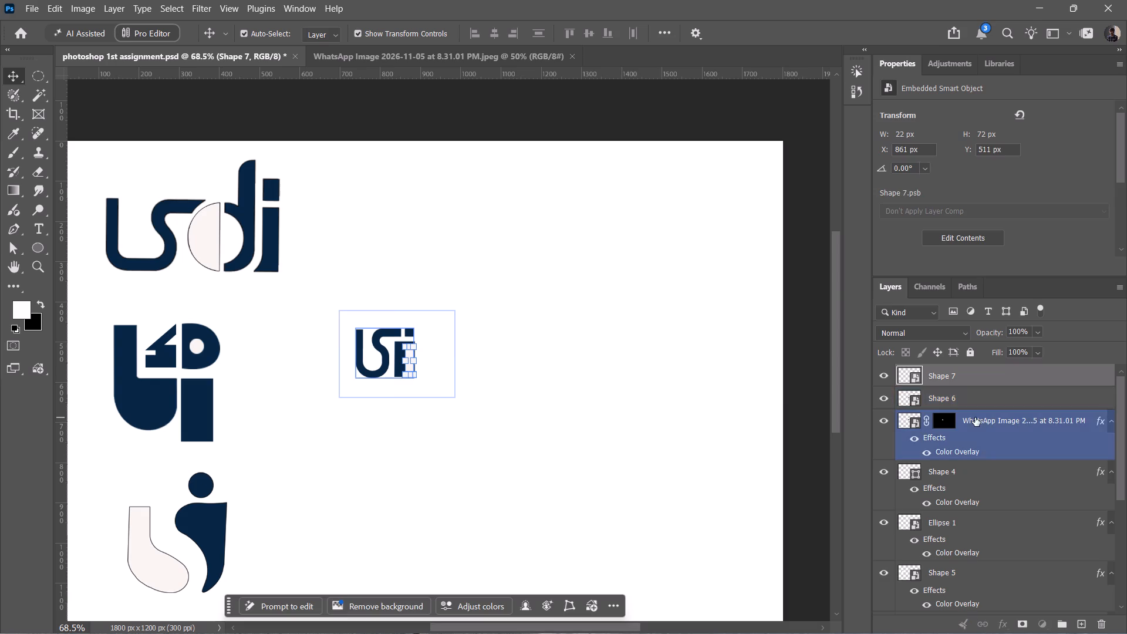
drag(455, 396, 536, 453)
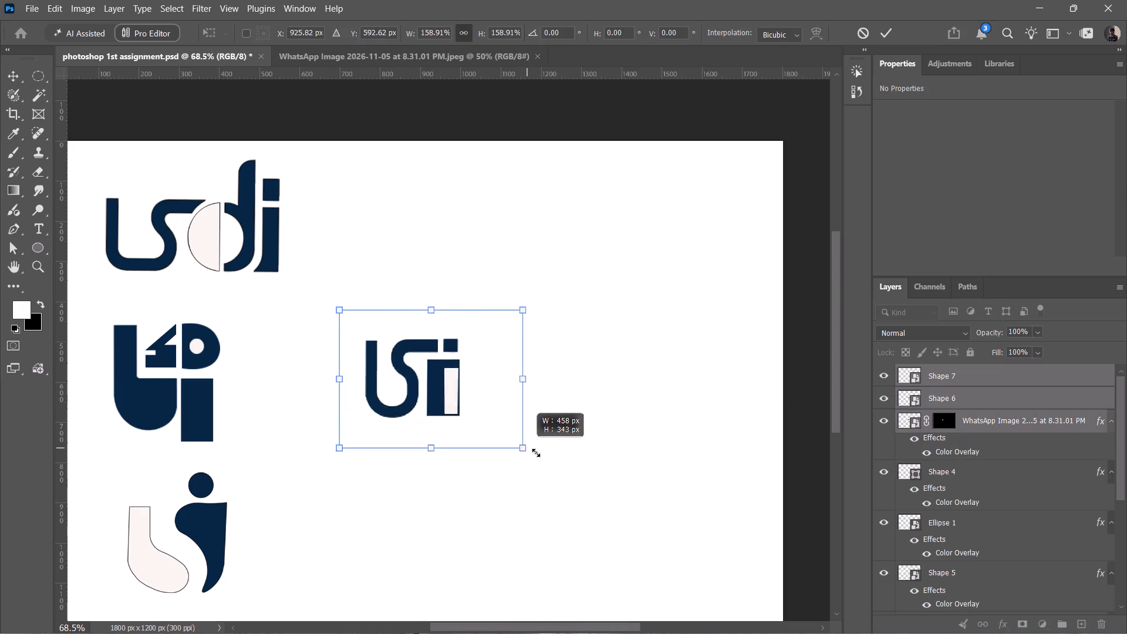
drag(536, 453, 609, 511)
drag(567, 454, 539, 410)
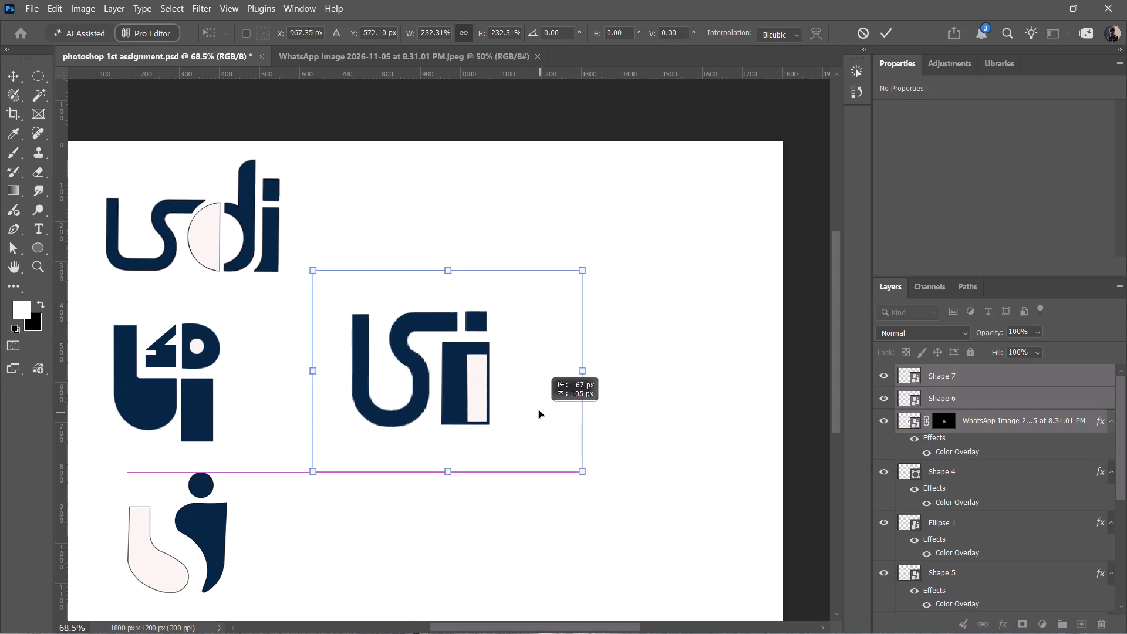
drag(539, 410, 548, 425)
drag(589, 484, 542, 448)
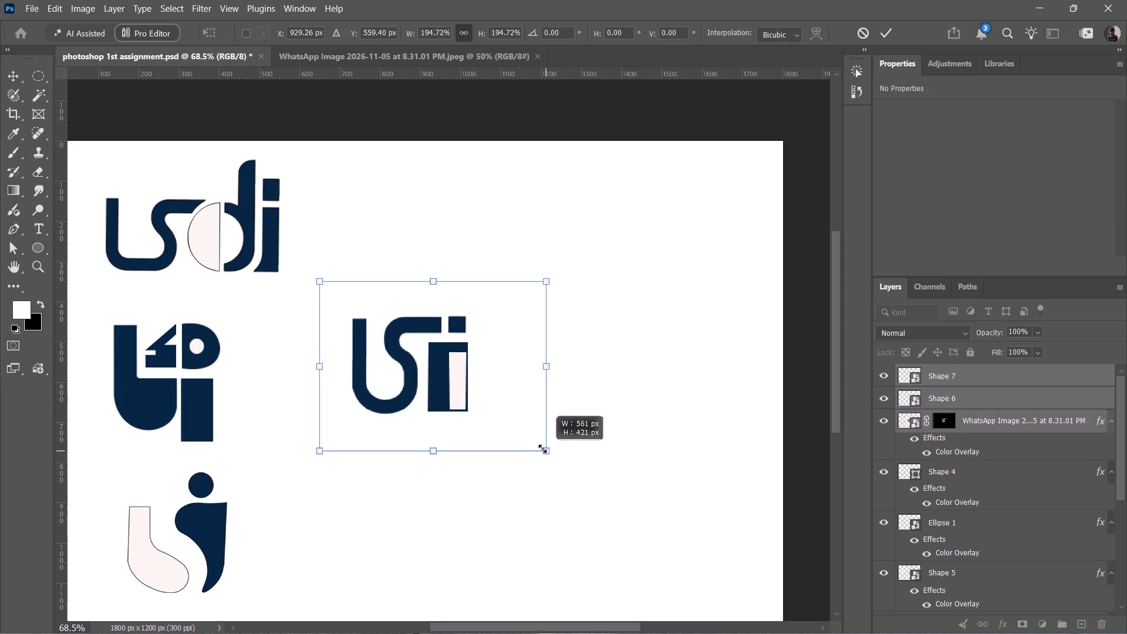
drag(542, 448, 541, 446)
Move the enlarged logo near the canvas's right edge, centred at about X 1599 px and Y 600 px, and deselect its layers.
drag(492, 382, 490, 407)
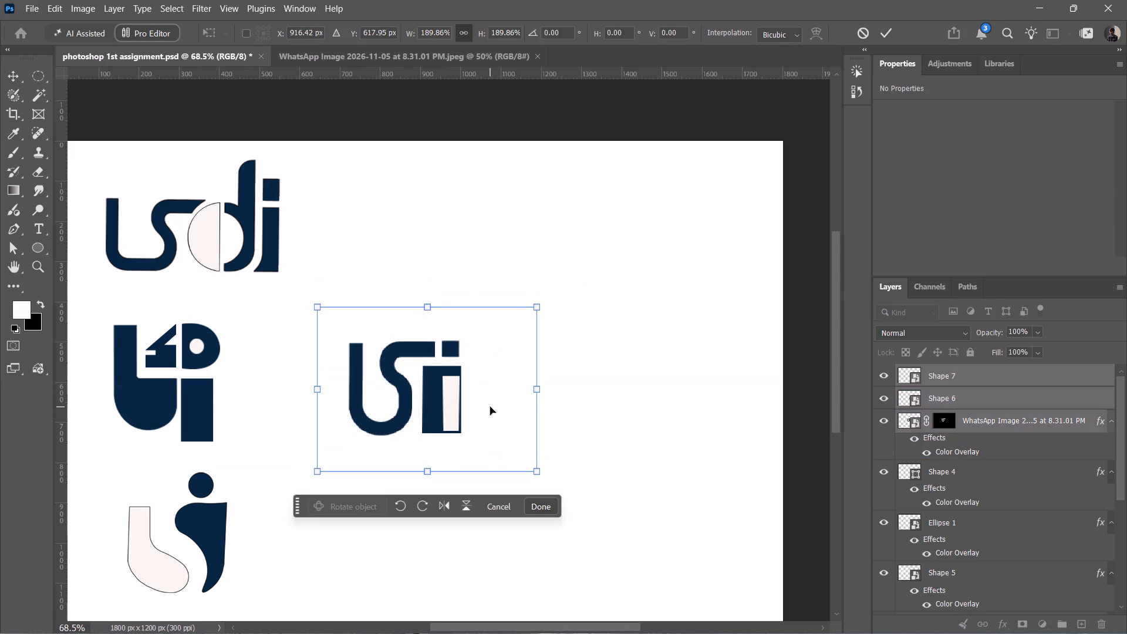
drag(490, 407, 758, 401)
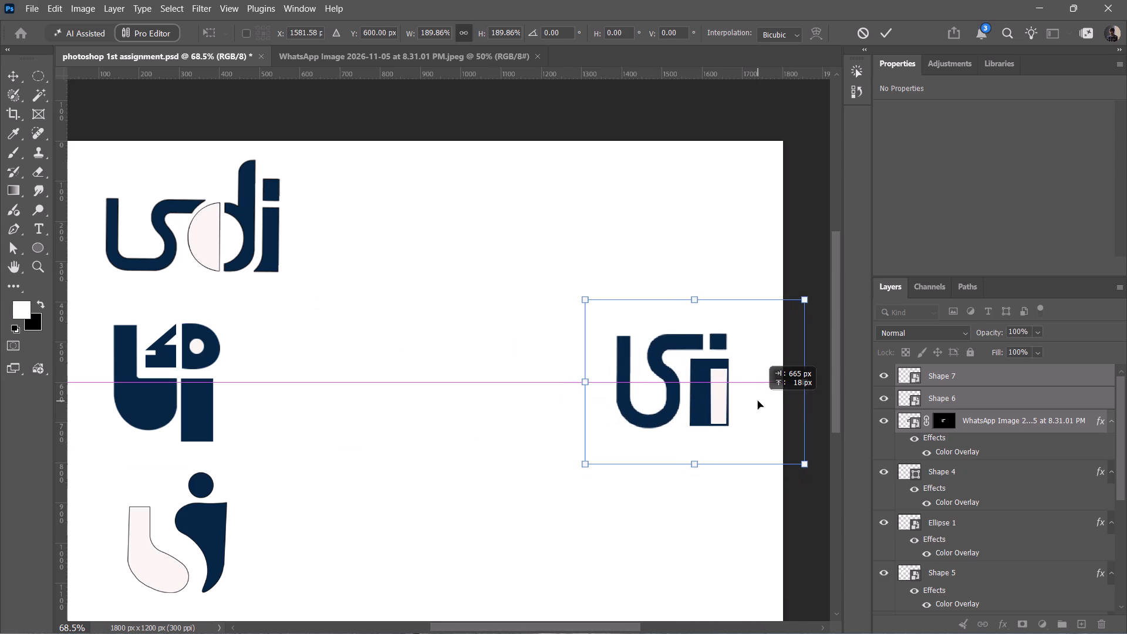
drag(758, 401, 765, 401)
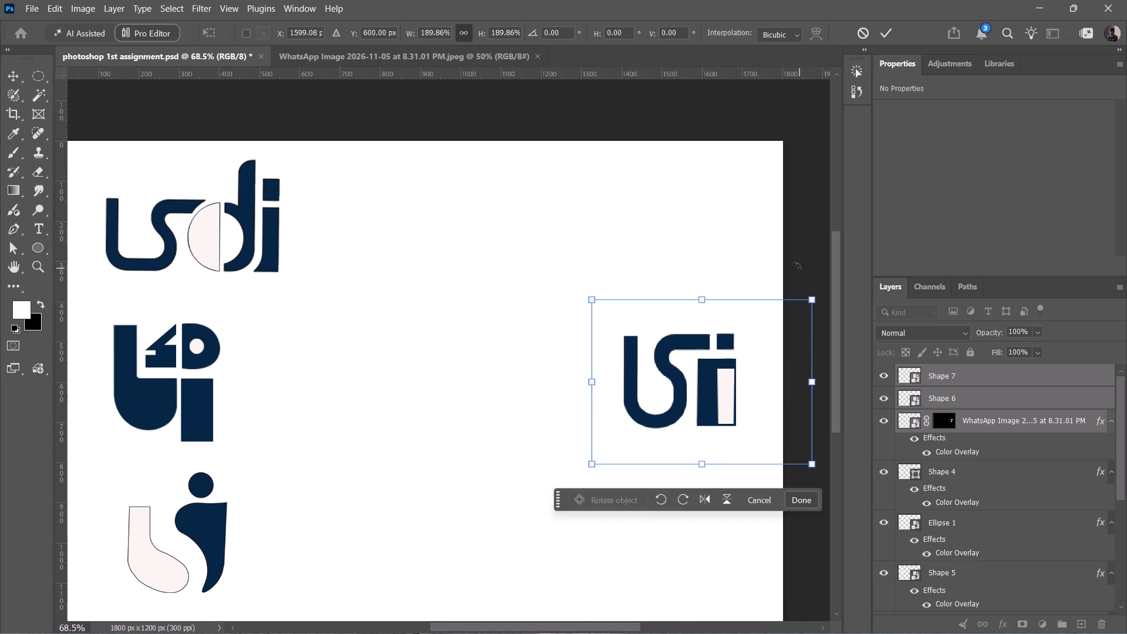
click(797, 266)
key(Return)
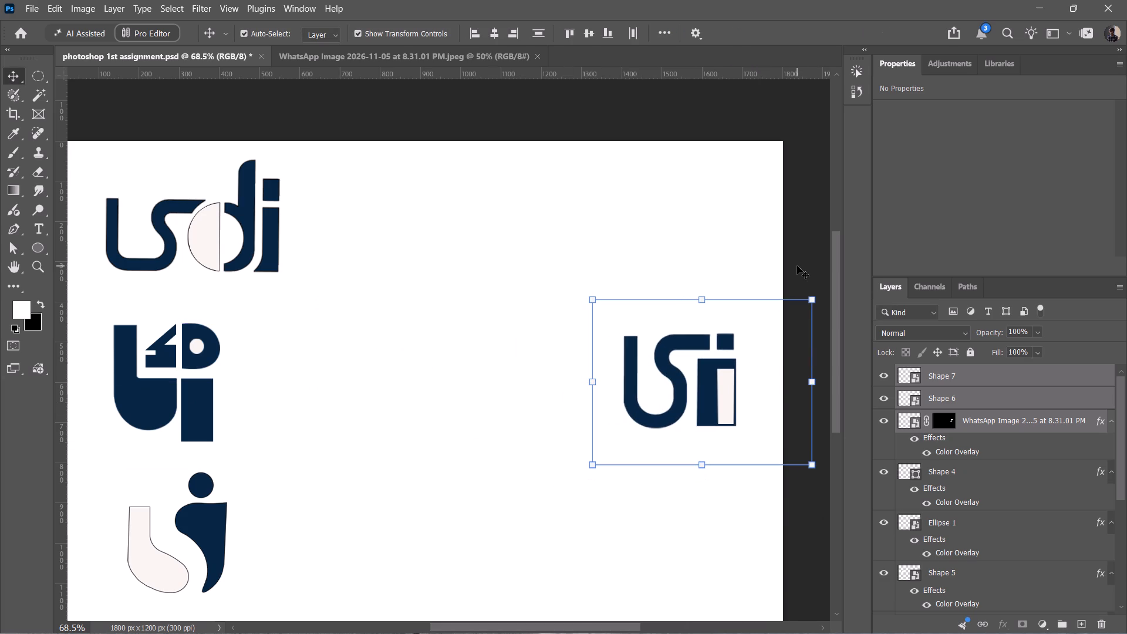
key(Escape)
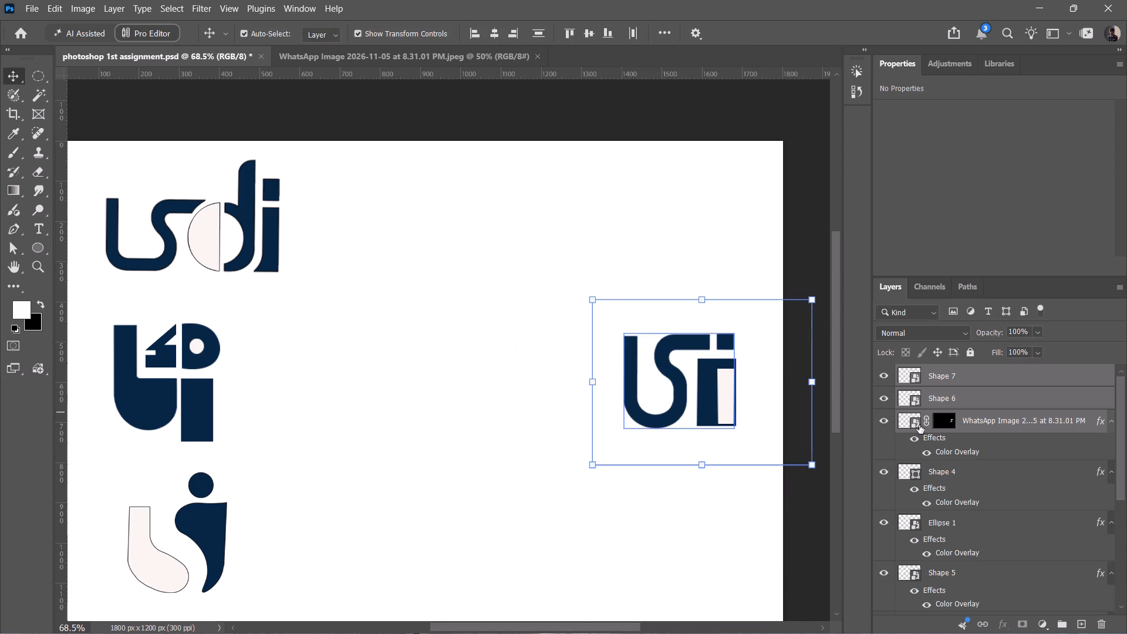
click(828, 279)
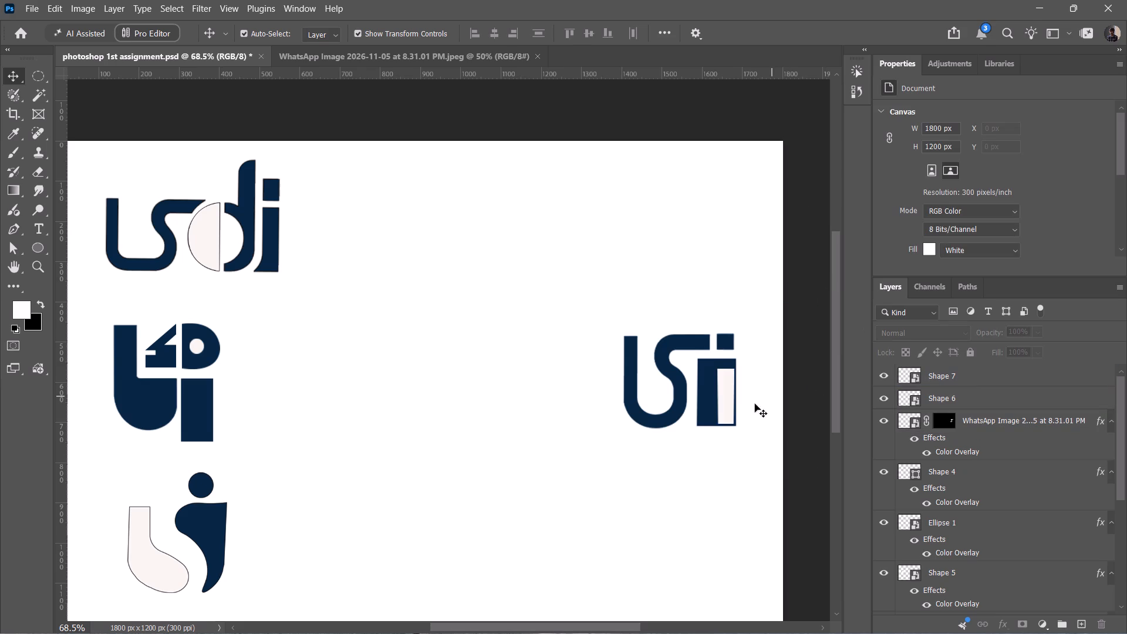
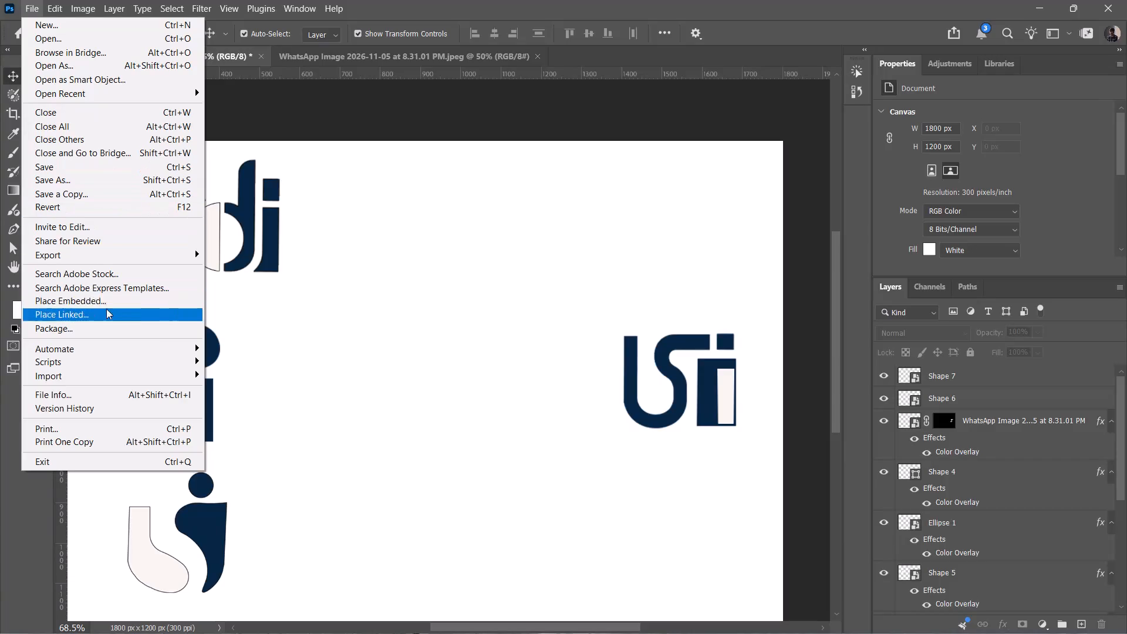
Place the image "WhatsApp Image 2026-11-05 at 8.31.01 PM" from Downloads into the document as an embedded object.
click(109, 306)
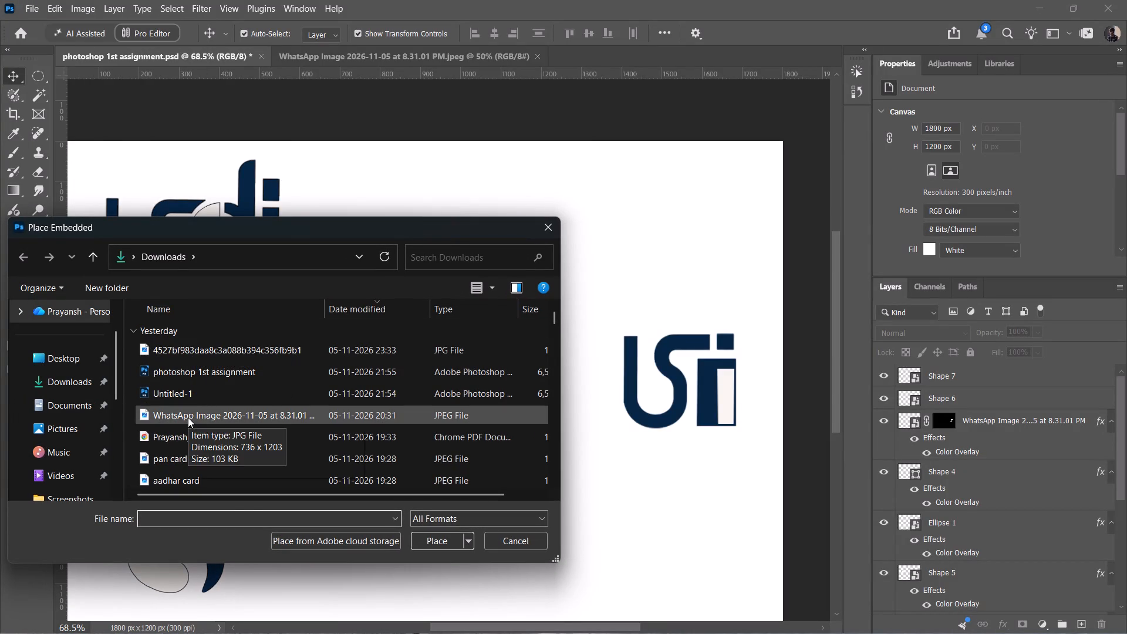
click(204, 410)
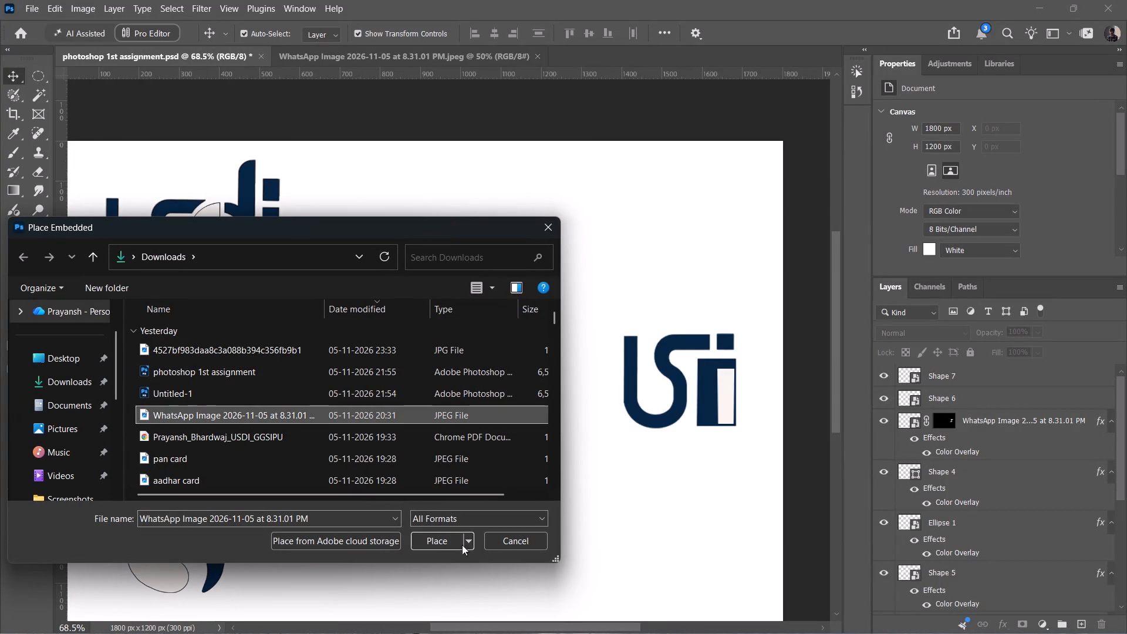
click(430, 542)
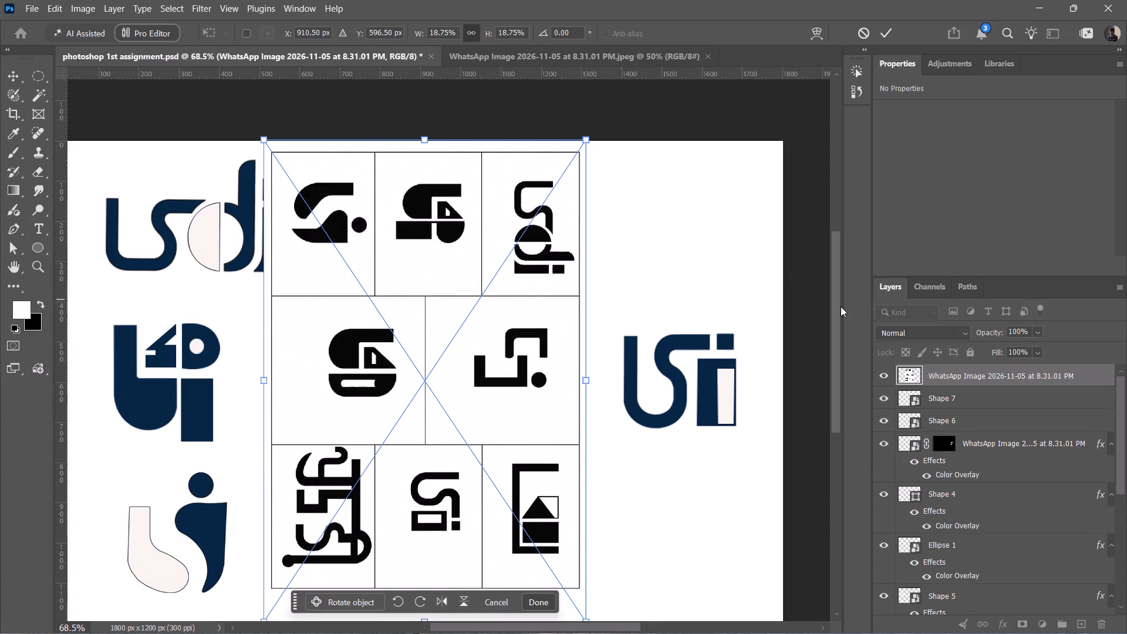
right_click(913, 373)
right_click(913, 373)
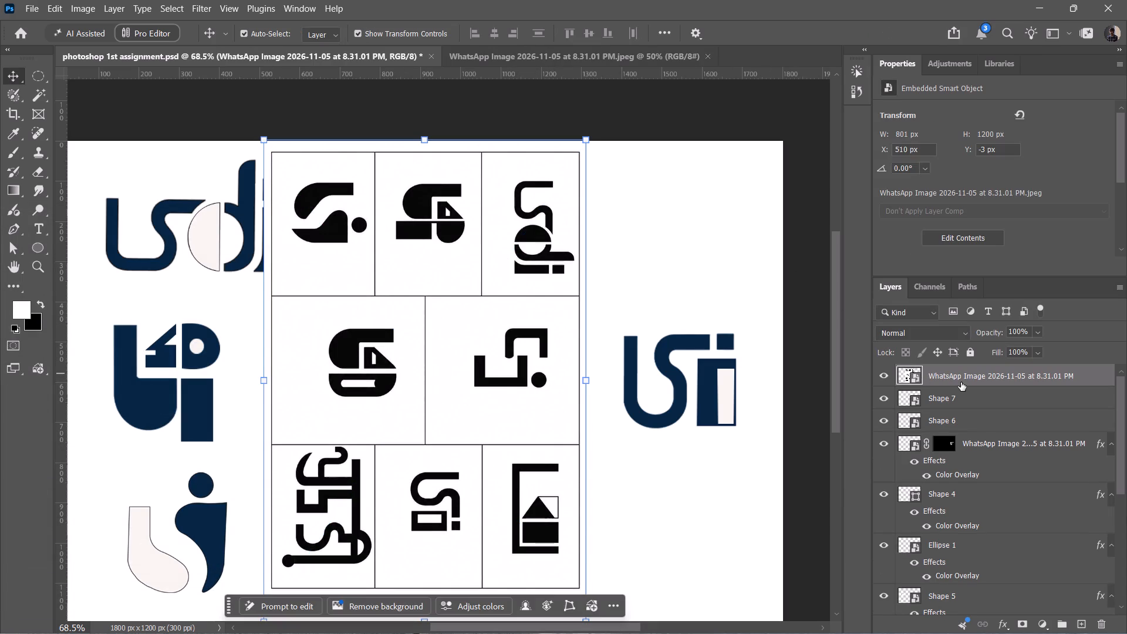
Open the contents of the newly placed WhatsApp image smart object for editing.
drag(961, 382, 895, 377)
triple_click(903, 377)
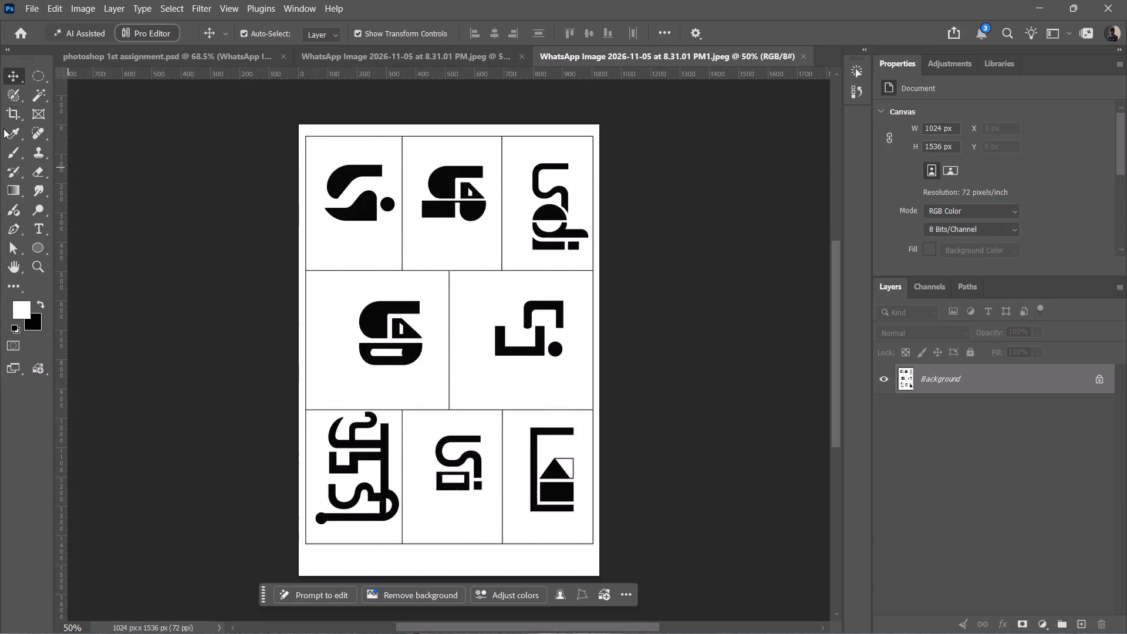
Start cropping the opened logo sheet with the Crop tool.
click(18, 112)
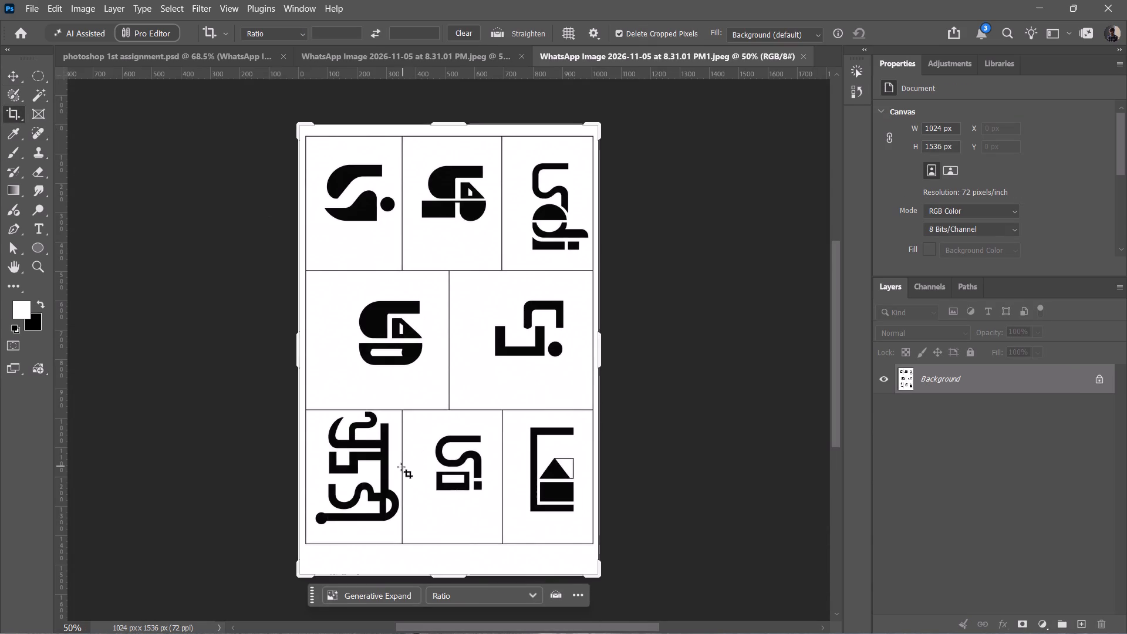
Crop the logo sheet to the last cell of the bottom row, the bracket-and-triangle logo, at about 332 × 421 px.
drag(301, 576, 402, 559)
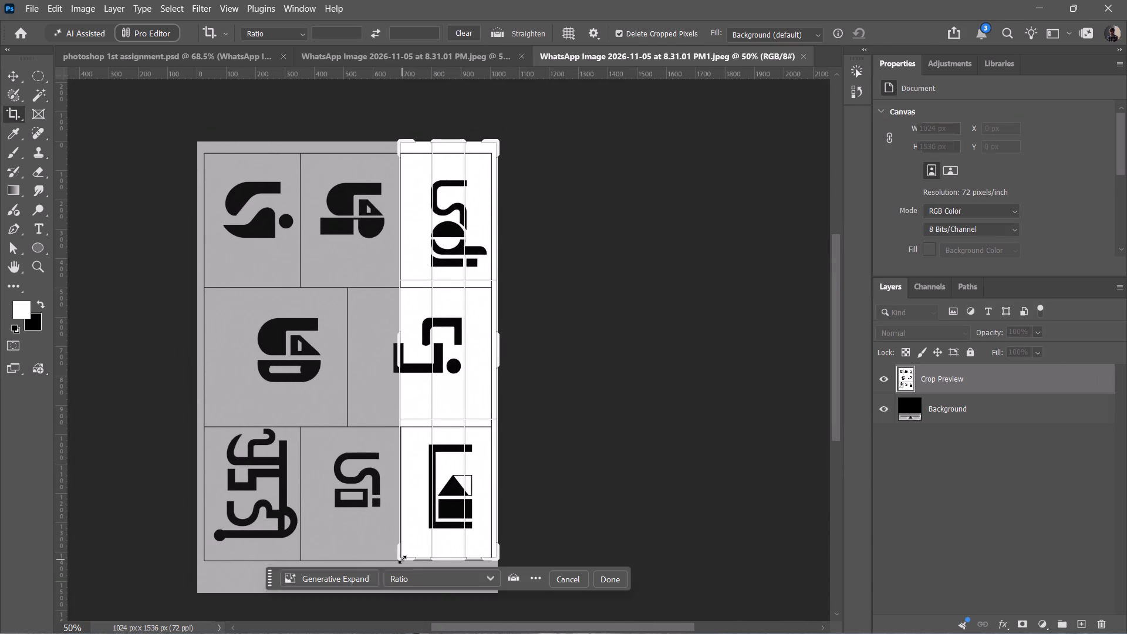
drag(443, 138, 451, 241)
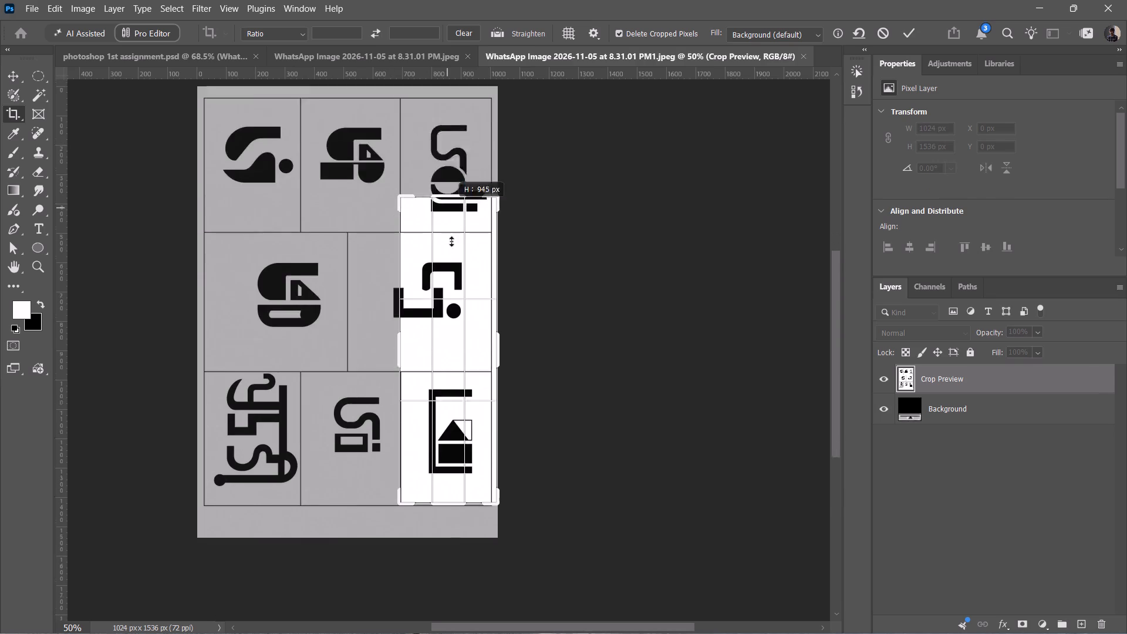
drag(451, 241, 460, 288)
click(460, 288)
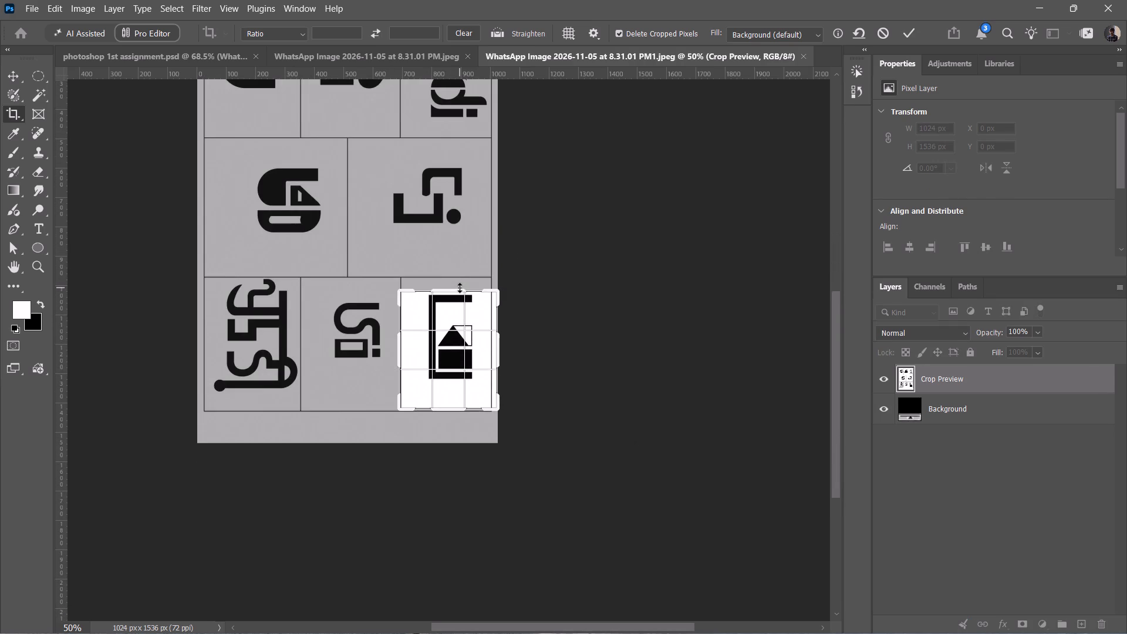
click(608, 433)
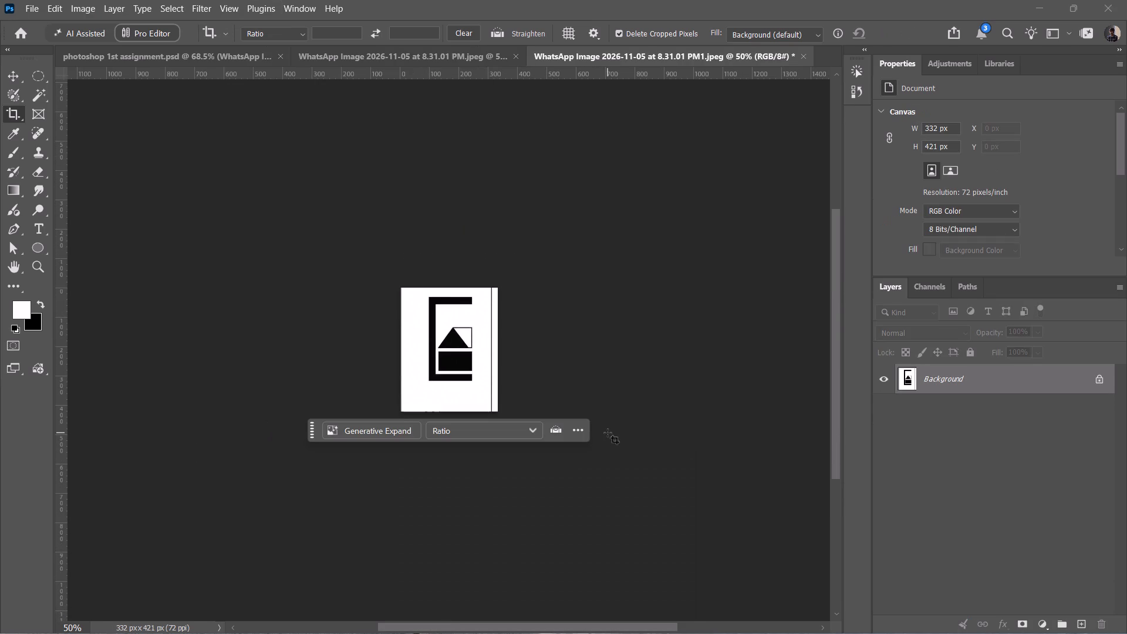
Save the cropped image as a progressive JPEG at quality 8.
key(ctrl+s)
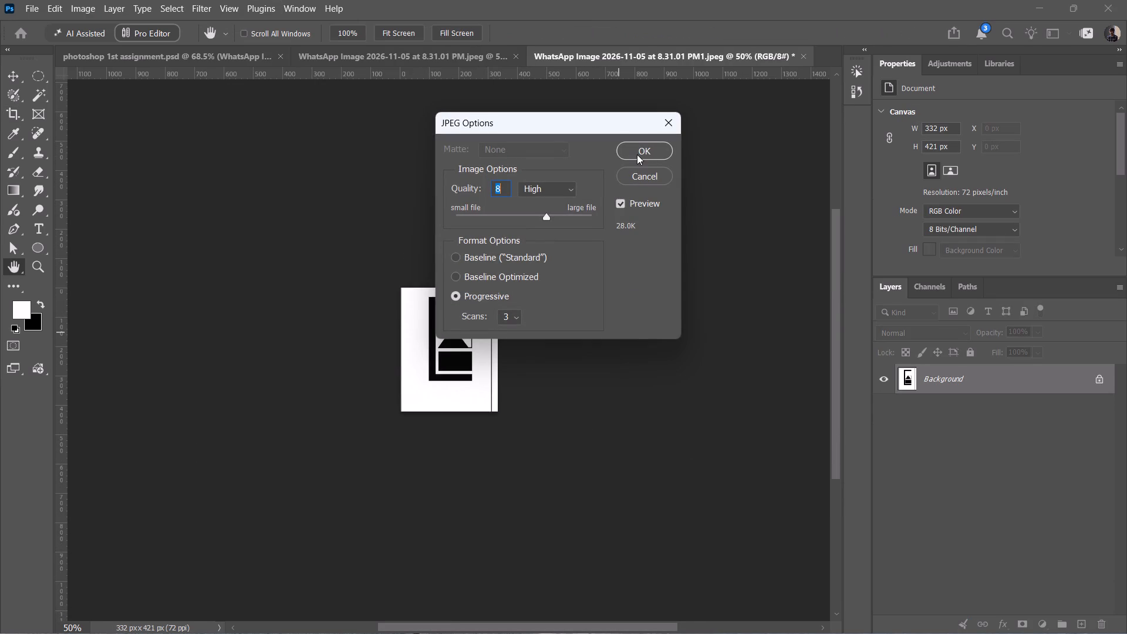
click(637, 154)
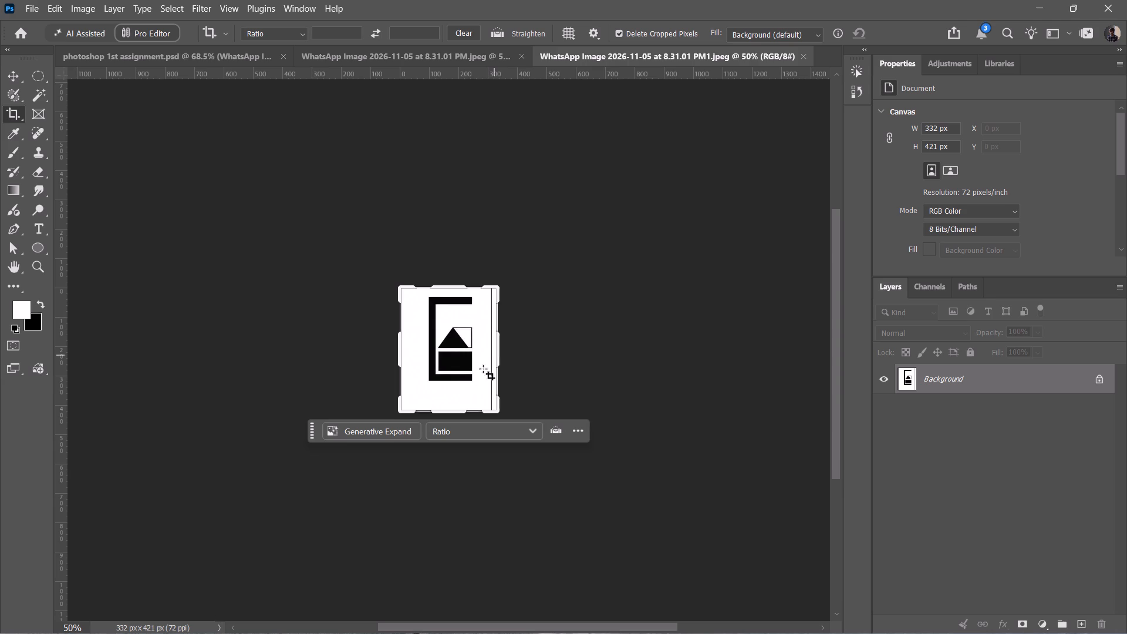
Close the "WhatsApp Image 2026-11-05 at 8.31.01 PM.jpeg" document and return to "photoshop 1st assignment.psd".
click(394, 52)
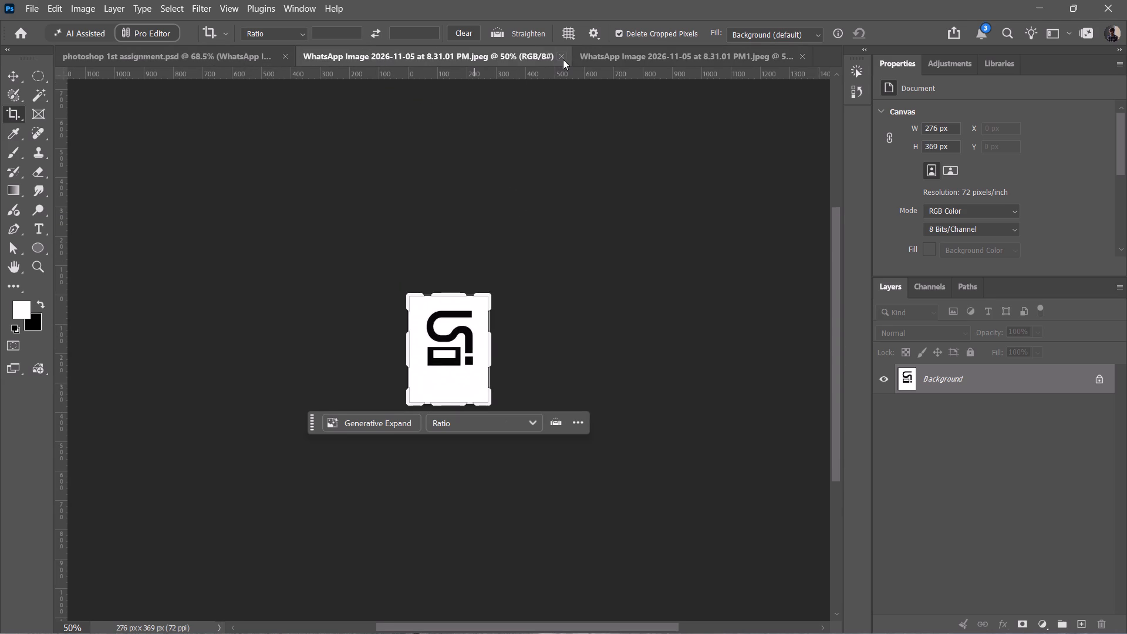
click(563, 59)
click(267, 60)
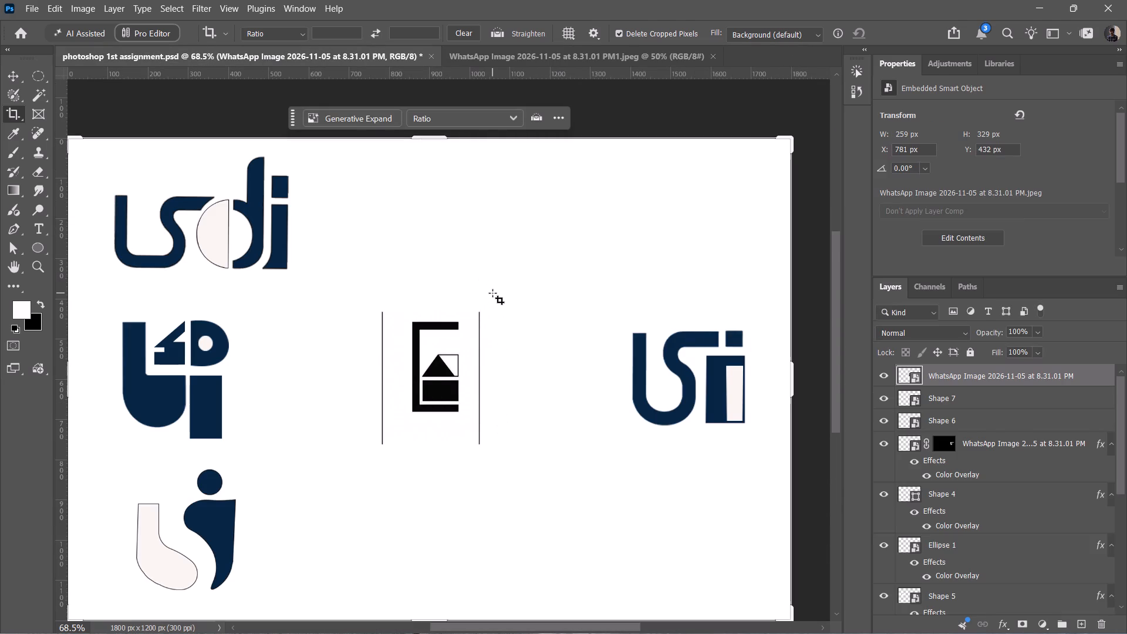
Rotate the placed bracket-and-triangle logo image counterclockwise to about -90.08° so its frame opens upward.
click(8, 76)
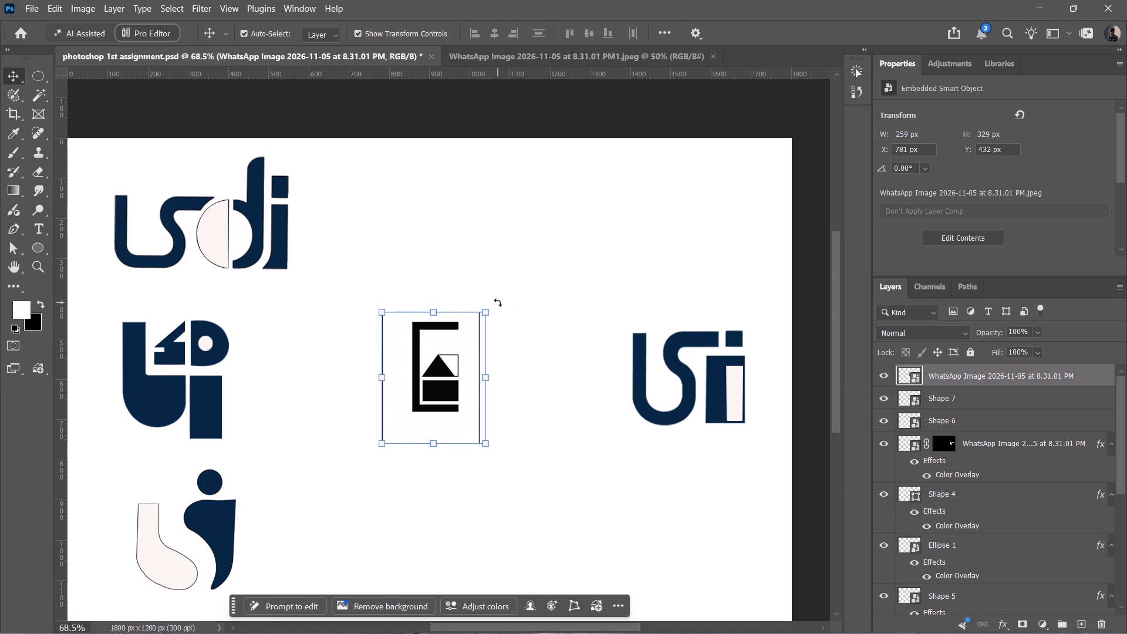
drag(498, 302, 333, 304)
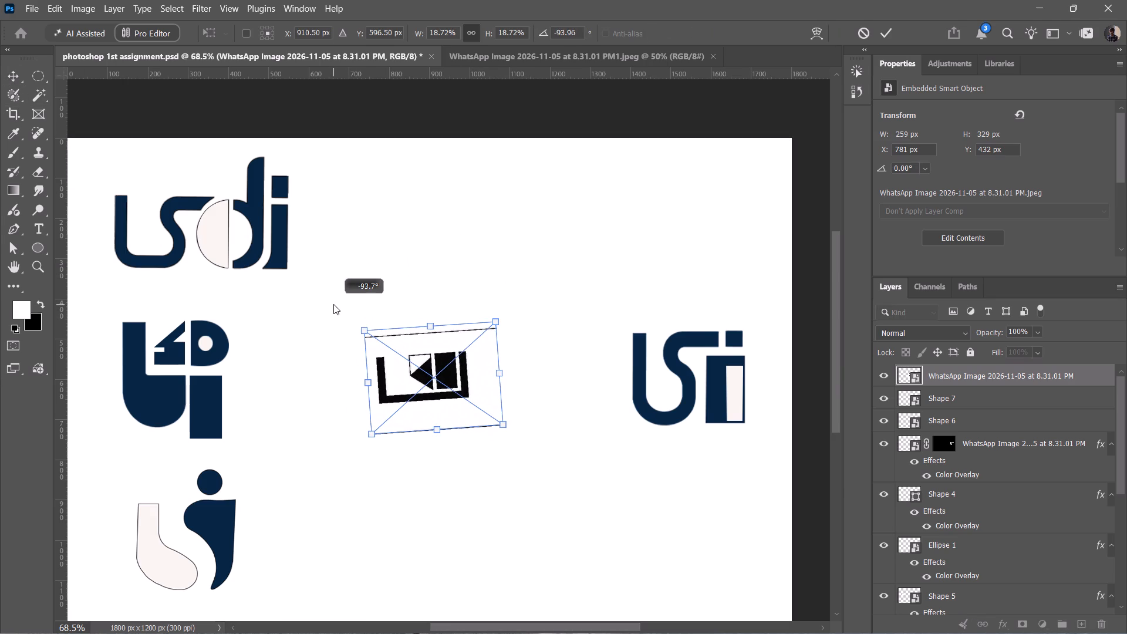
drag(333, 304, 345, 300)
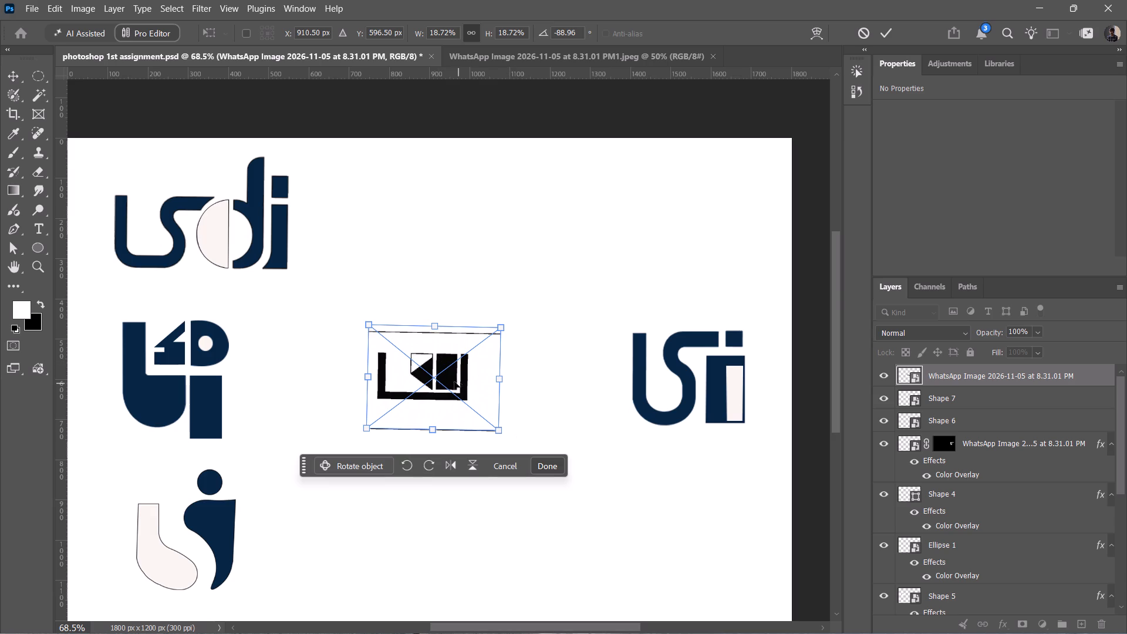
click(365, 311)
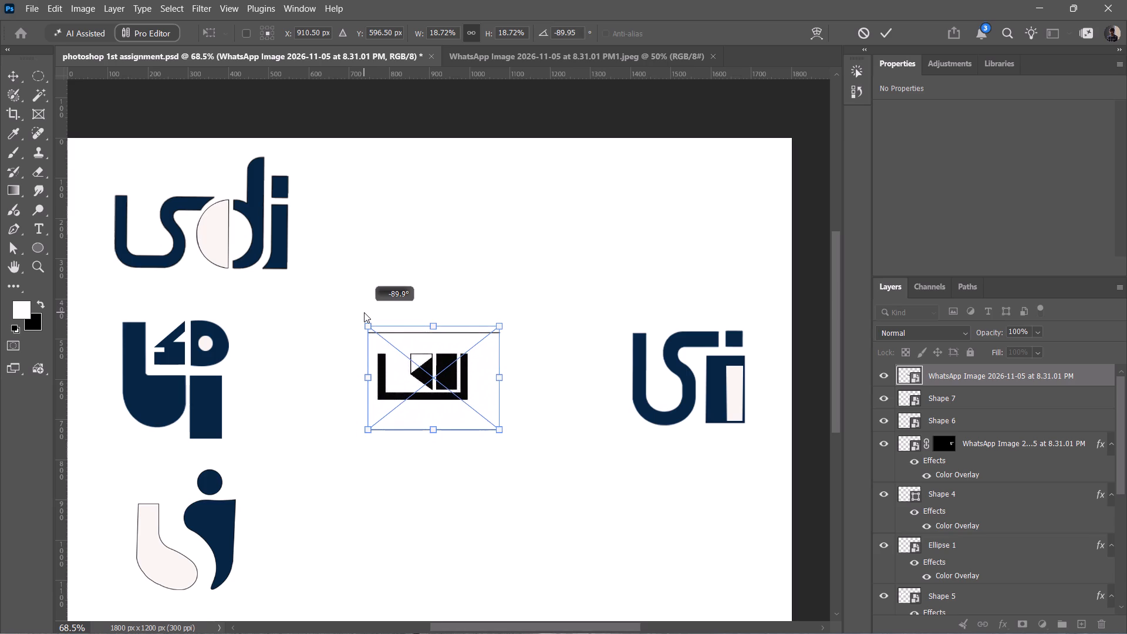
ctrl+alt+scroll(364, 313, up, 7)
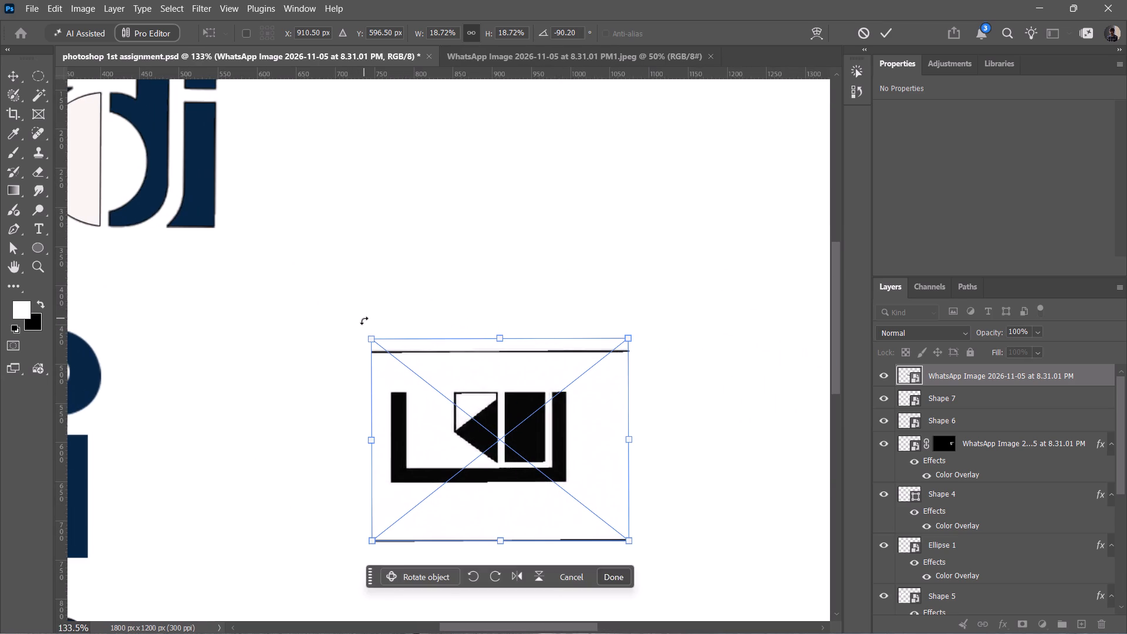
click(364, 328)
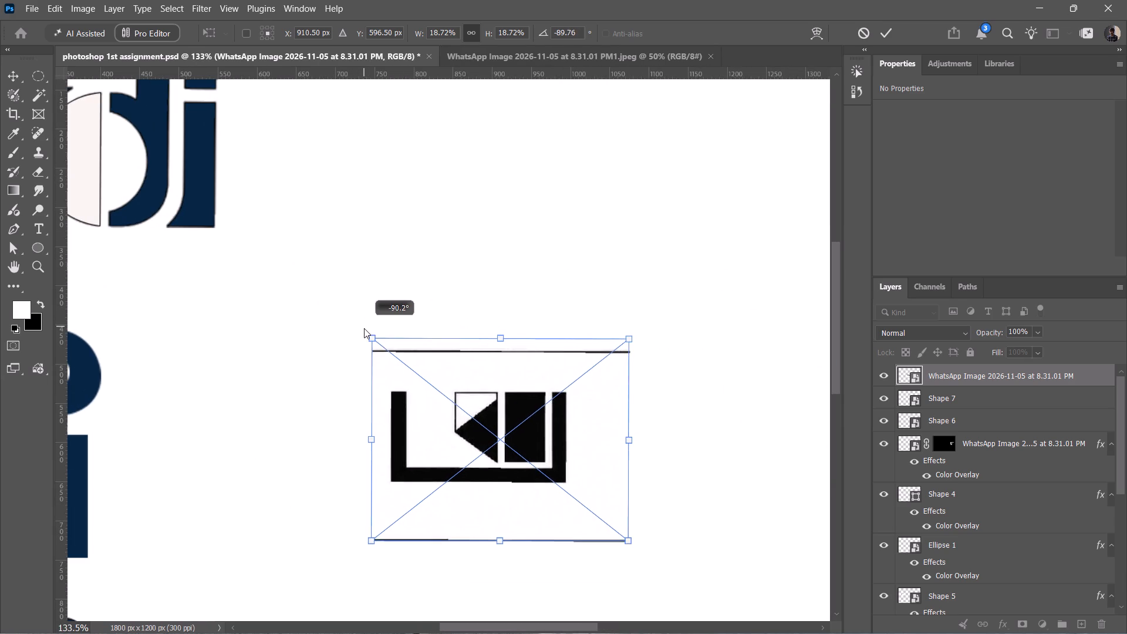
ctrl+alt+scroll(363, 328, up, 8)
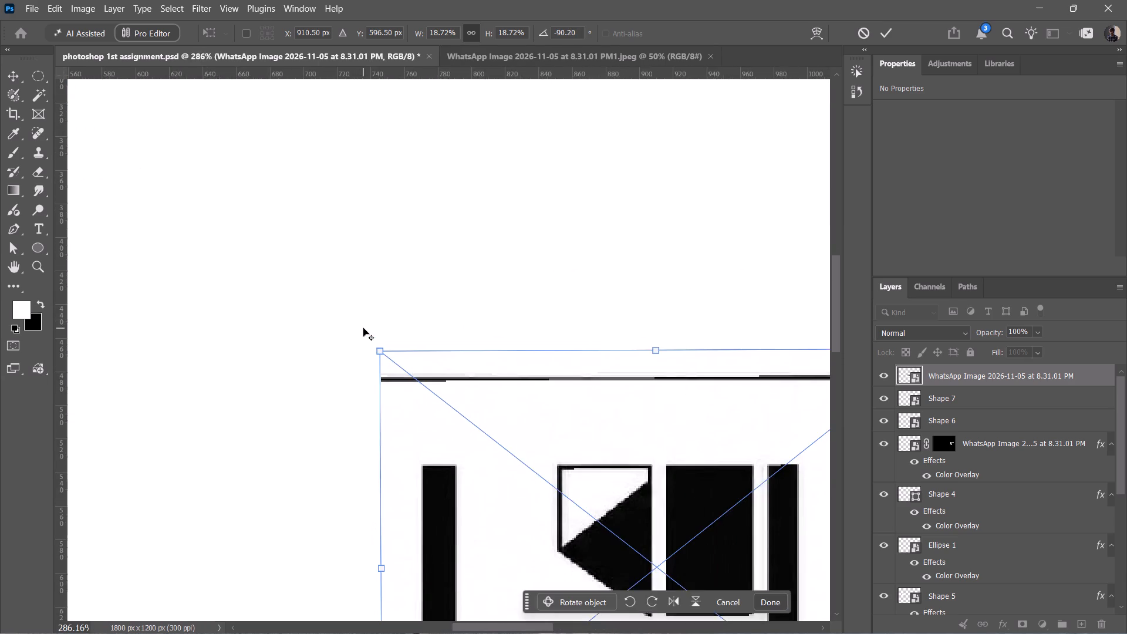
ctrl+alt+scroll(363, 328, up, 5)
click(371, 340)
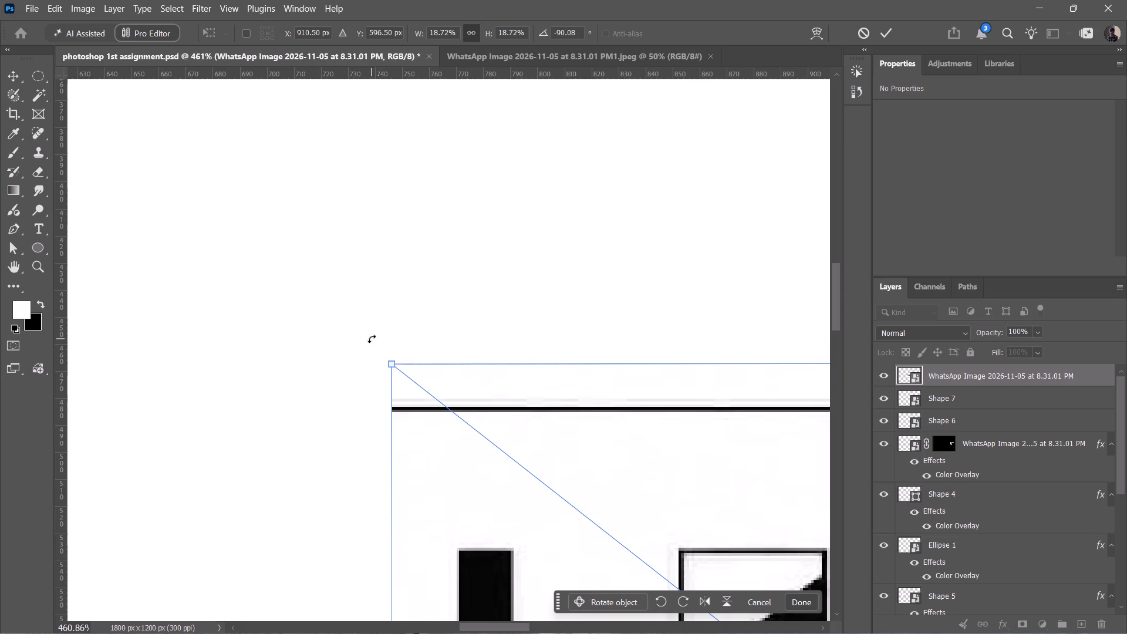
ctrl+alt+scroll(458, 363, down, 12)
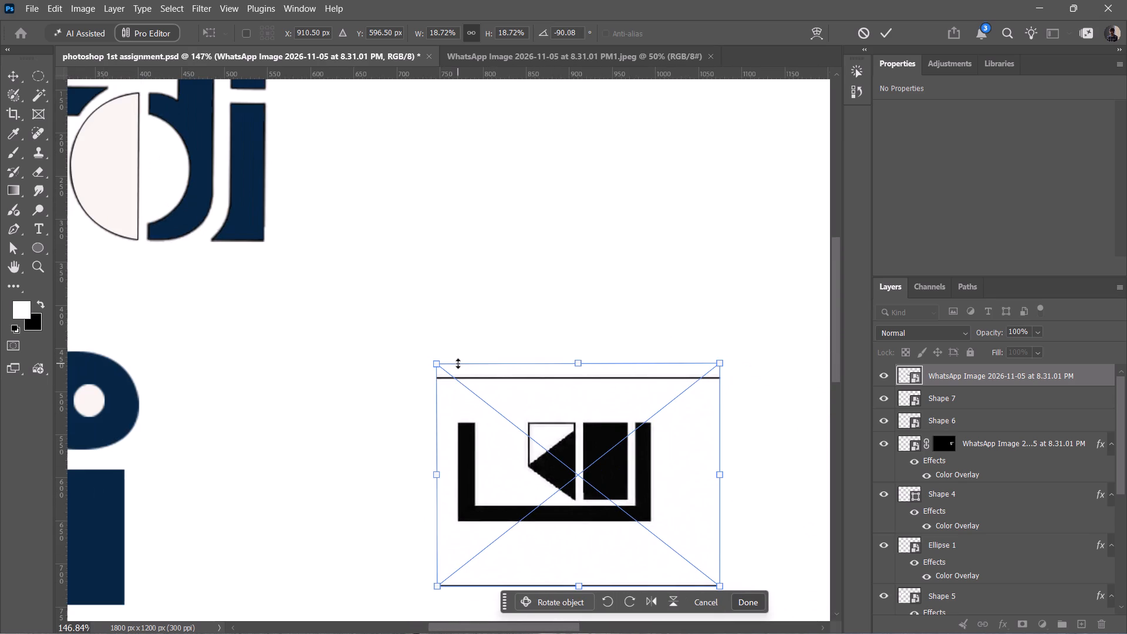
key(Return)
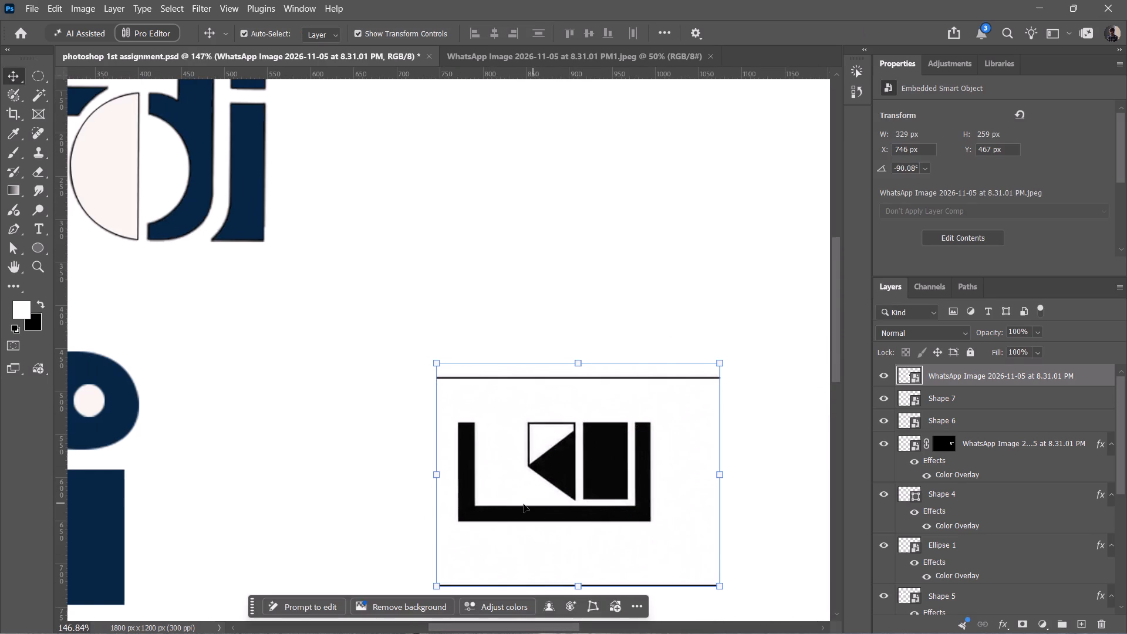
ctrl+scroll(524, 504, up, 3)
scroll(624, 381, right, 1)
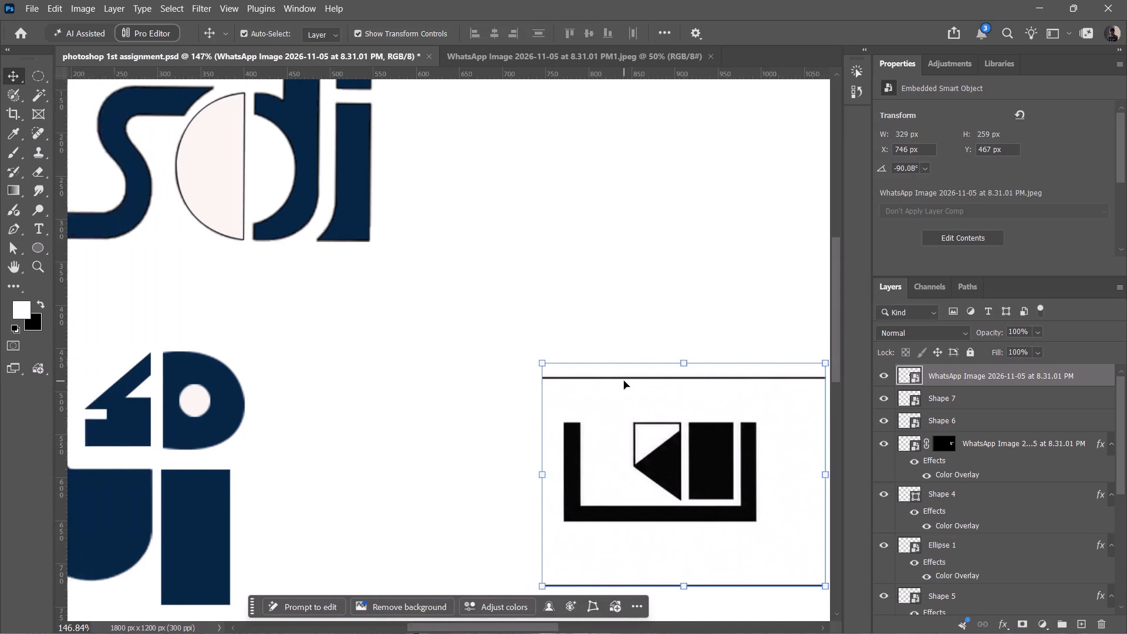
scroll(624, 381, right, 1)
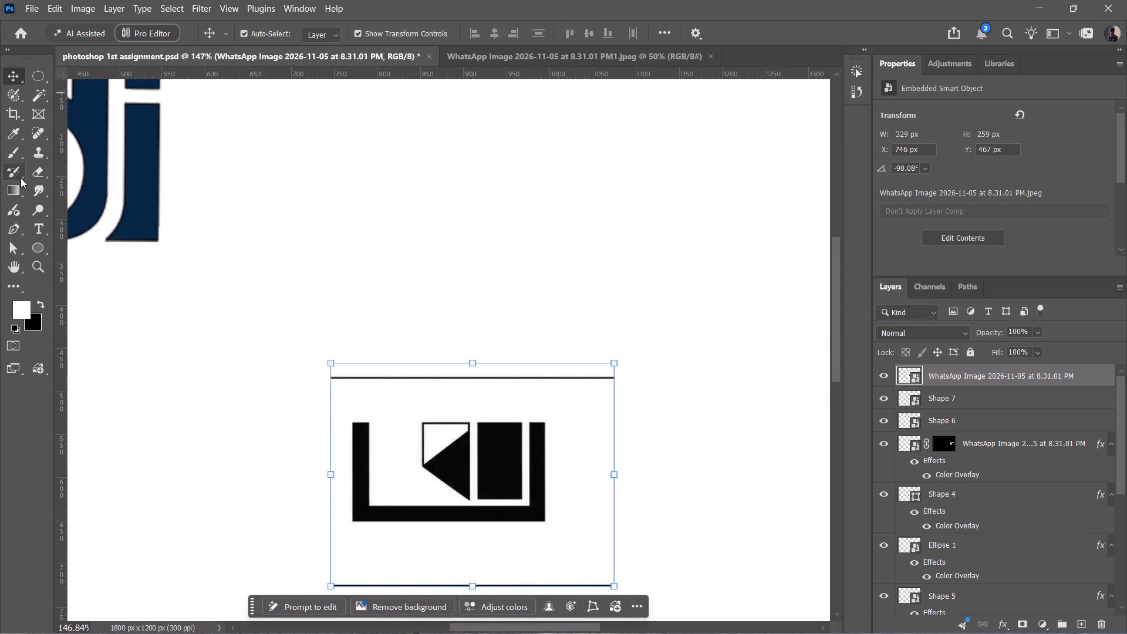
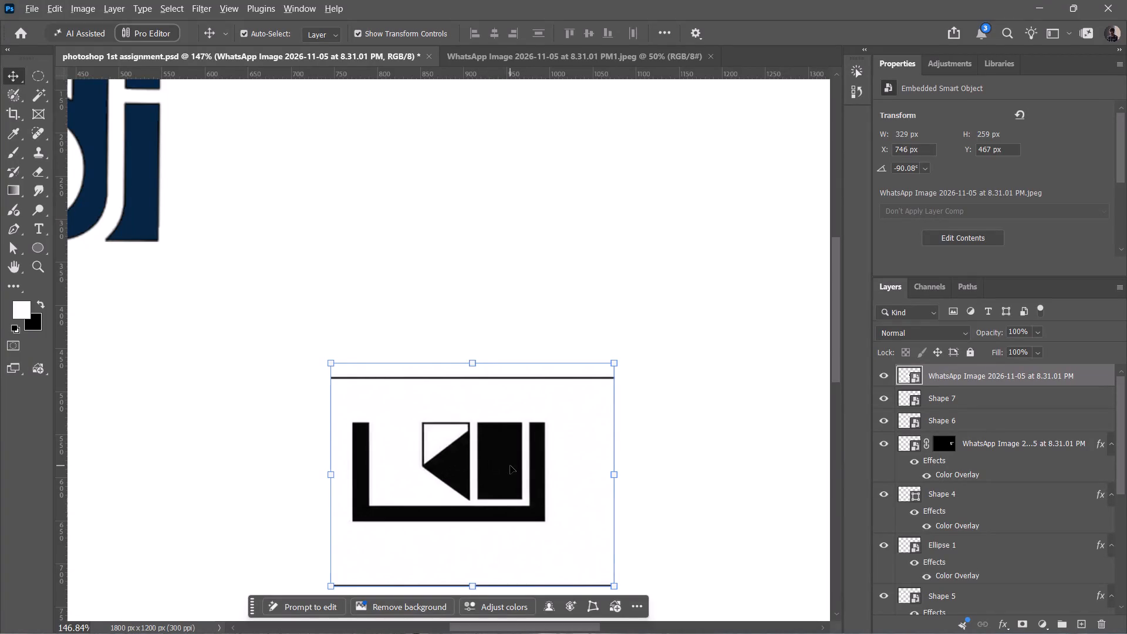
Start a Pen tool shape over the reference bracket, tracing the top edge of its left arm, about 19 px wide.
ctrl+alt+scroll(510, 466, up, 6)
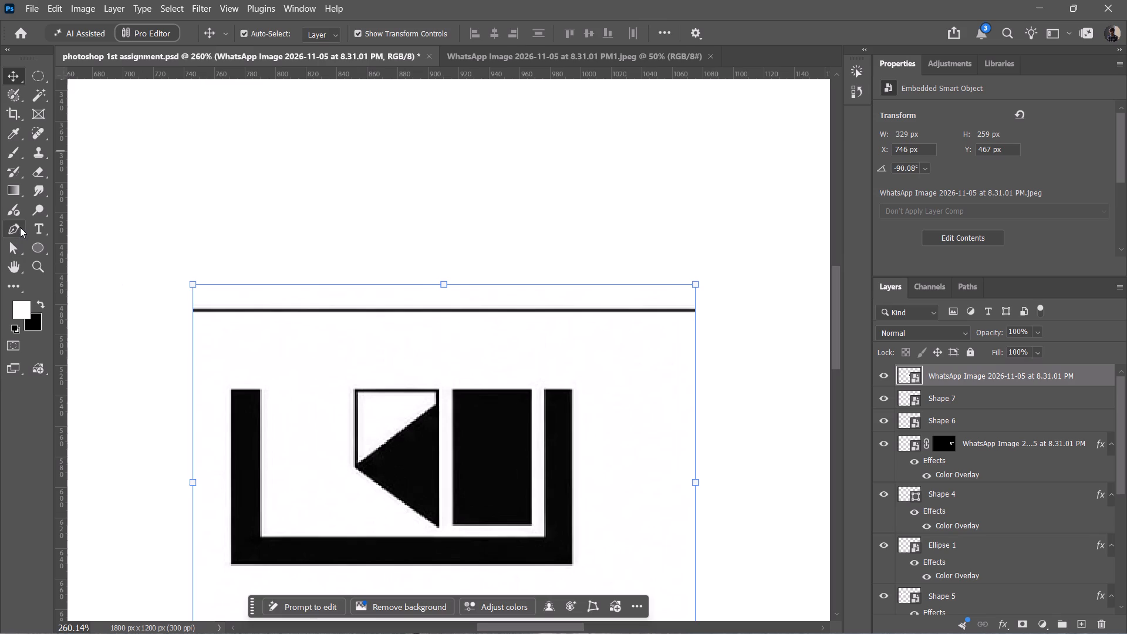
click(18, 227)
ctrl+alt+scroll(232, 392, up, 11)
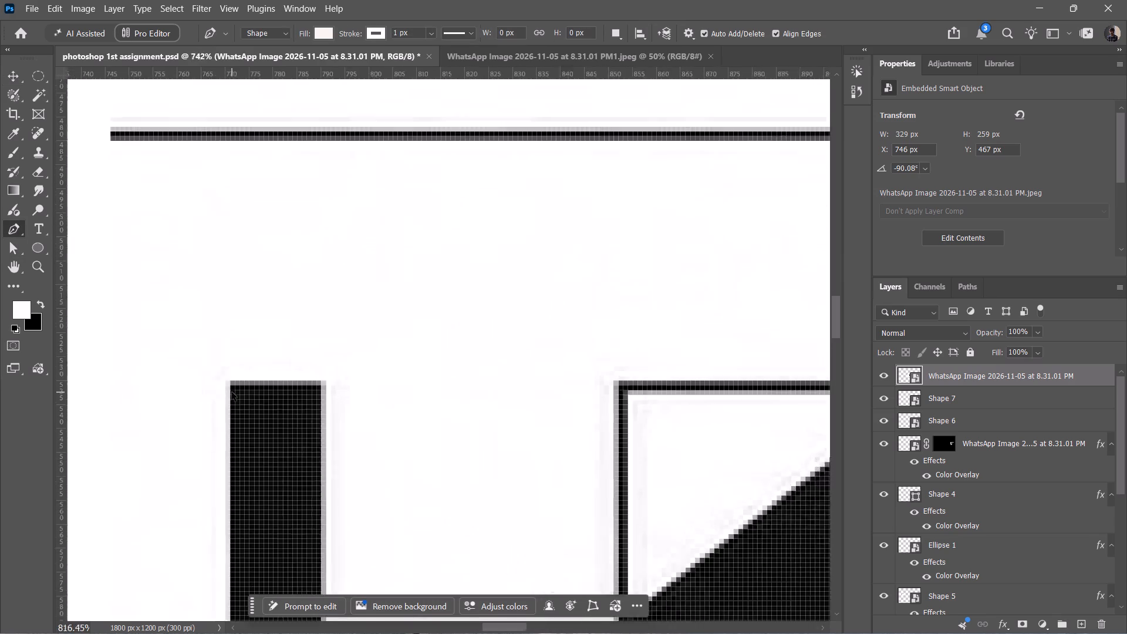
ctrl+alt+scroll(232, 392, up, 19)
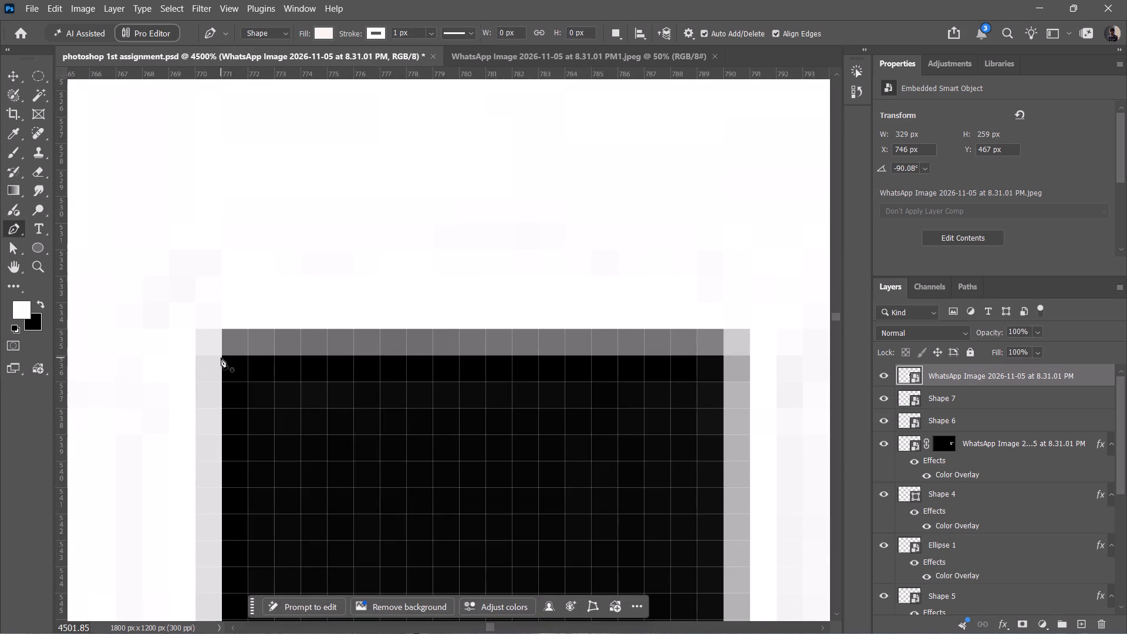
ctrl+alt+scroll(221, 355, up, 6)
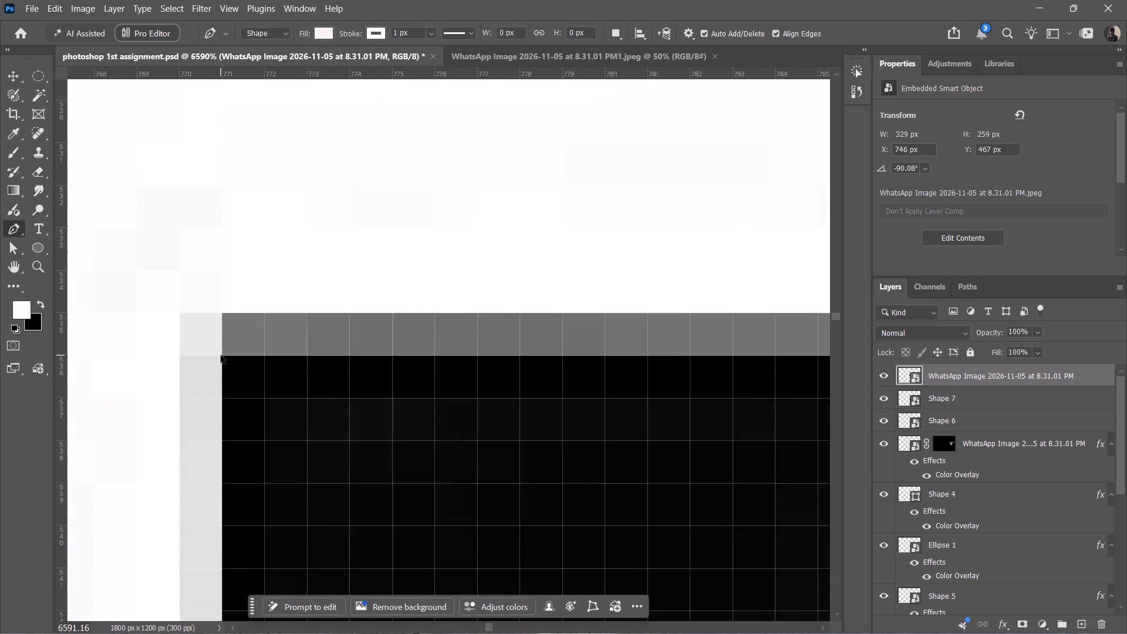
click(223, 356)
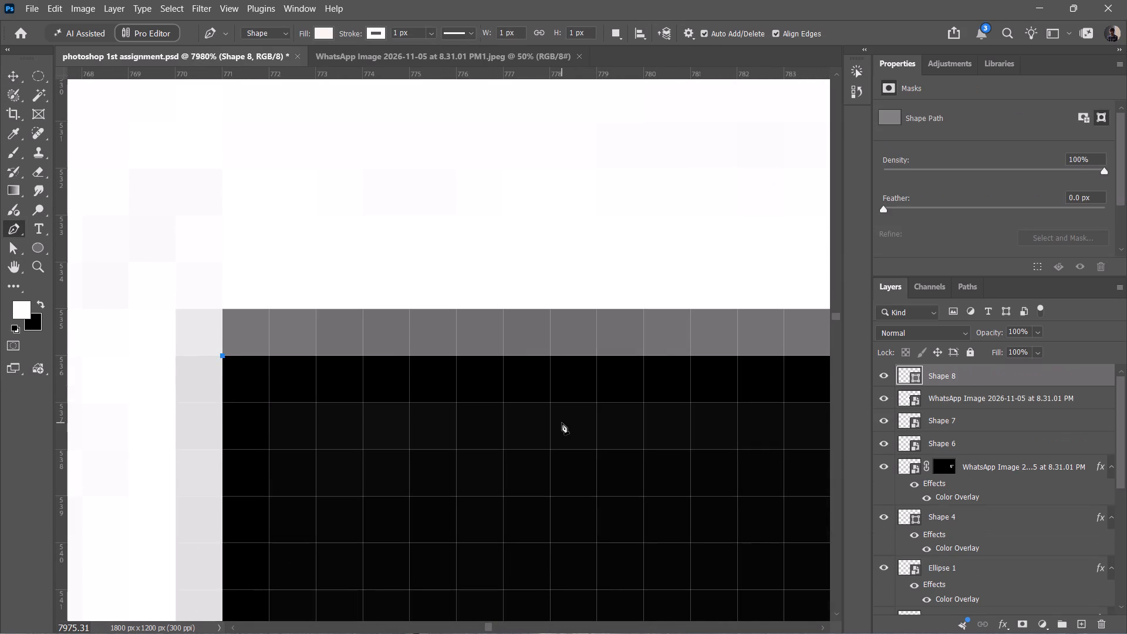
ctrl+alt+scroll(562, 423, down, 14)
ctrl+alt+scroll(711, 395, up, 12)
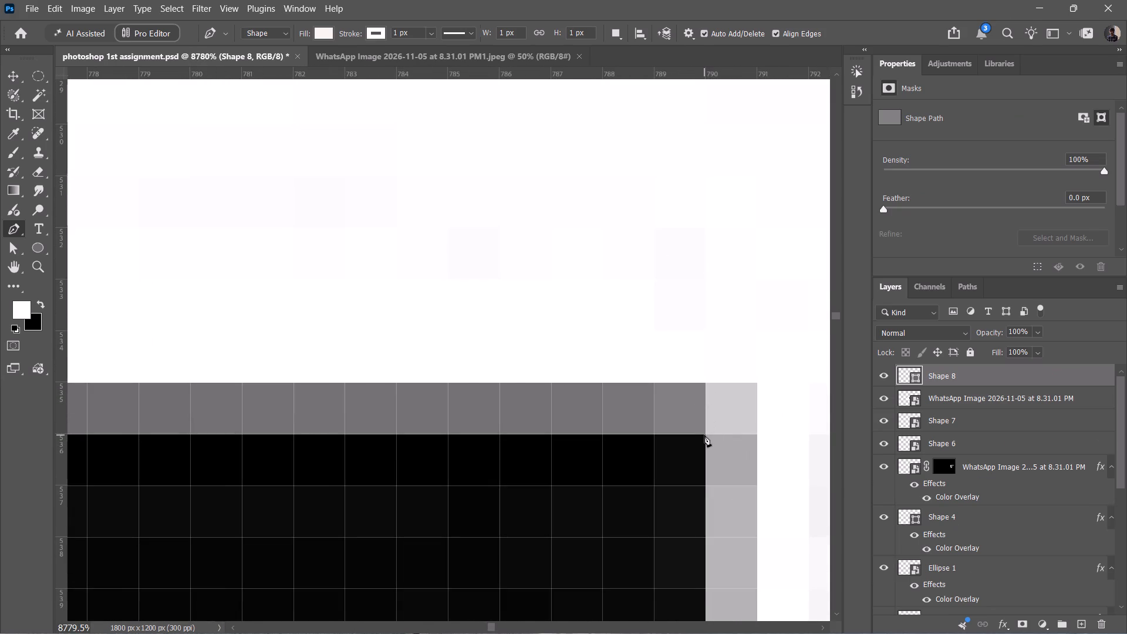
ctrl+alt+scroll(704, 435, up, 6)
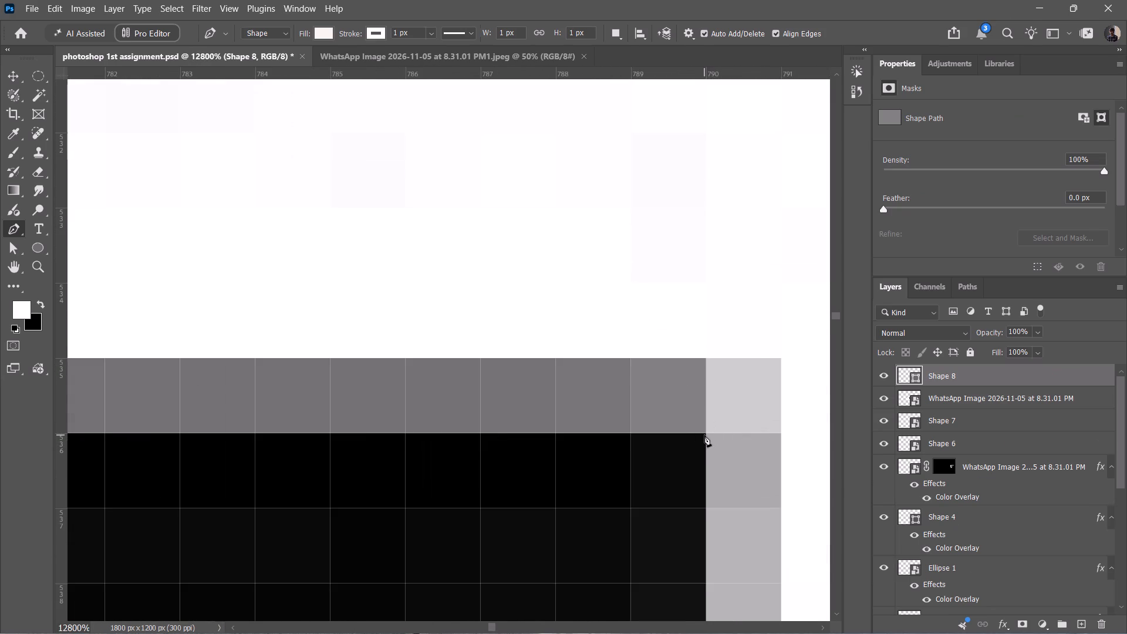
click(706, 433)
Continue the bracket outline down the inner edge of the left arm to the inner corner, about 96 px tall.
ctrl+alt+scroll(706, 433, down, 5)
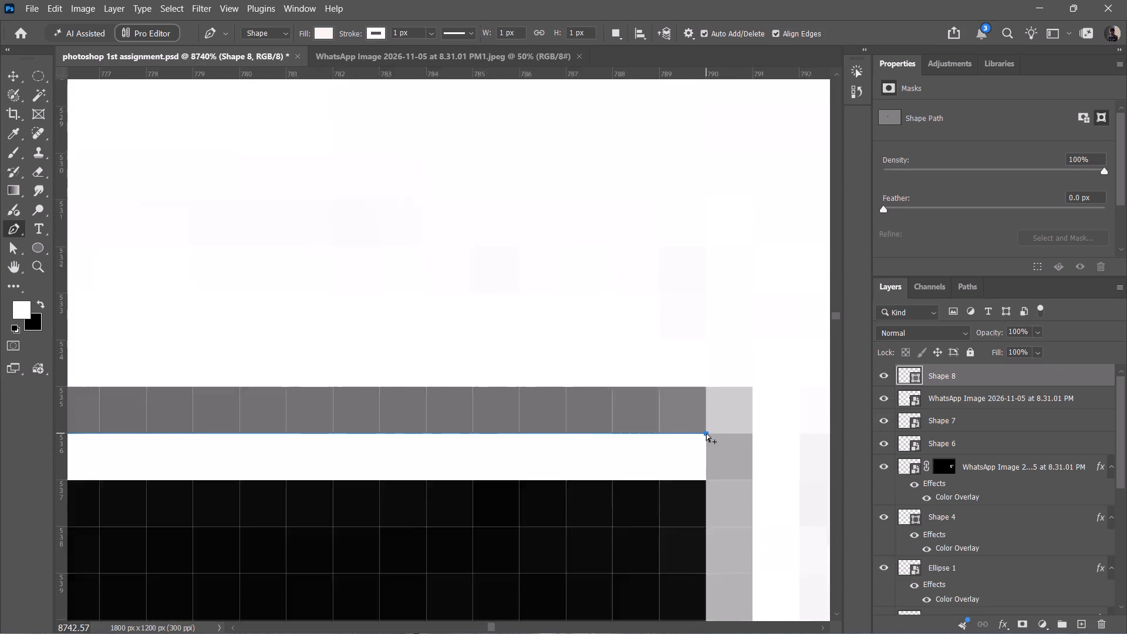
ctrl+alt+scroll(706, 433, down, 17)
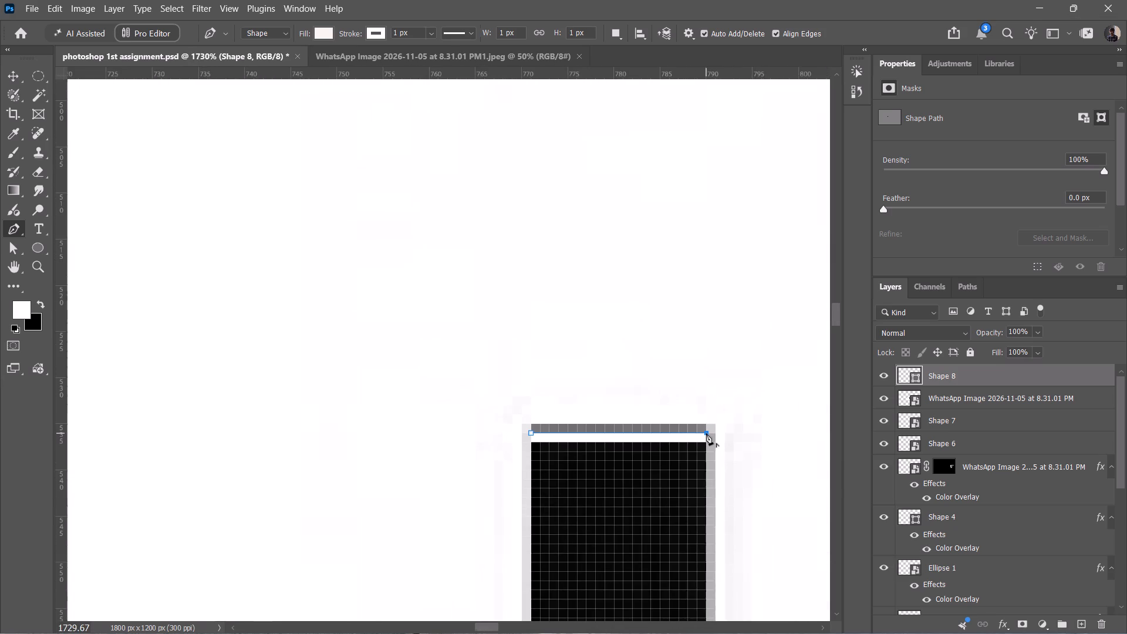
ctrl+alt+scroll(706, 433, down, 9)
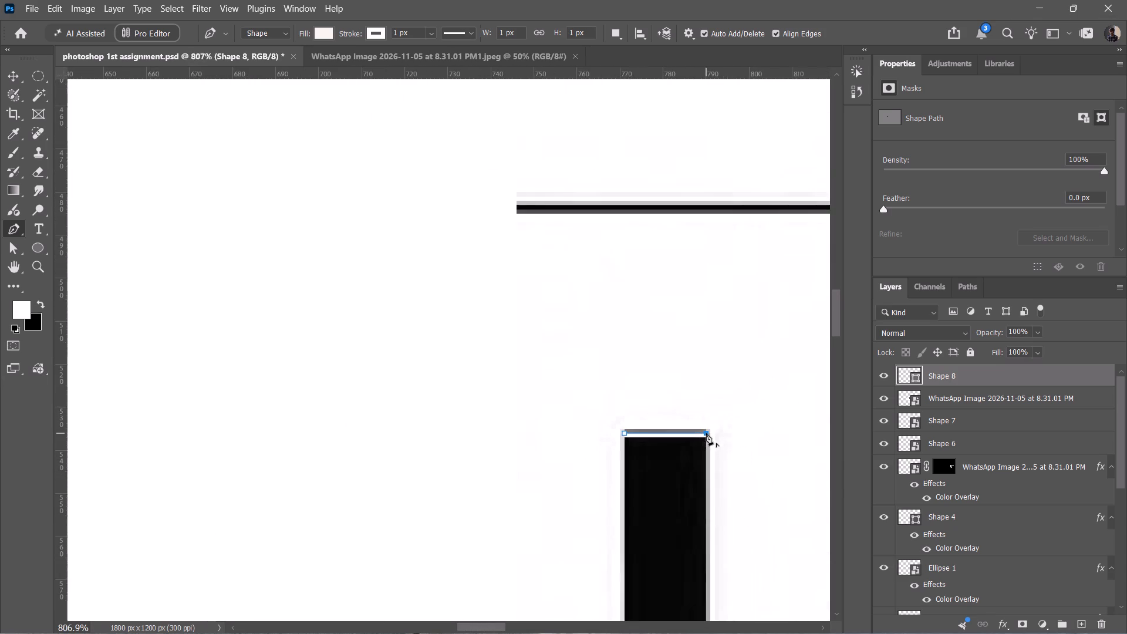
ctrl+alt+scroll(706, 433, down, 12)
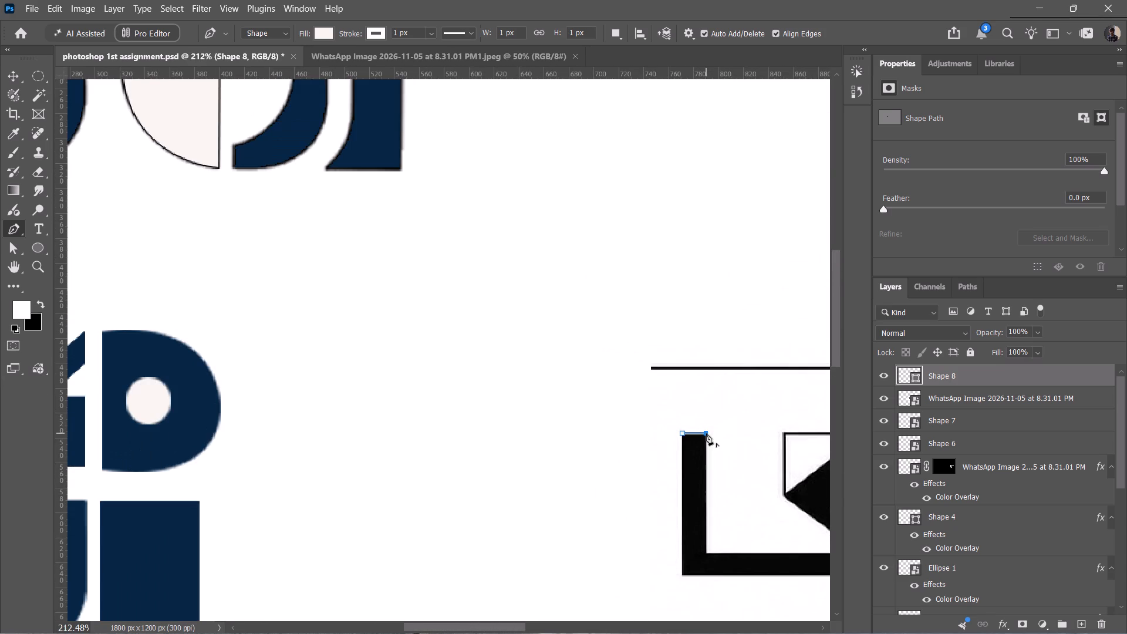
ctrl+alt+scroll(704, 554, up, 17)
ctrl+alt+scroll(704, 554, up, 5)
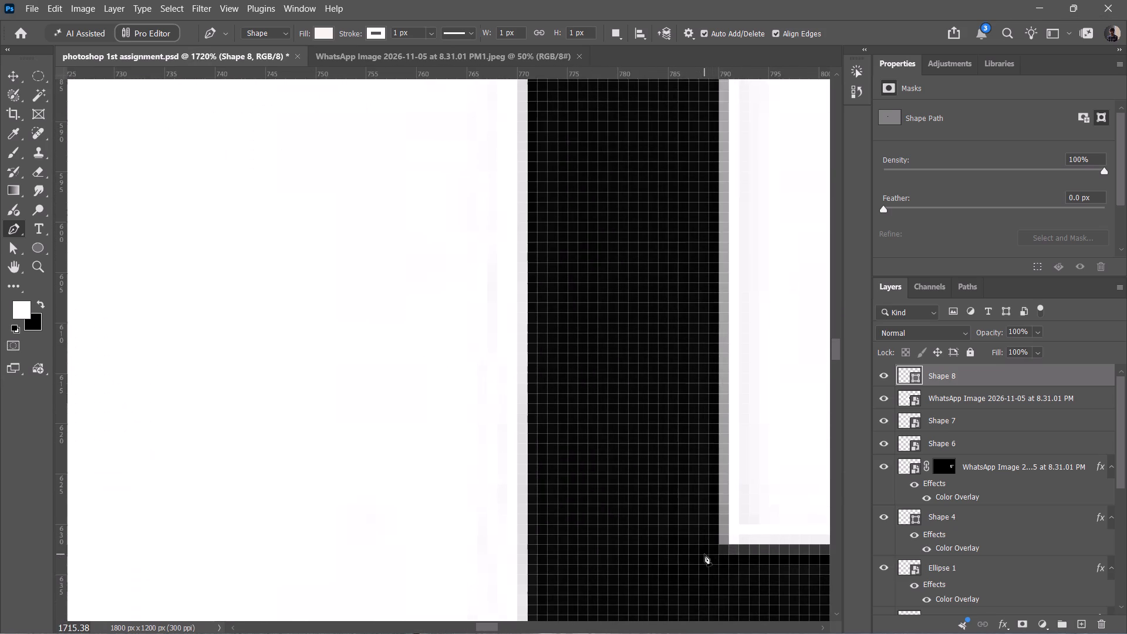
click(720, 547)
Extend the outline along the inside of the bracket's base to the right arm's inner corner, about 206 px wide overall.
ctrl+alt+scroll(720, 547, down, 2)
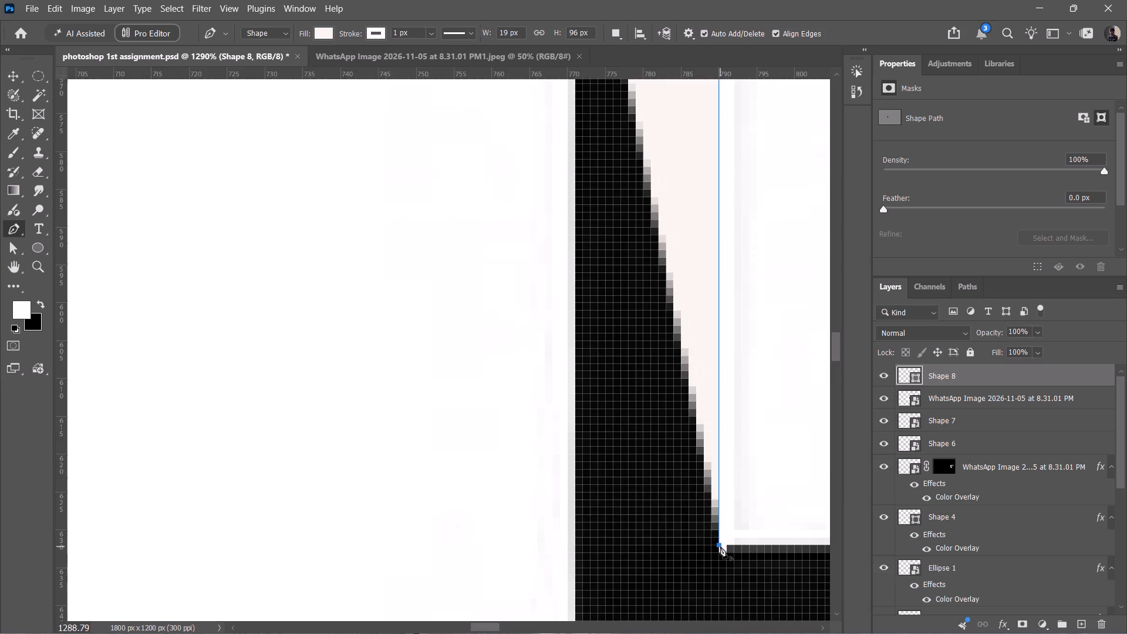
ctrl+alt+scroll(720, 547, down, 13)
scroll(720, 547, right, 1)
scroll(720, 547, left, 1)
scroll(720, 547, right, 6)
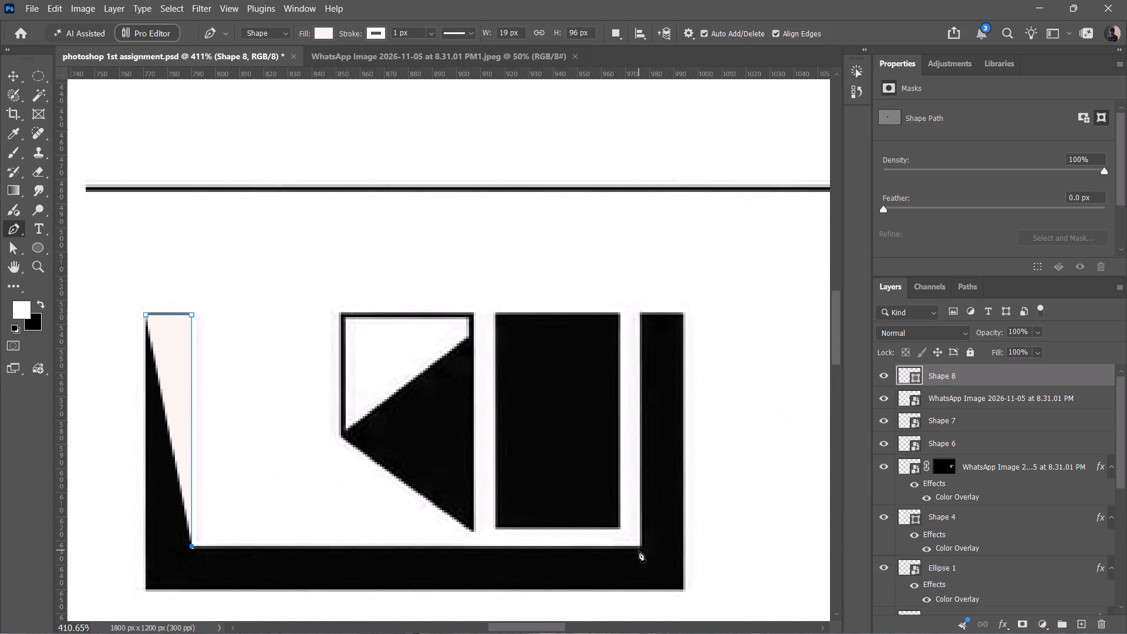
ctrl+alt+scroll(641, 551, up, 19)
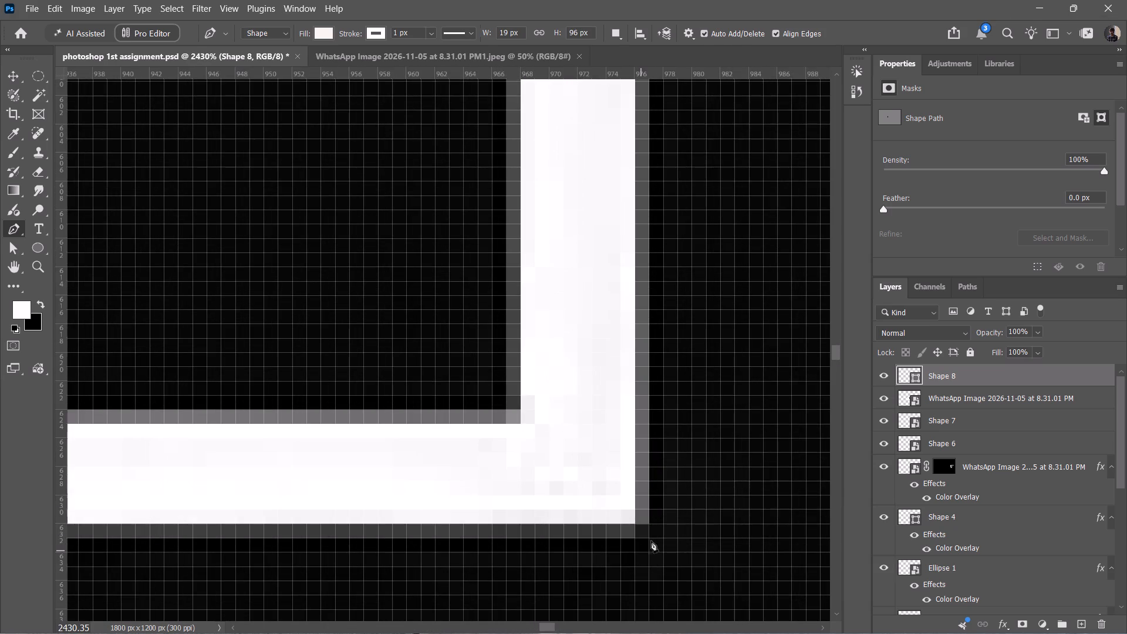
ctrl+alt+scroll(642, 530, down, 2)
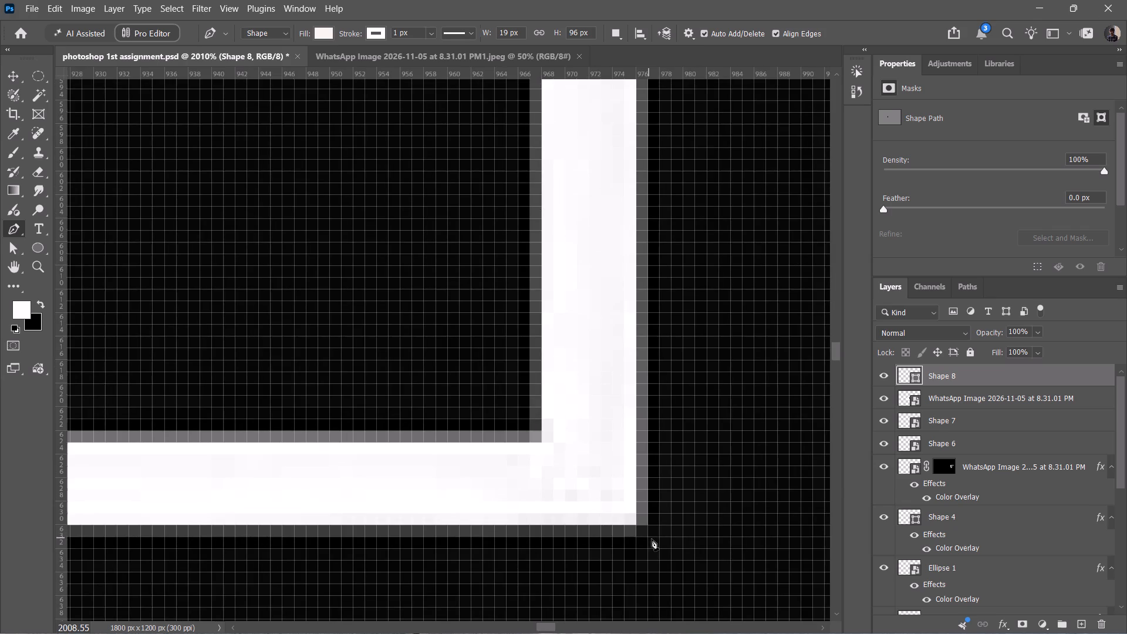
click(649, 538)
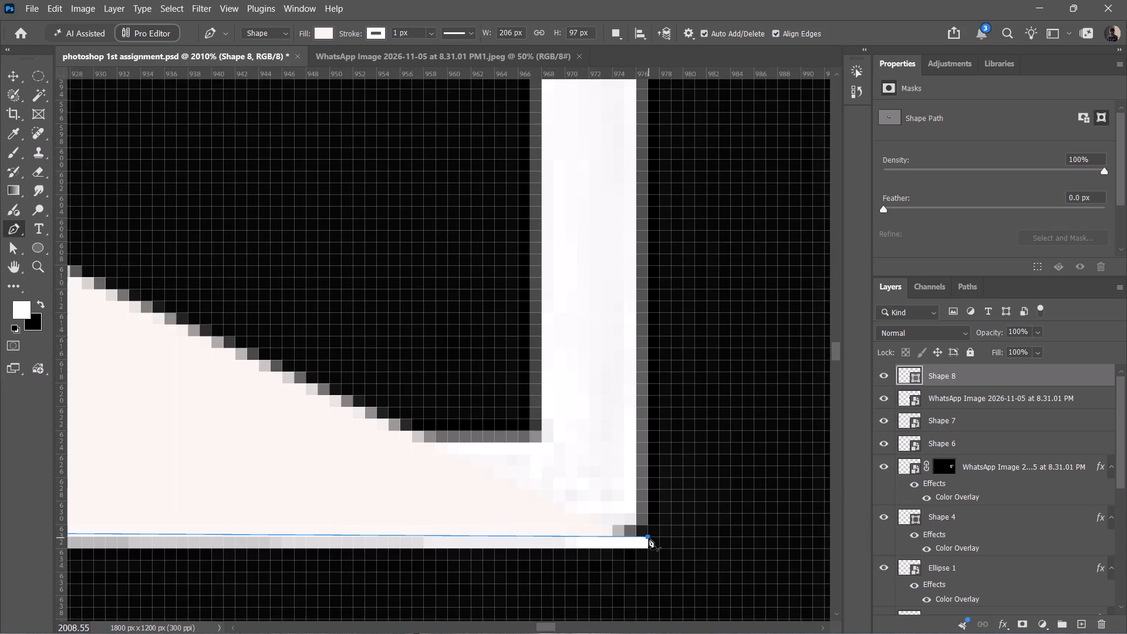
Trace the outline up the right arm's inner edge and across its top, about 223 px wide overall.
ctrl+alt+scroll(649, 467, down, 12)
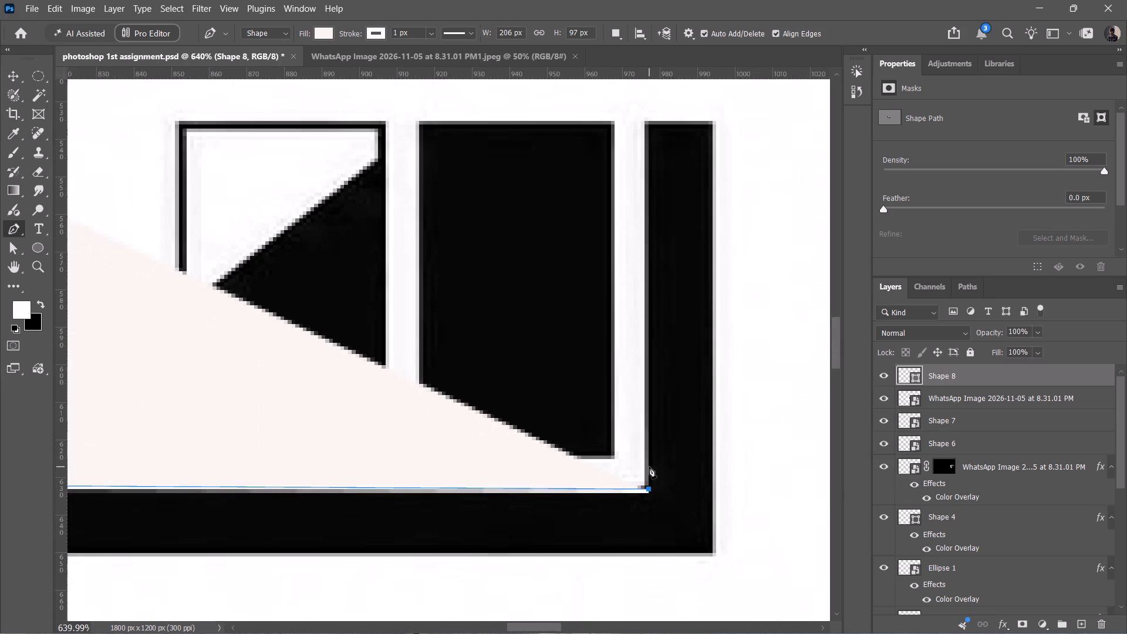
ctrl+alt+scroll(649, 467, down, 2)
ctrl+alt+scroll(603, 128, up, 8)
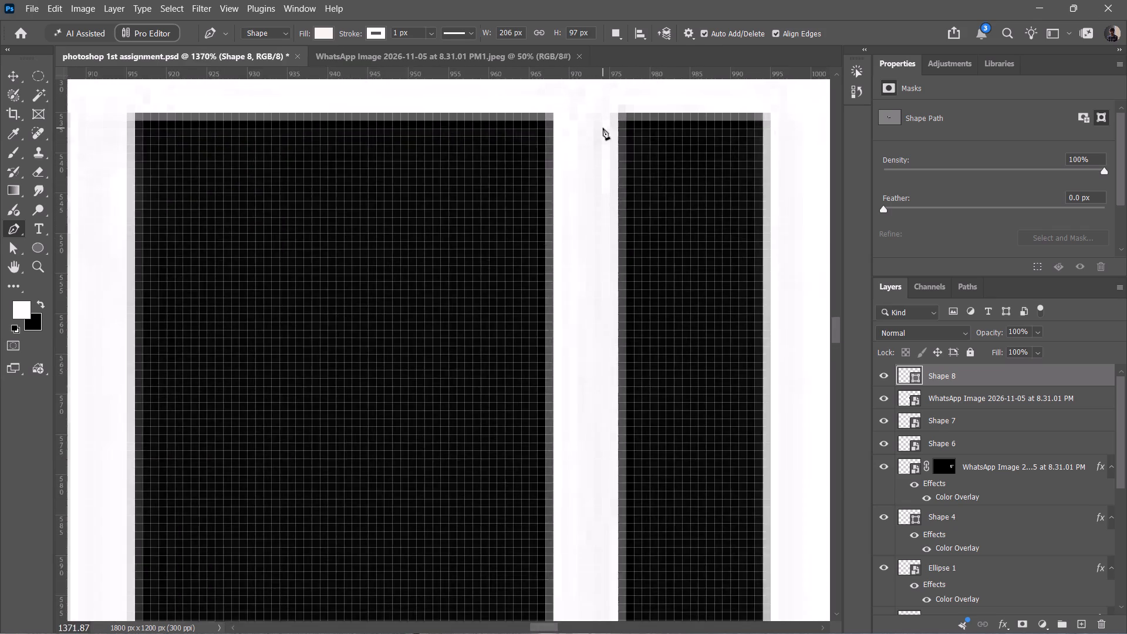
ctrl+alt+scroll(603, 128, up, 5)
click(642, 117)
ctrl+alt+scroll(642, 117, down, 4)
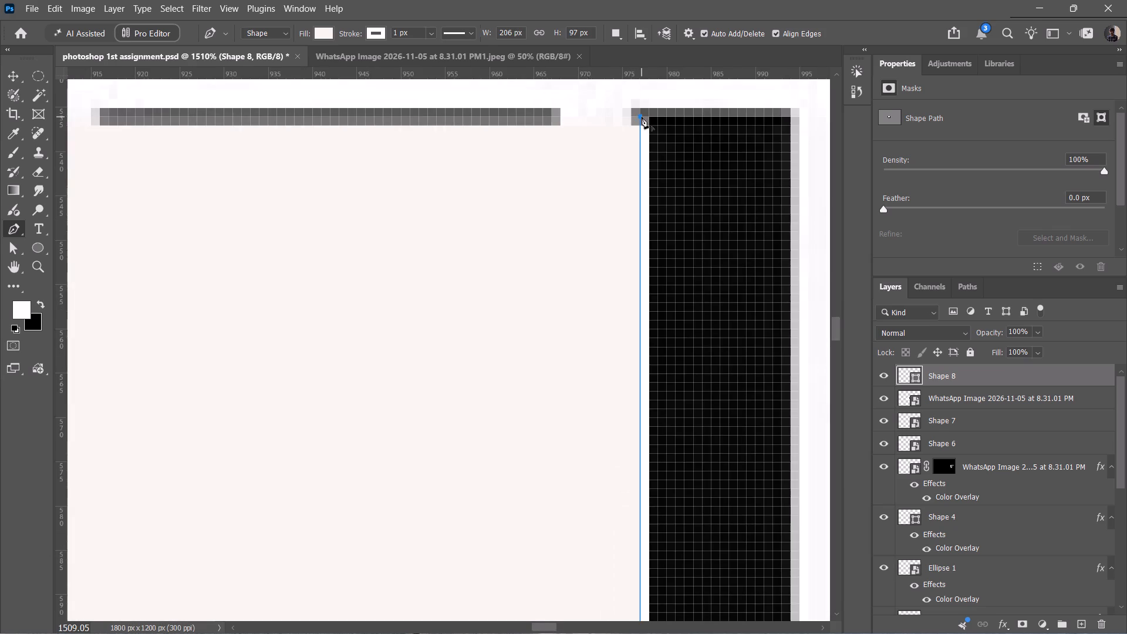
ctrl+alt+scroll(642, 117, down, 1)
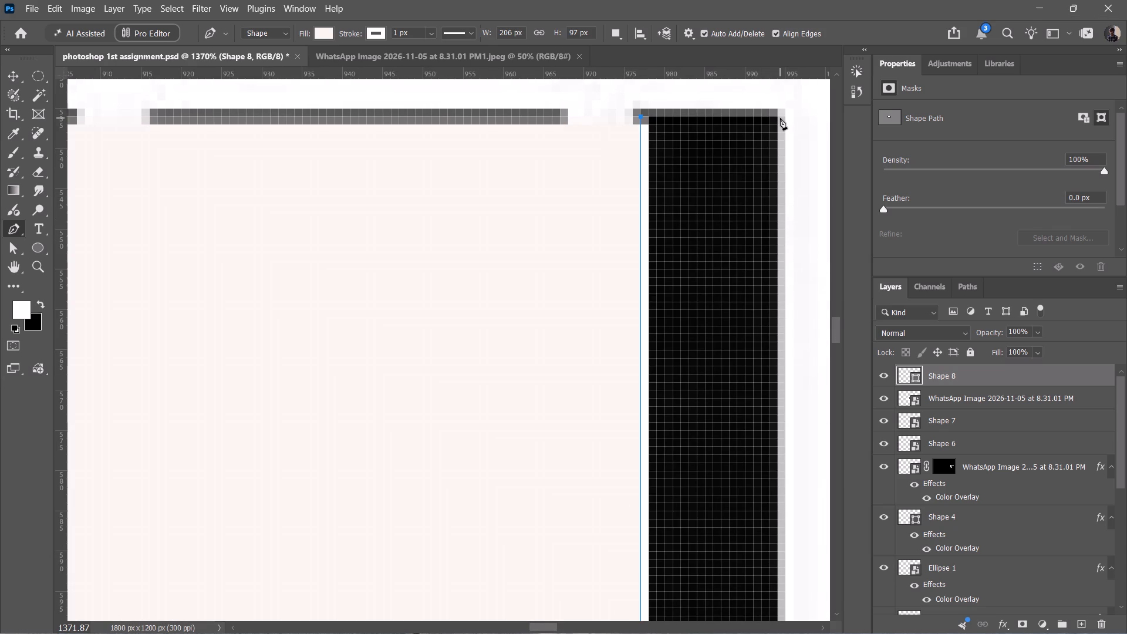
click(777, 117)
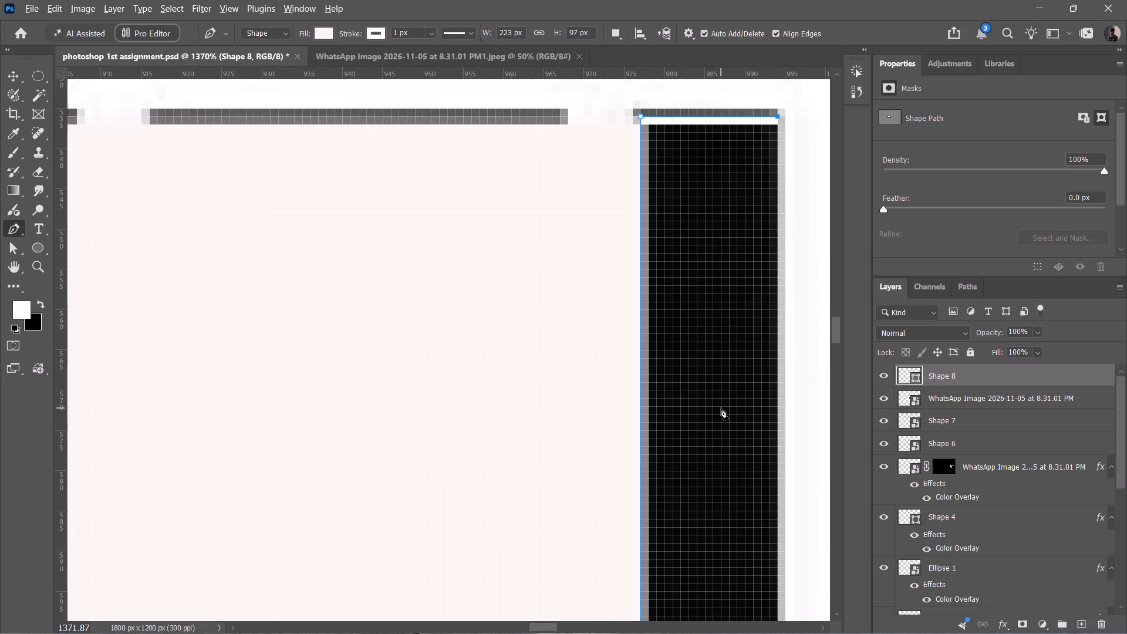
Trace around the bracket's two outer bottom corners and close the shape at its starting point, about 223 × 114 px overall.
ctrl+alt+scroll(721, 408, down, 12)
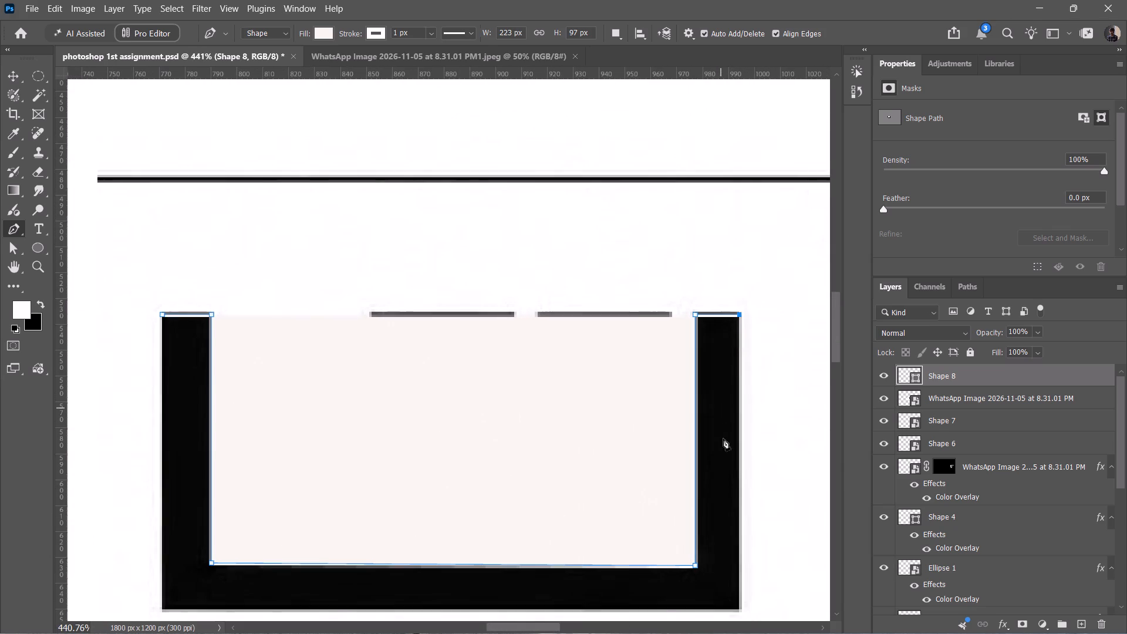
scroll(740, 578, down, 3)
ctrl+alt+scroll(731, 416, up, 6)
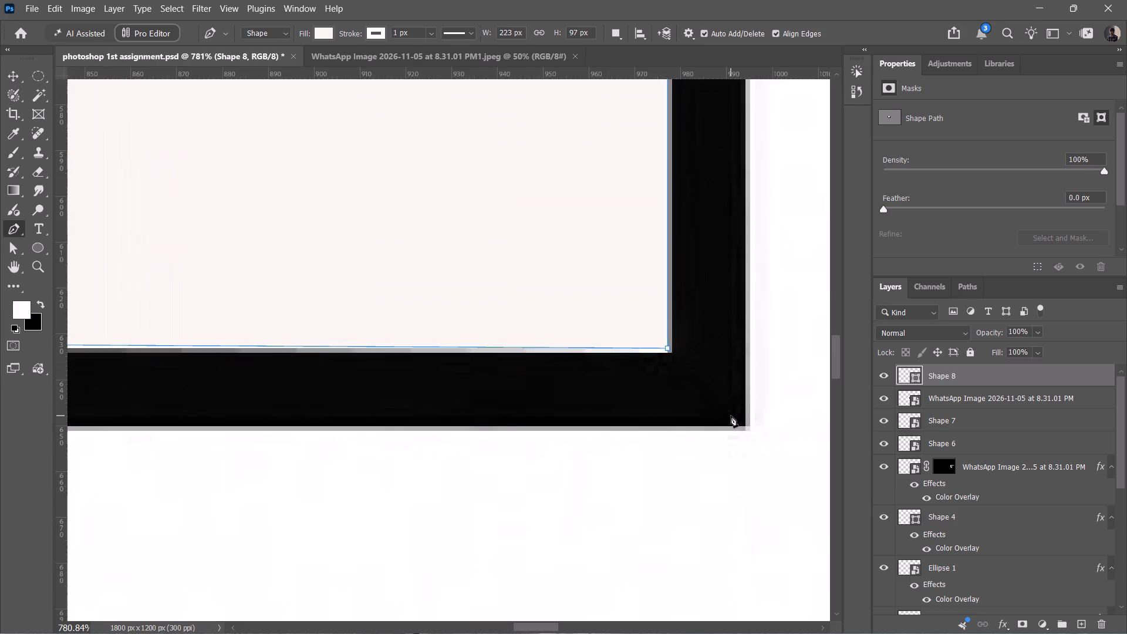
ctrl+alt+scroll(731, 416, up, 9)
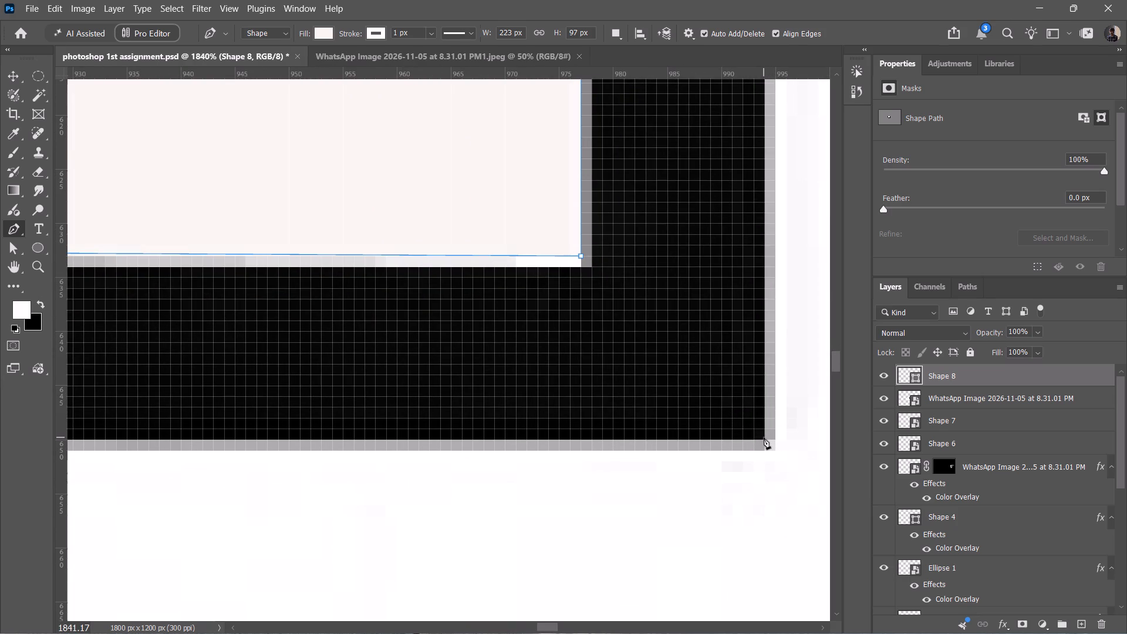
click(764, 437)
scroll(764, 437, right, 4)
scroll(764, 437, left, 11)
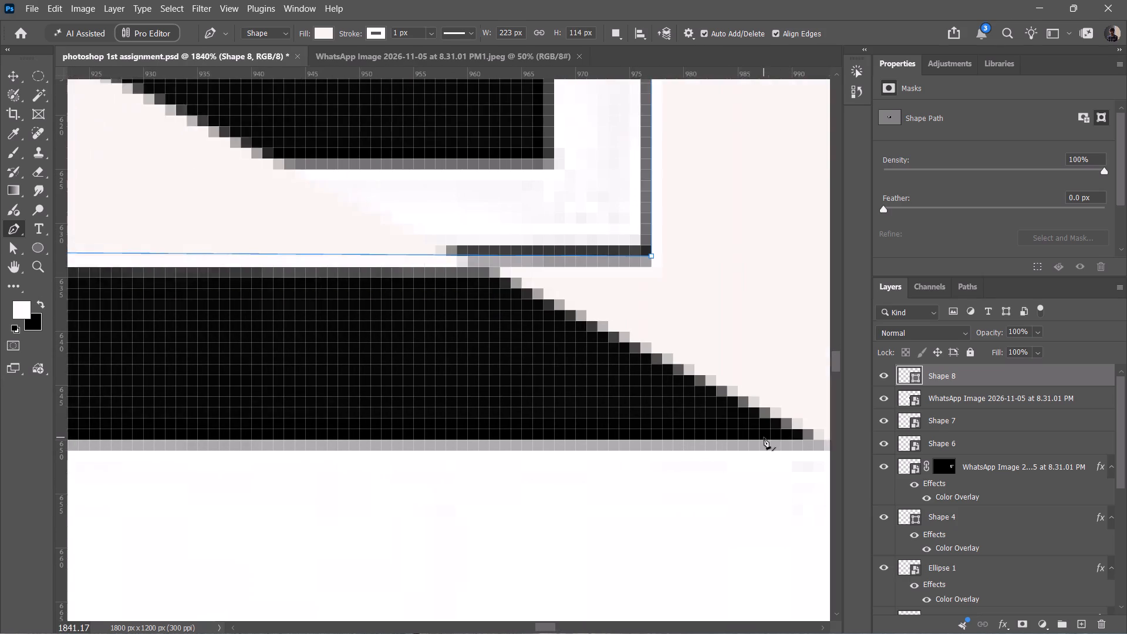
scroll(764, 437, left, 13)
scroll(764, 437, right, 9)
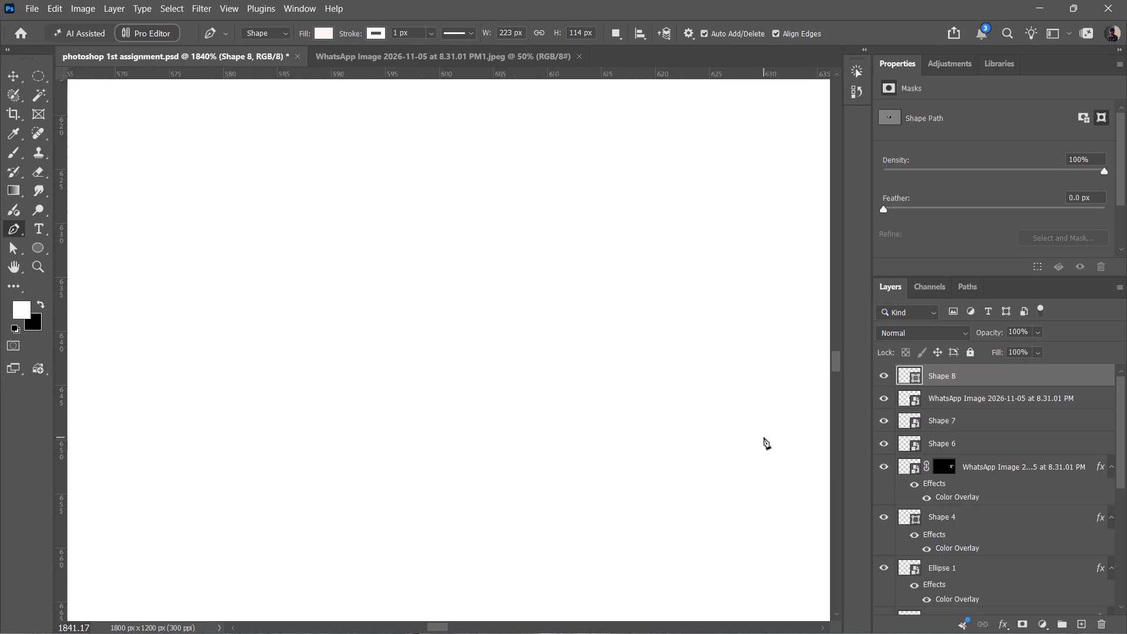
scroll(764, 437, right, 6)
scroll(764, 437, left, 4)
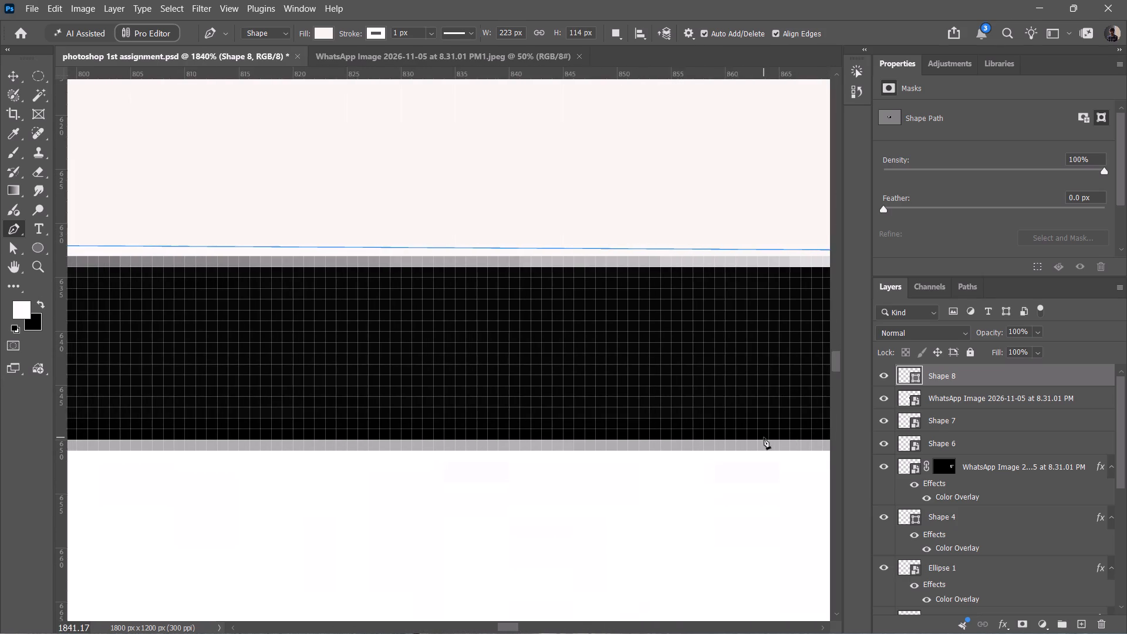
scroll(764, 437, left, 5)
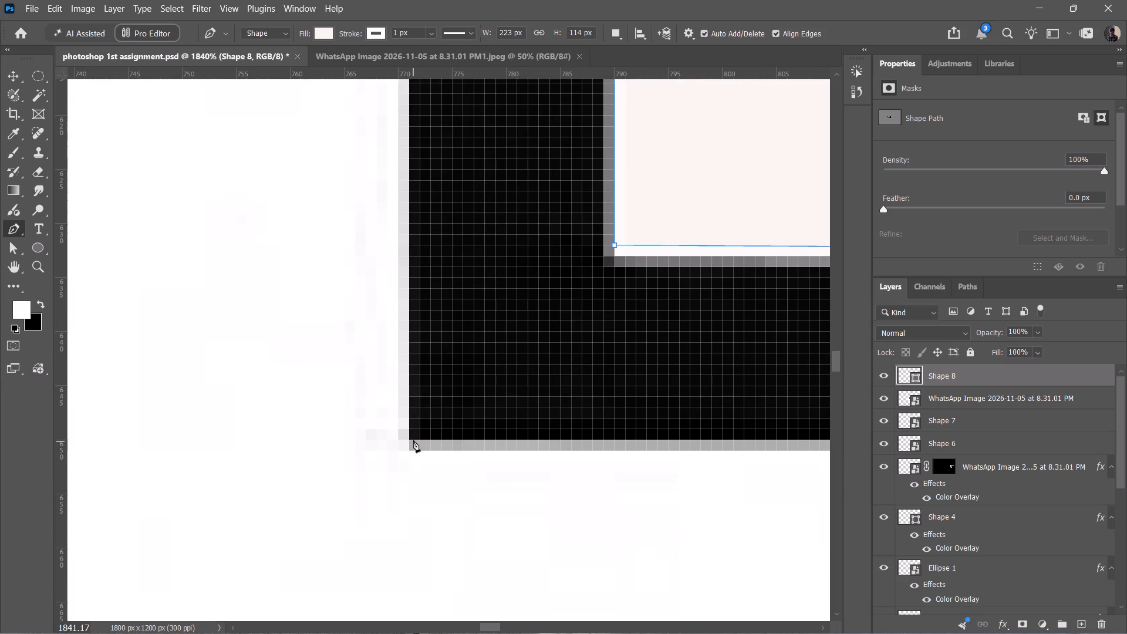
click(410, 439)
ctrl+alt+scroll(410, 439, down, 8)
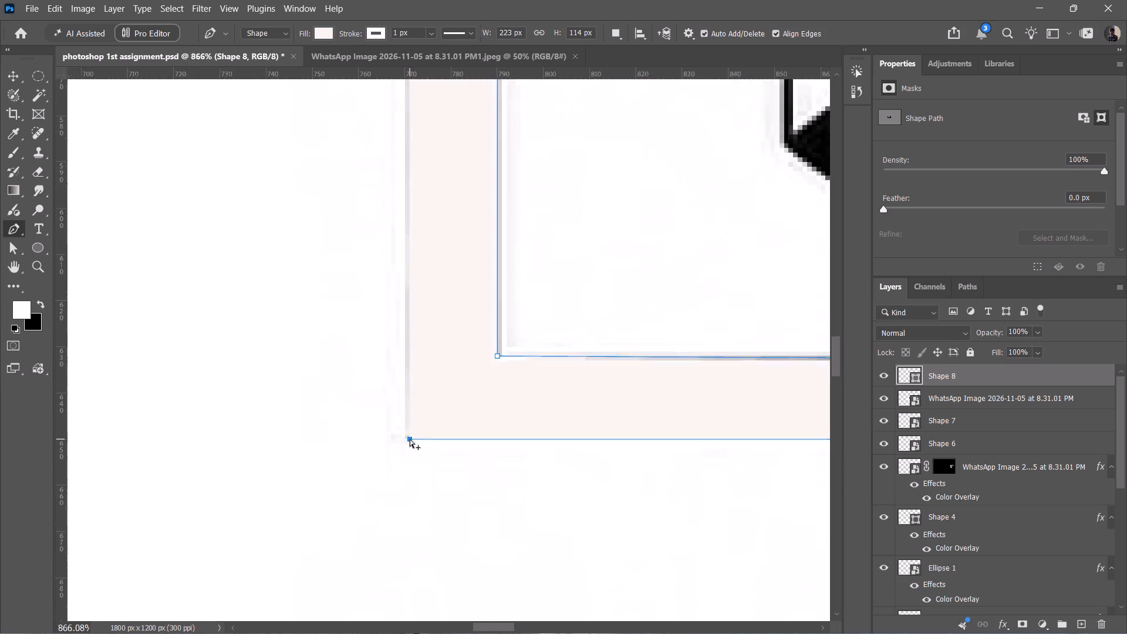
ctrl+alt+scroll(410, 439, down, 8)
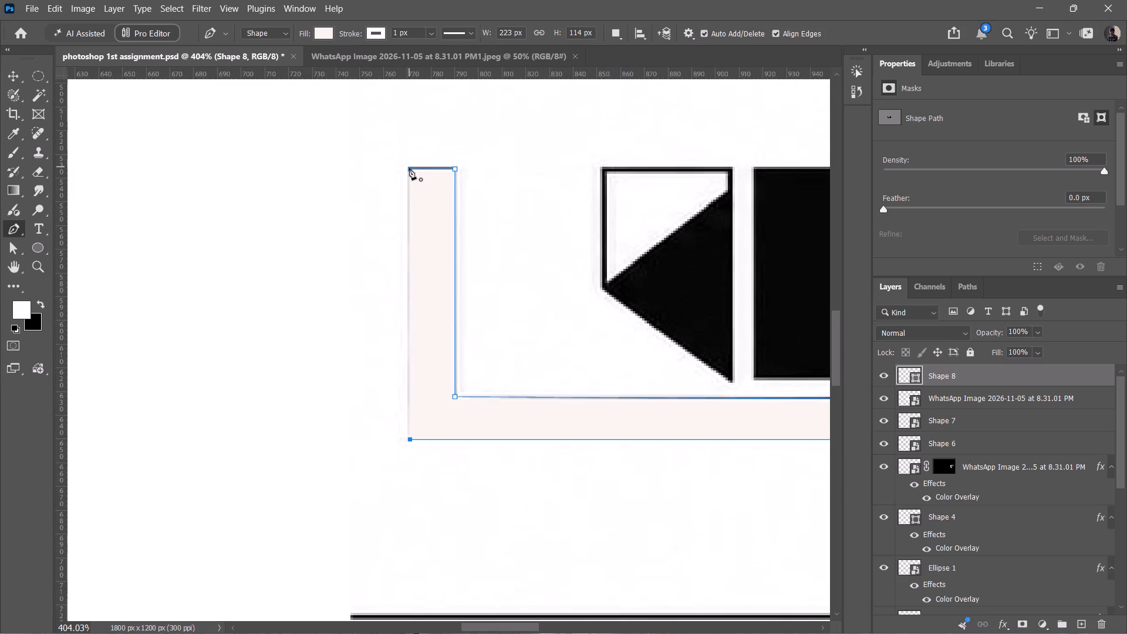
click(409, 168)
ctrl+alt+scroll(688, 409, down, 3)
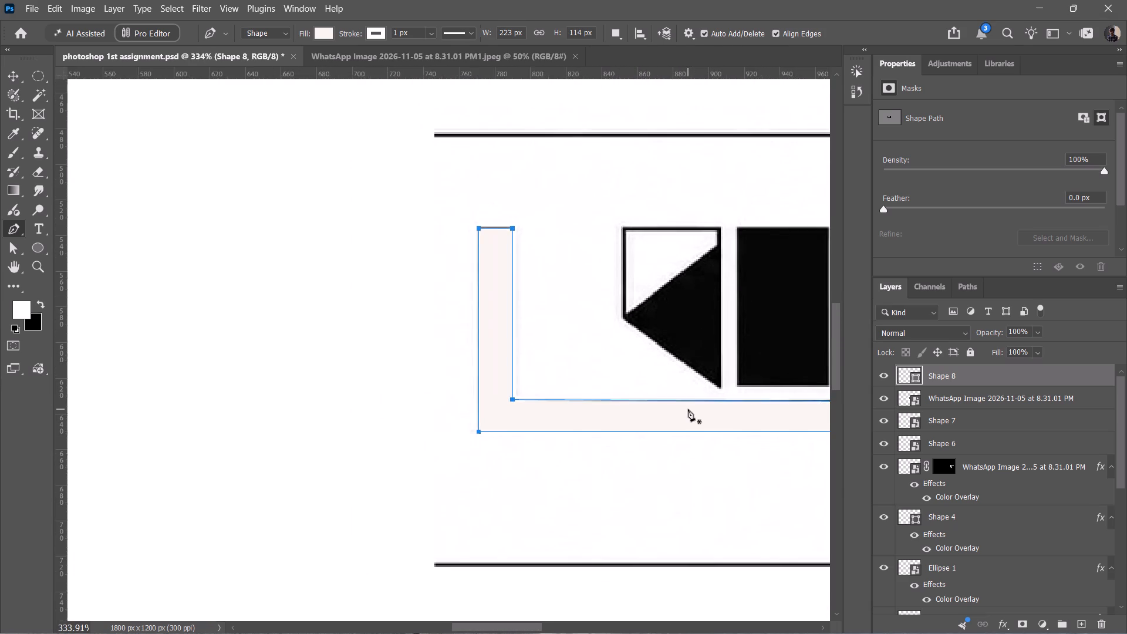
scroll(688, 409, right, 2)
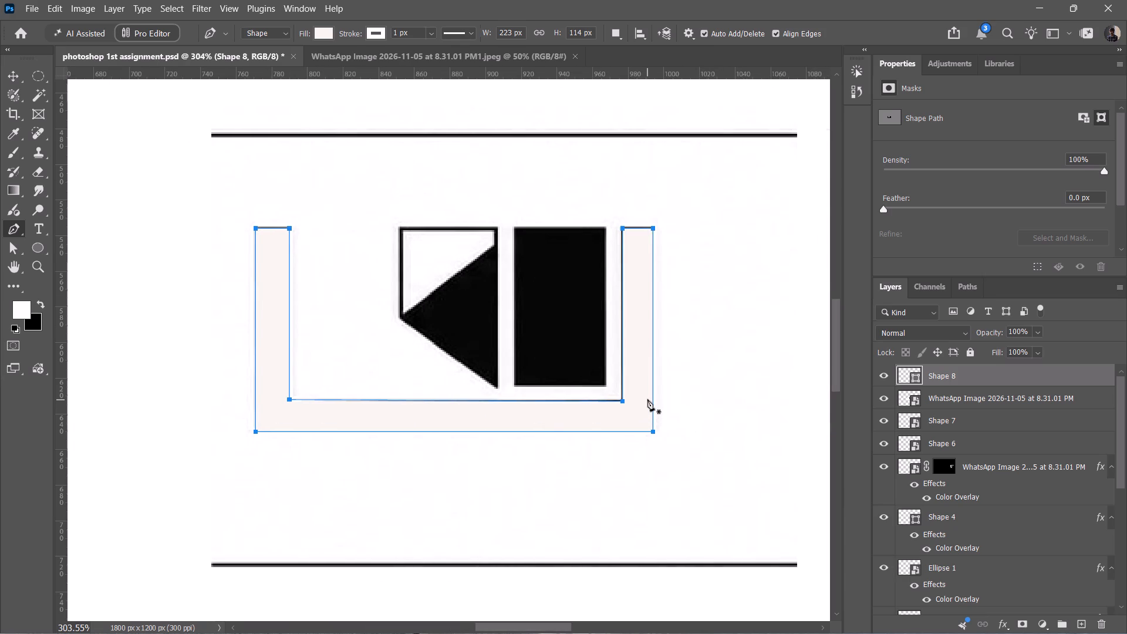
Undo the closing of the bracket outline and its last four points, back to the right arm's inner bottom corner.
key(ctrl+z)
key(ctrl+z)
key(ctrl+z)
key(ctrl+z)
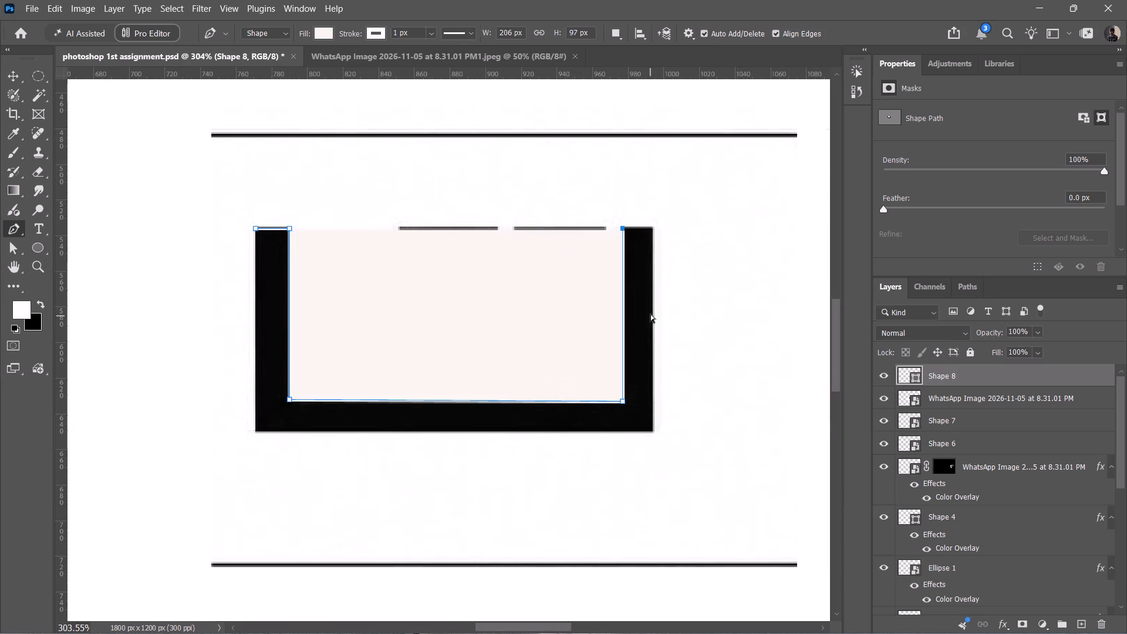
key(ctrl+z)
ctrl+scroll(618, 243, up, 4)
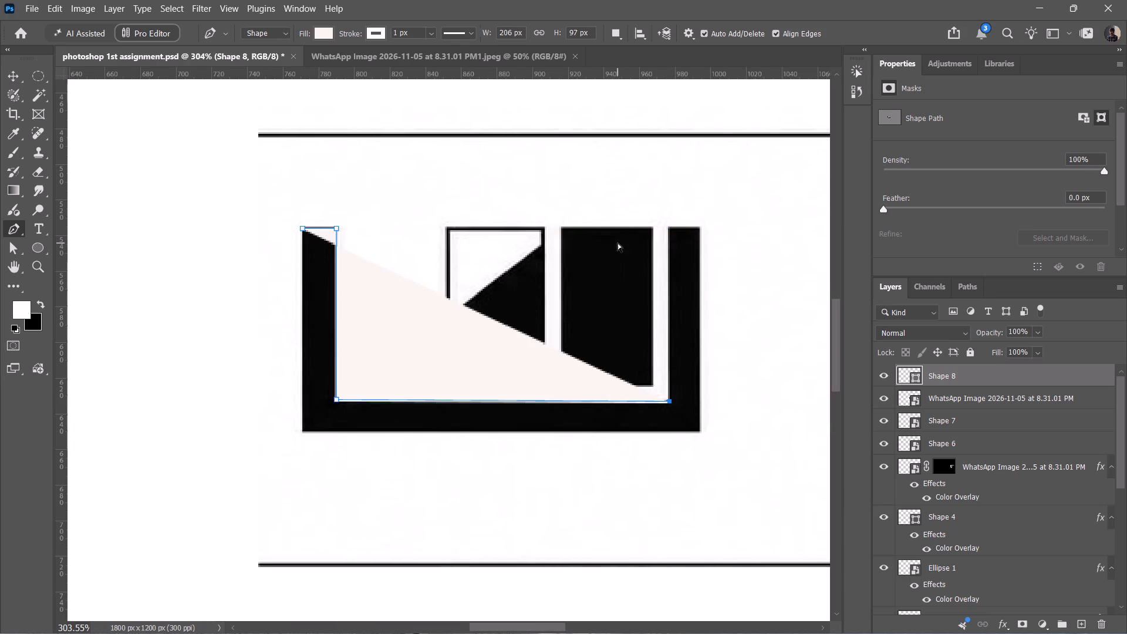
Extend the outline up the right arm's inner edge to about 16 px below its top and across the arm, about 223 px wide overall.
ctrl+scroll(618, 243, up, 4)
ctrl+scroll(745, 258, up, 8)
scroll(745, 258, right, 1)
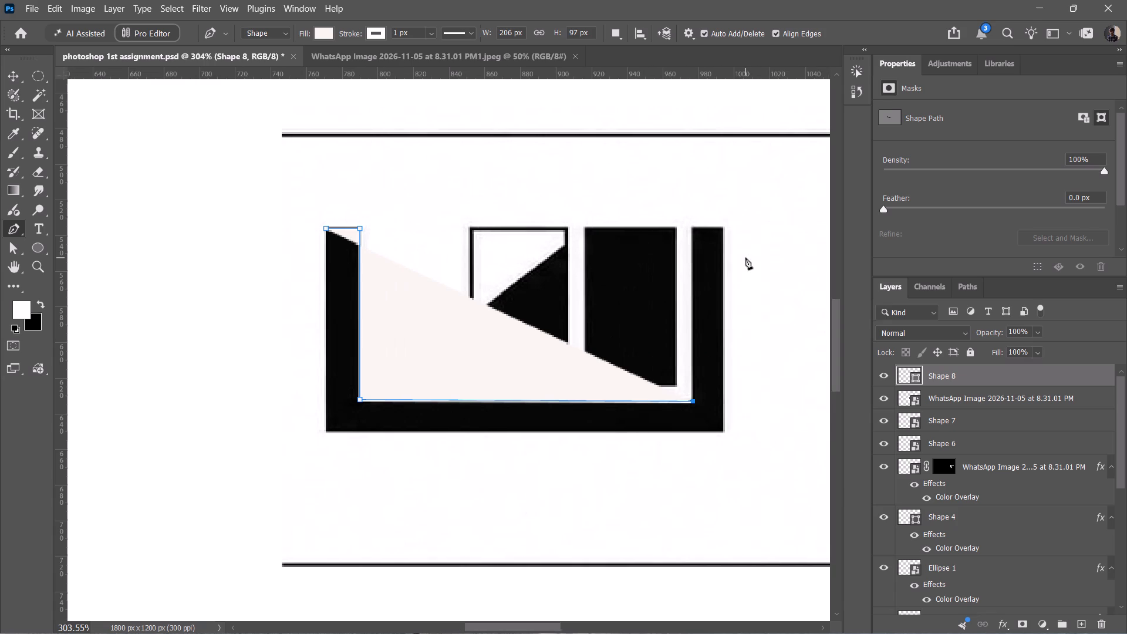
ctrl+alt+scroll(703, 250, up, 18)
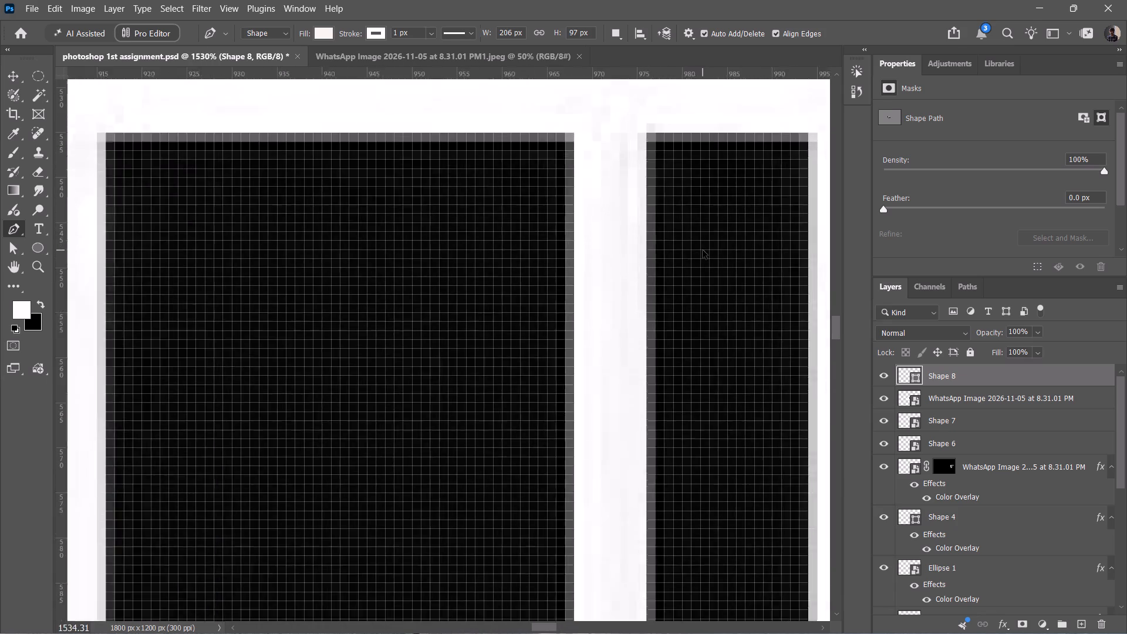
ctrl+alt+scroll(703, 250, up, 7)
click(603, 328)
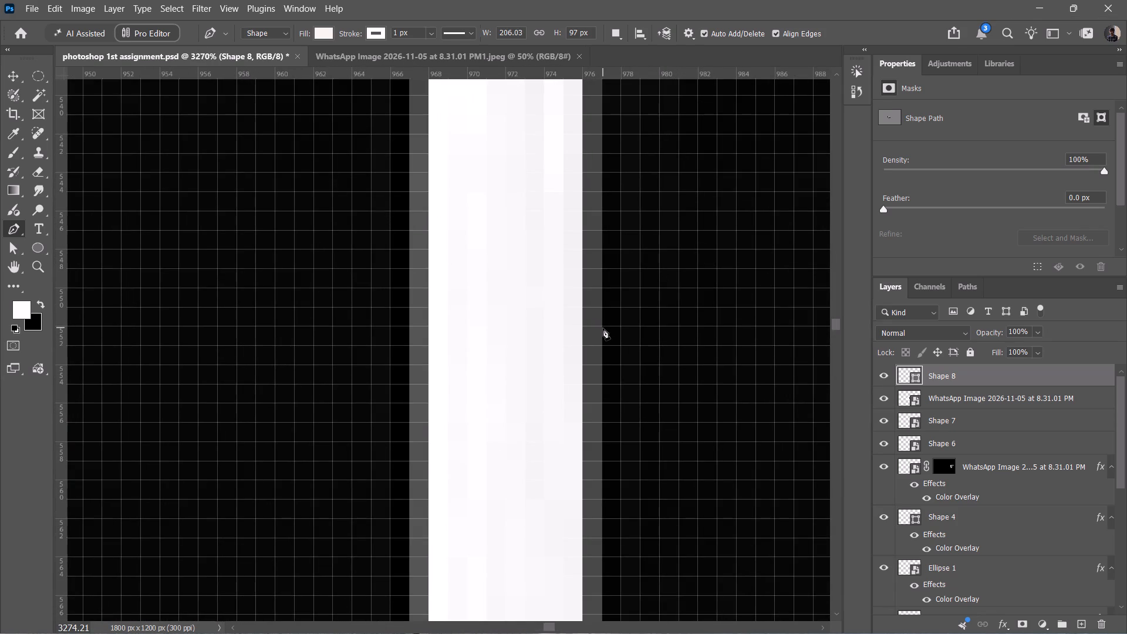
ctrl+alt+scroll(603, 328, down, 6)
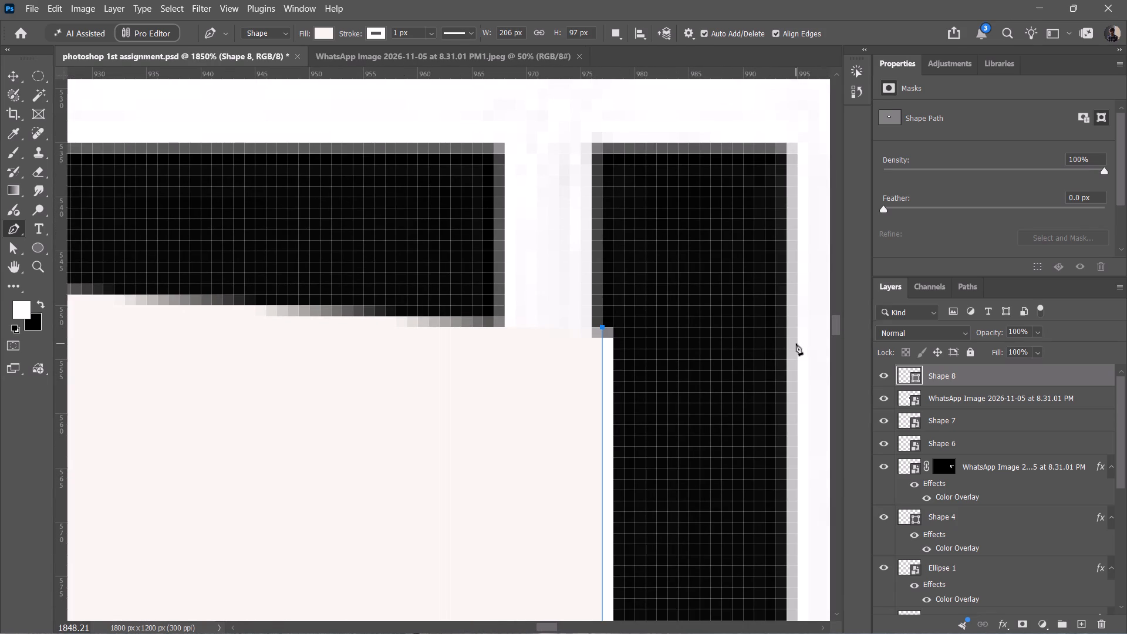
ctrl+alt+scroll(796, 343, up, 6)
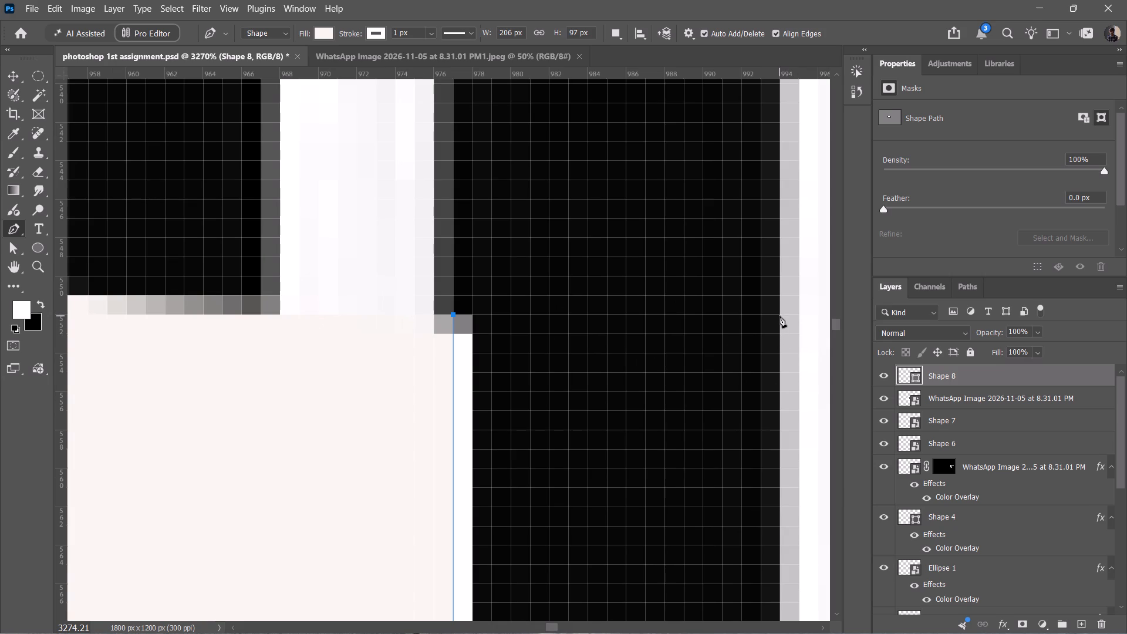
click(780, 316)
Trace the outline down the right arm's outer edge to the bracket's outer bottom-right corner, about 223 × 114 px overall.
ctrl+alt+scroll(780, 316, down, 5)
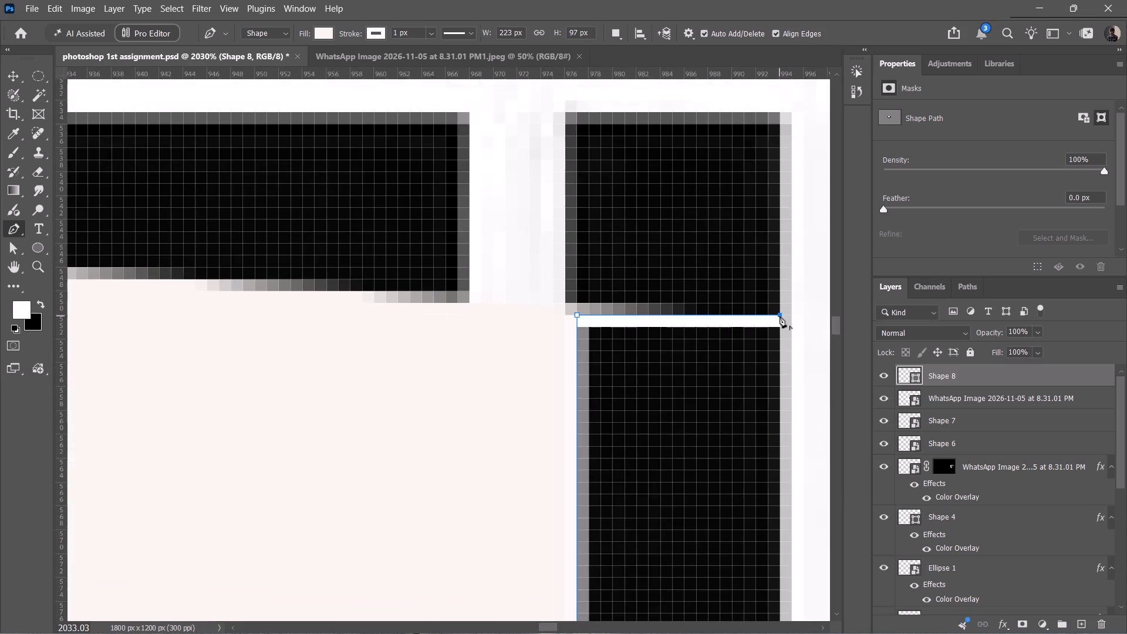
ctrl+alt+scroll(780, 316, down, 14)
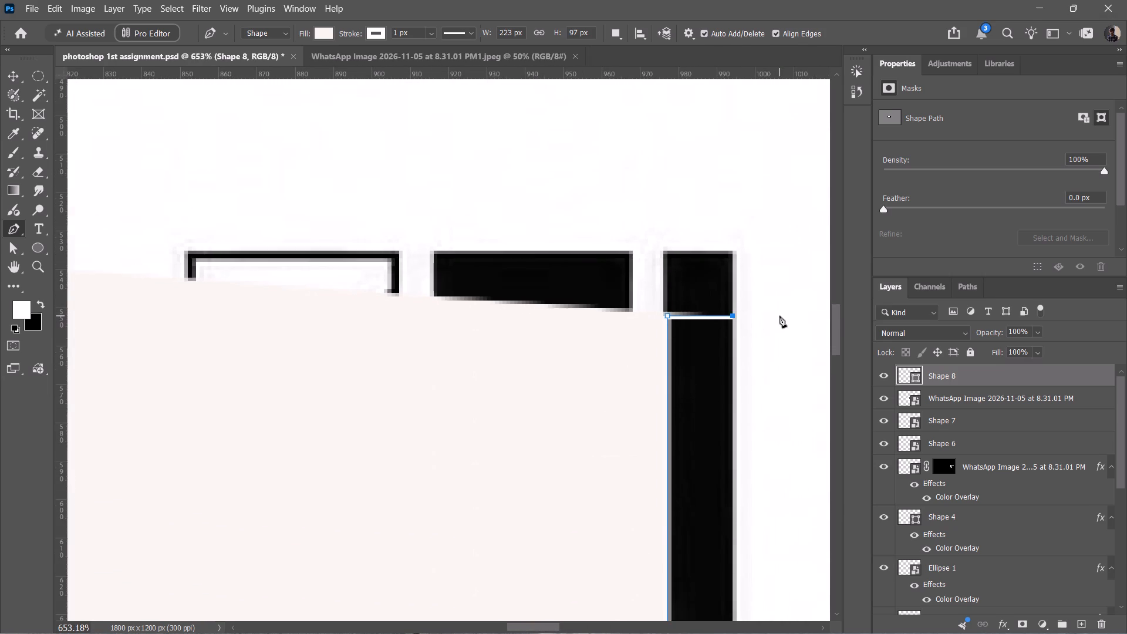
ctrl+alt+scroll(780, 316, down, 2)
ctrl+alt+scroll(735, 506, up, 7)
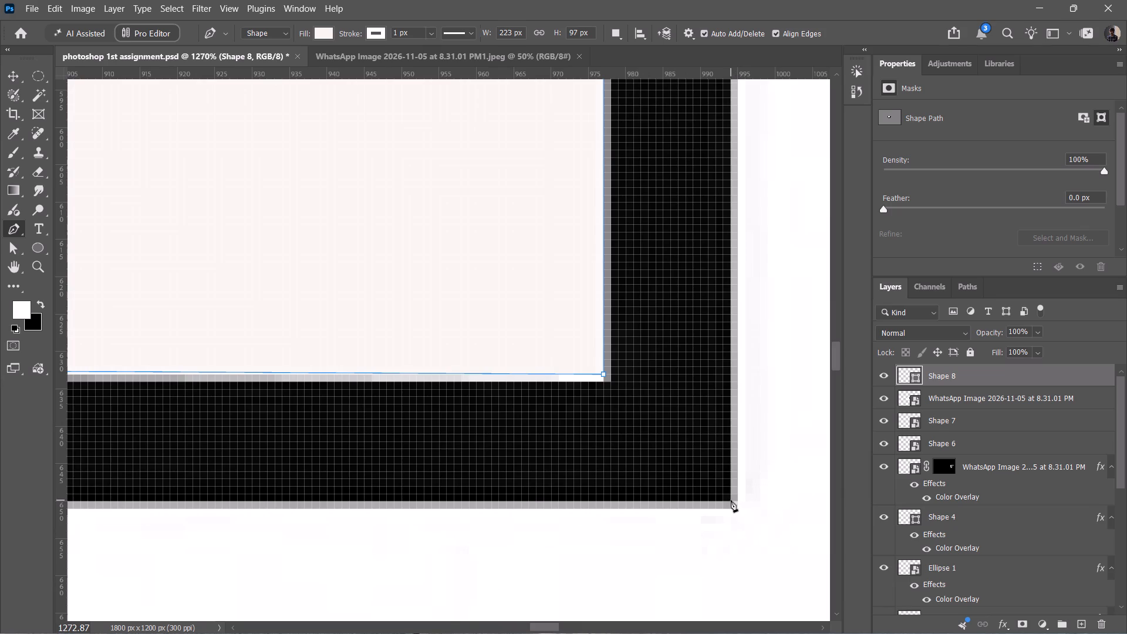
click(730, 500)
Trace the outline along the underside of the bracket's base to its outer bottom-left corner.
ctrl+alt+scroll(730, 500, down, 6)
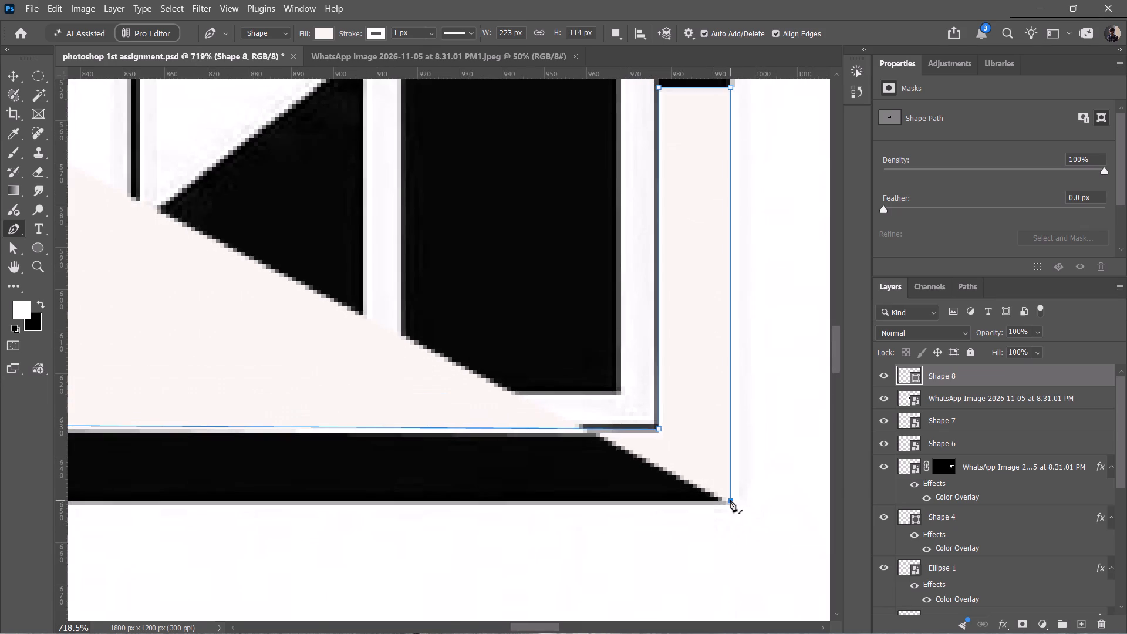
scroll(730, 500, right, 6)
scroll(730, 500, left, 8)
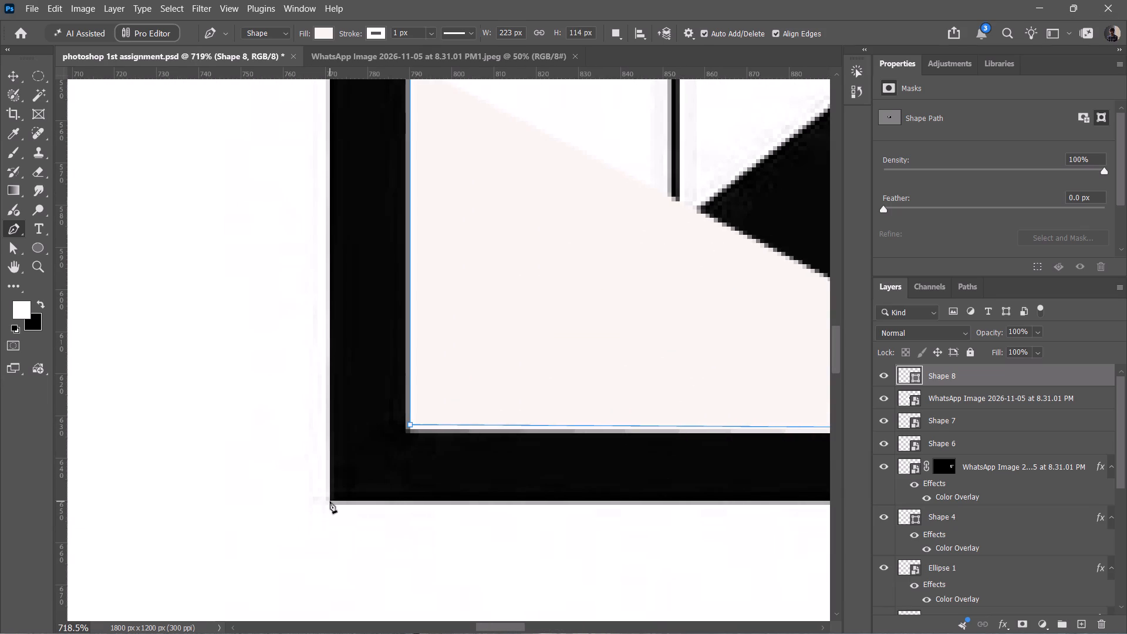
ctrl+scroll(330, 501, up, 7)
ctrl+alt+scroll(442, 490, up, 4)
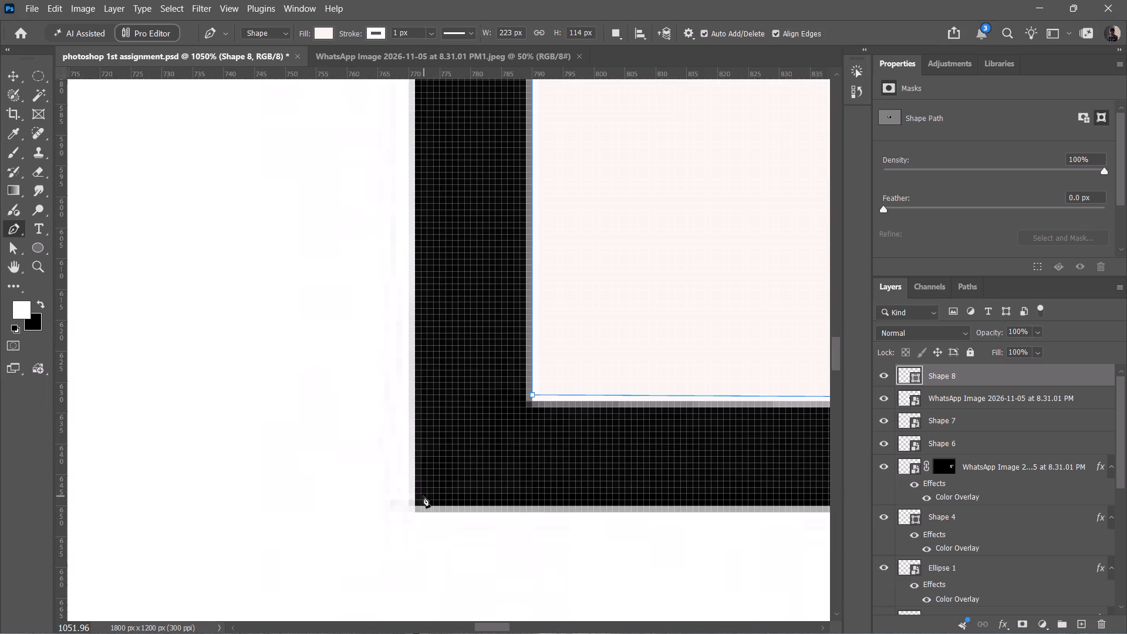
click(414, 505)
Close the bracket outline at its starting point on top of the left arm and finish the path.
ctrl+alt+scroll(414, 505, down, 5)
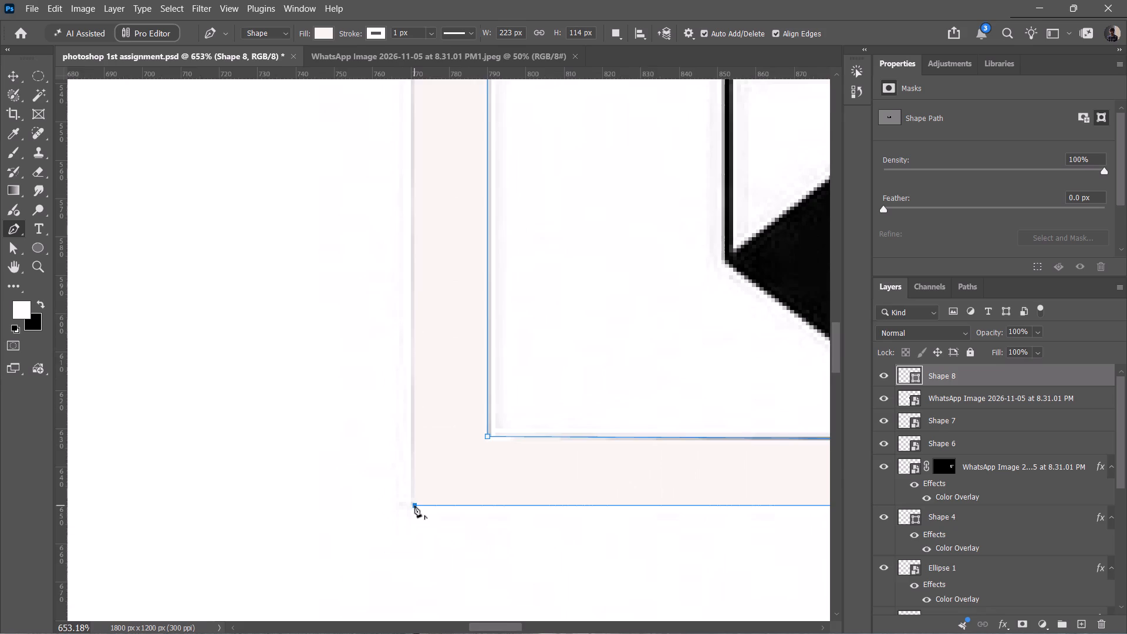
ctrl+alt+scroll(414, 505, down, 2)
click(415, 143)
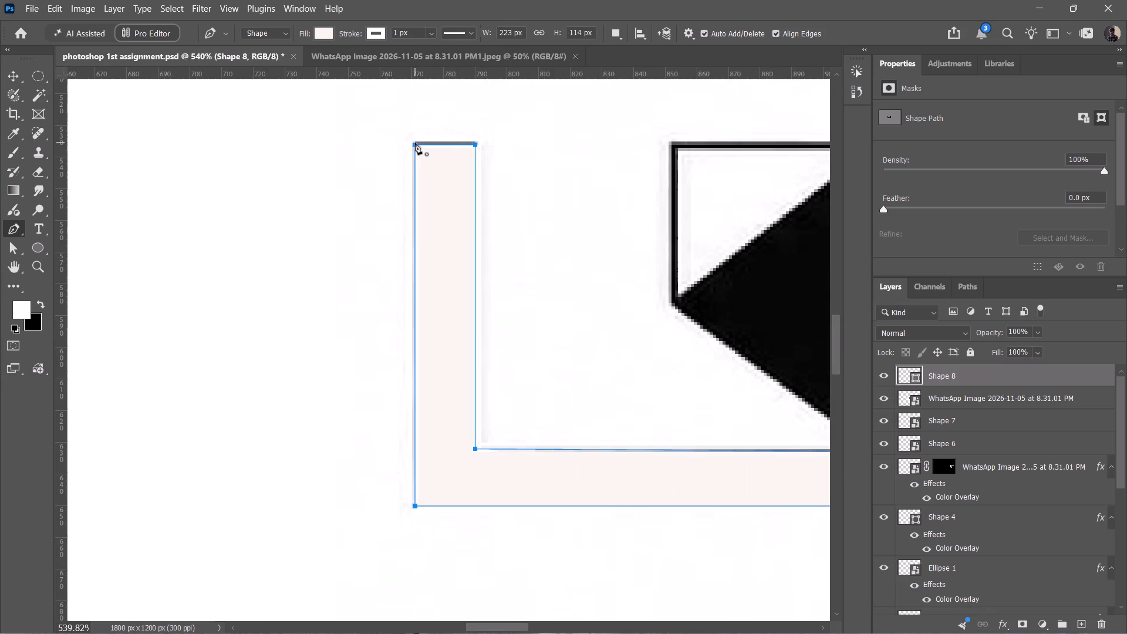
ctrl+scroll(568, 276, down, 8)
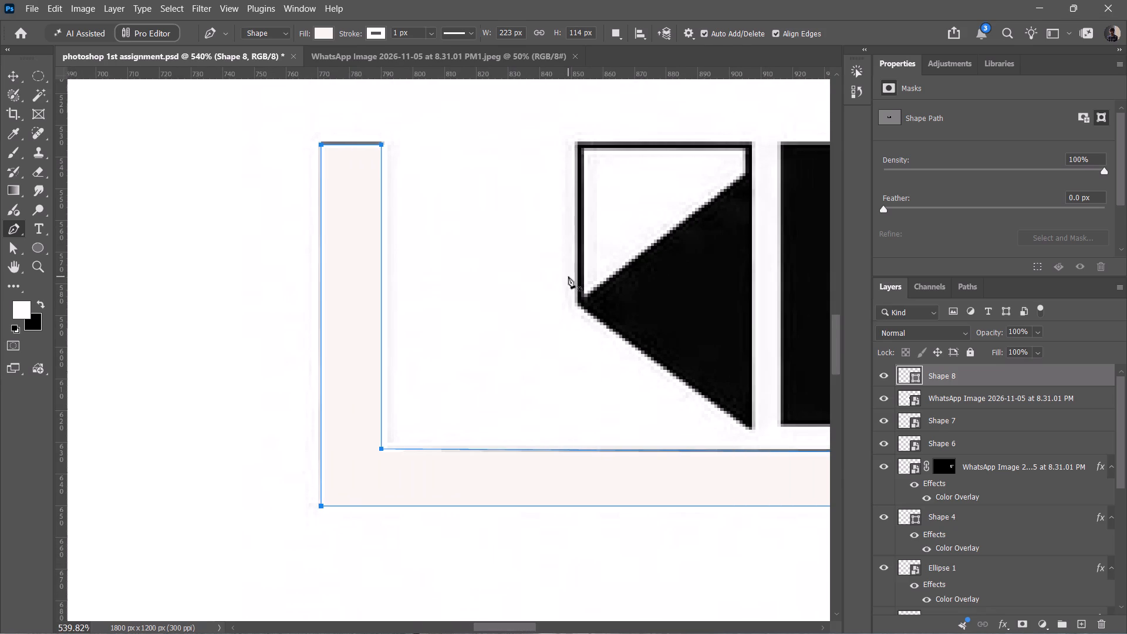
ctrl+scroll(568, 276, down, 3)
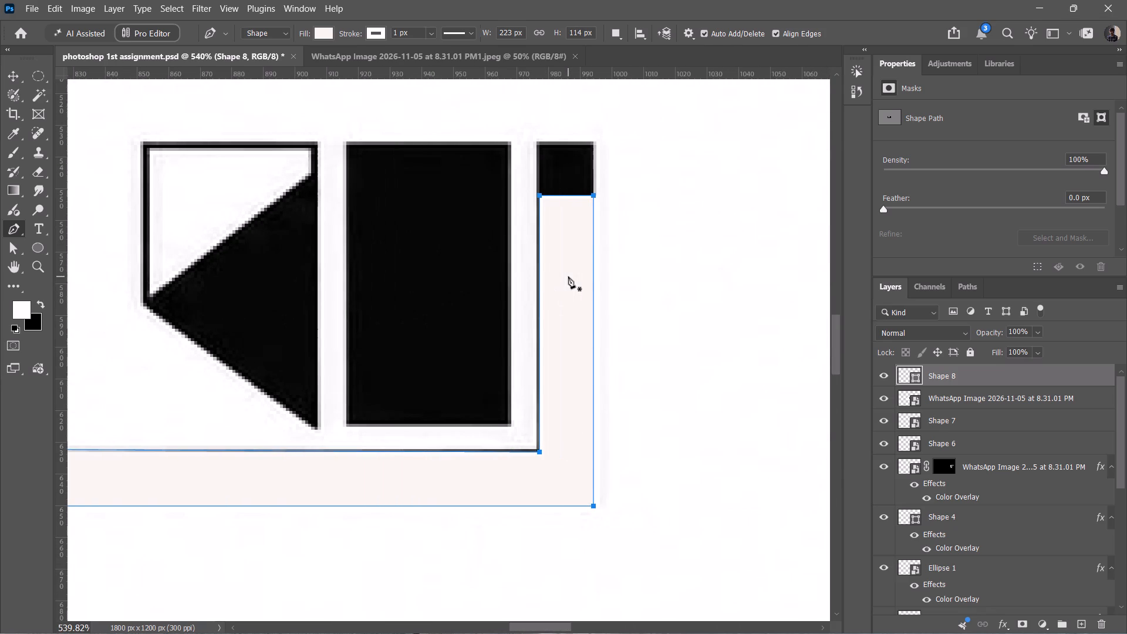
key(Return)
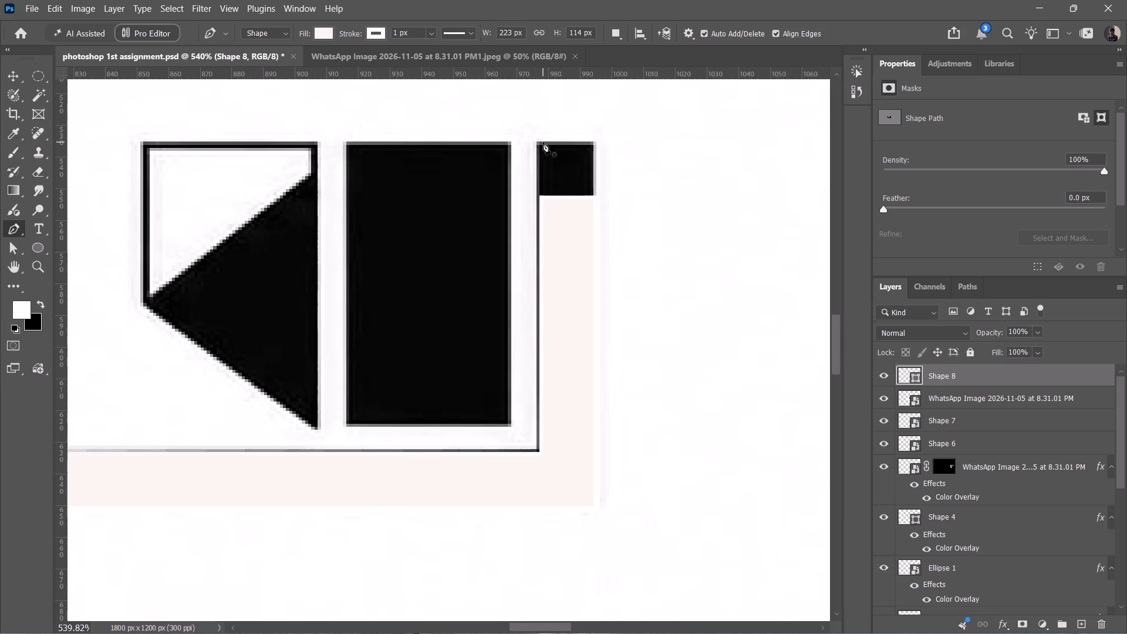
Draw a separate closed rectangle about 17 × 15 px over the remaining black block atop the bracket's right arm.
ctrl+alt+scroll(536, 142, up, 11)
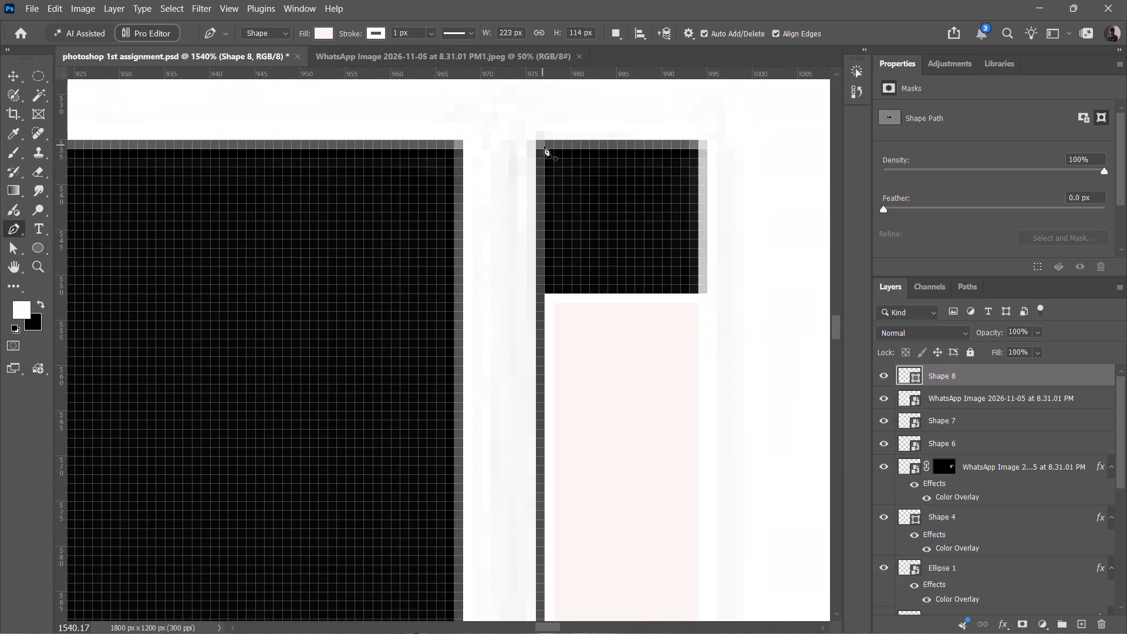
click(546, 151)
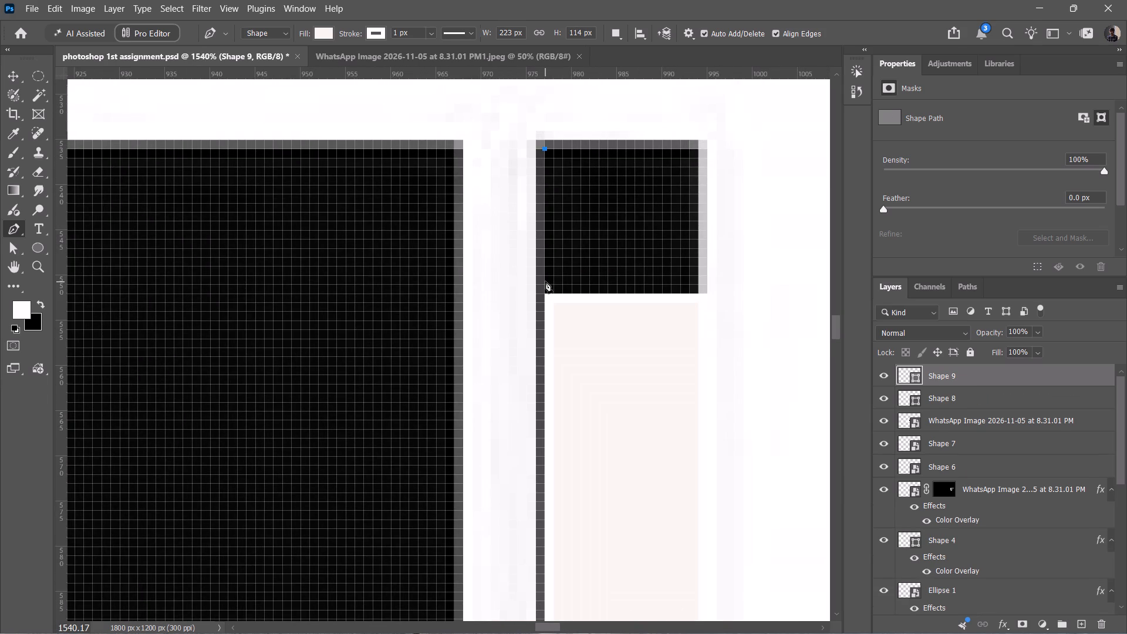
click(545, 281)
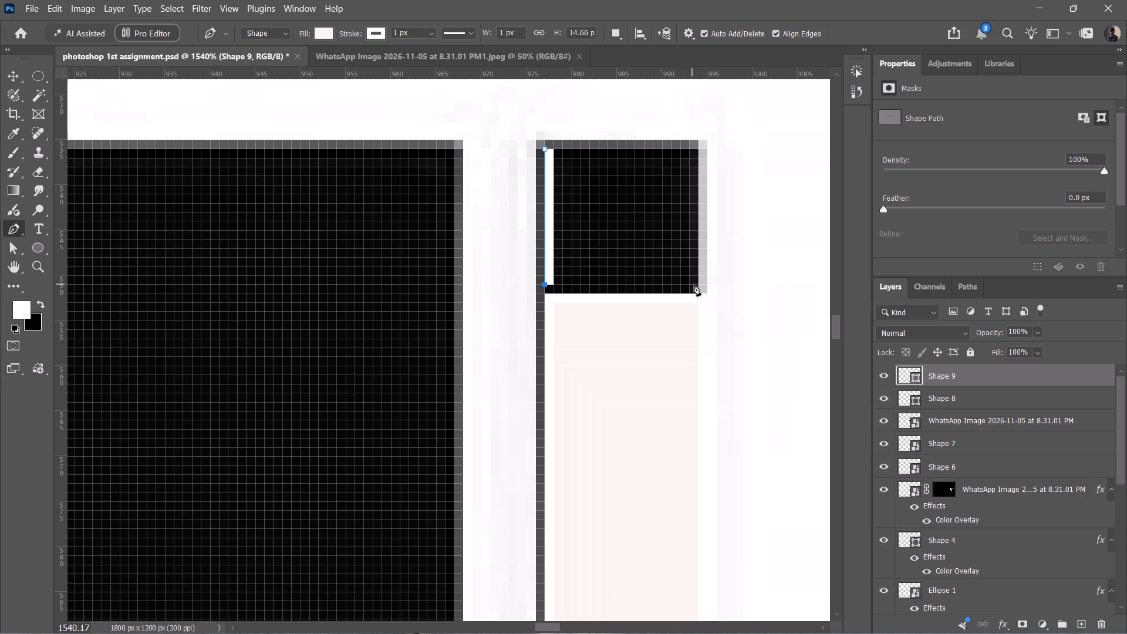
click(698, 284)
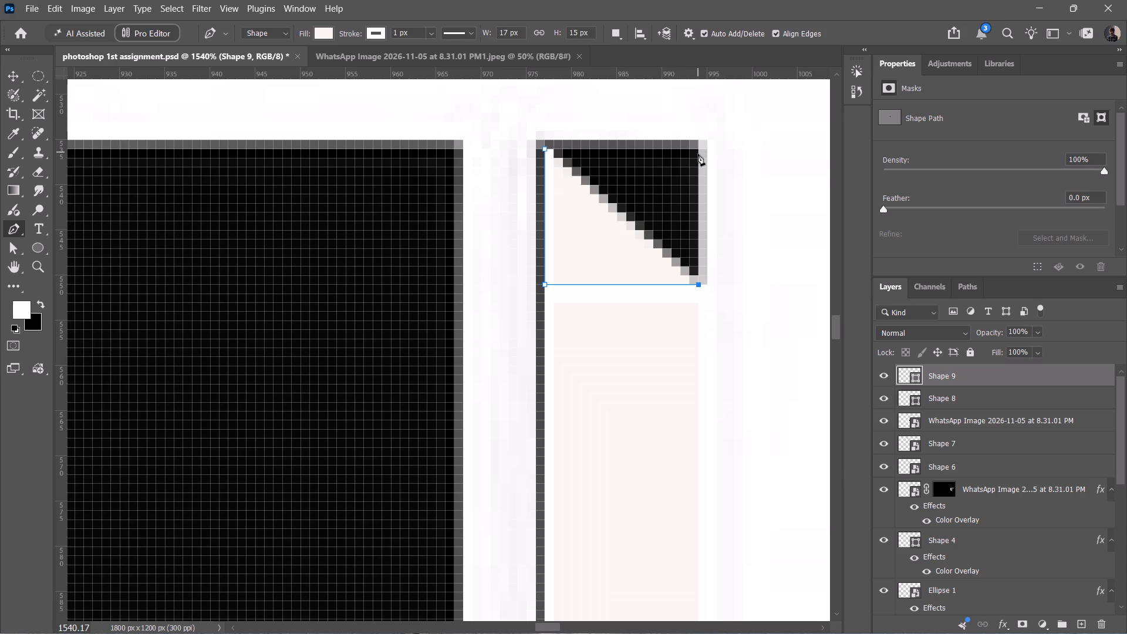
click(698, 150)
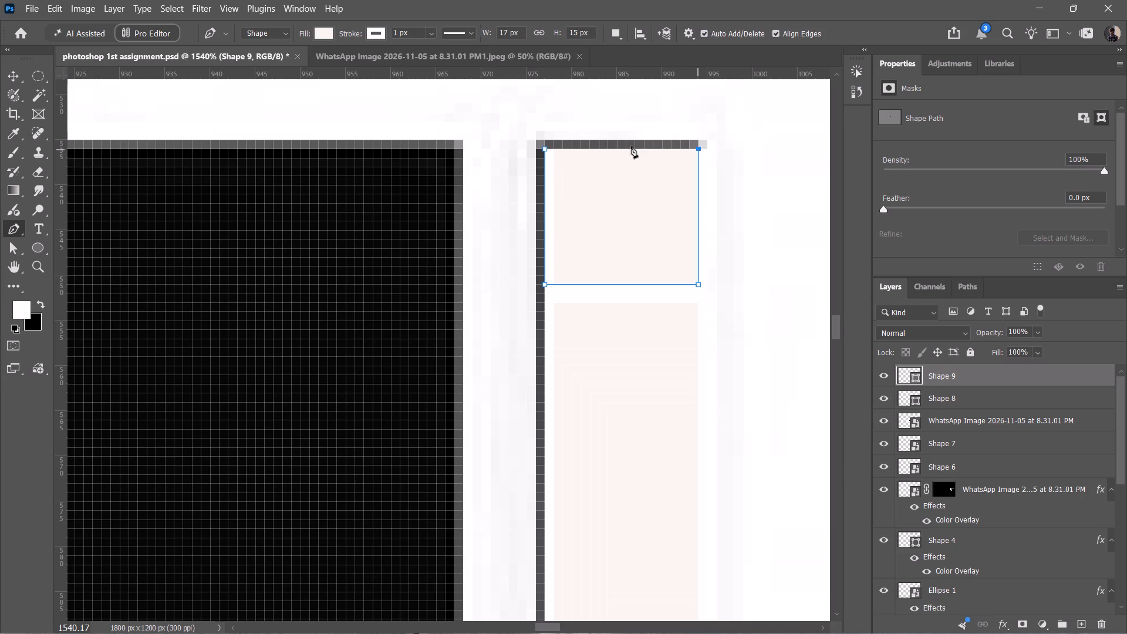
click(545, 150)
key(Return)
Set the stroke width of the small rectangle atop the right arm to 0 px.
ctrl+scroll(674, 246, down, 8)
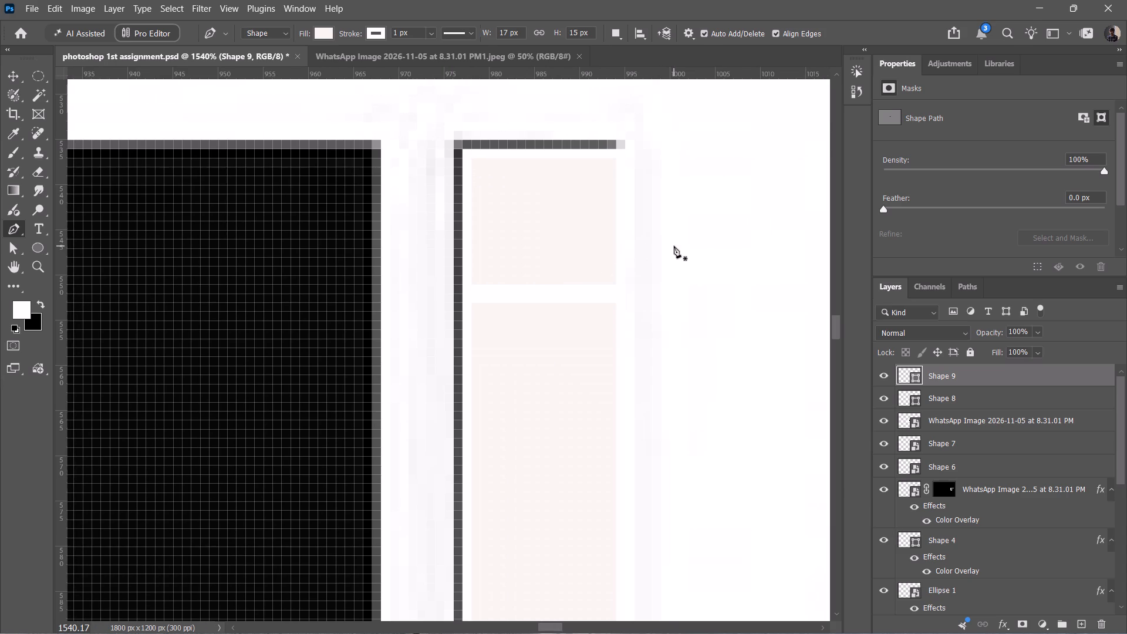
click(403, 32)
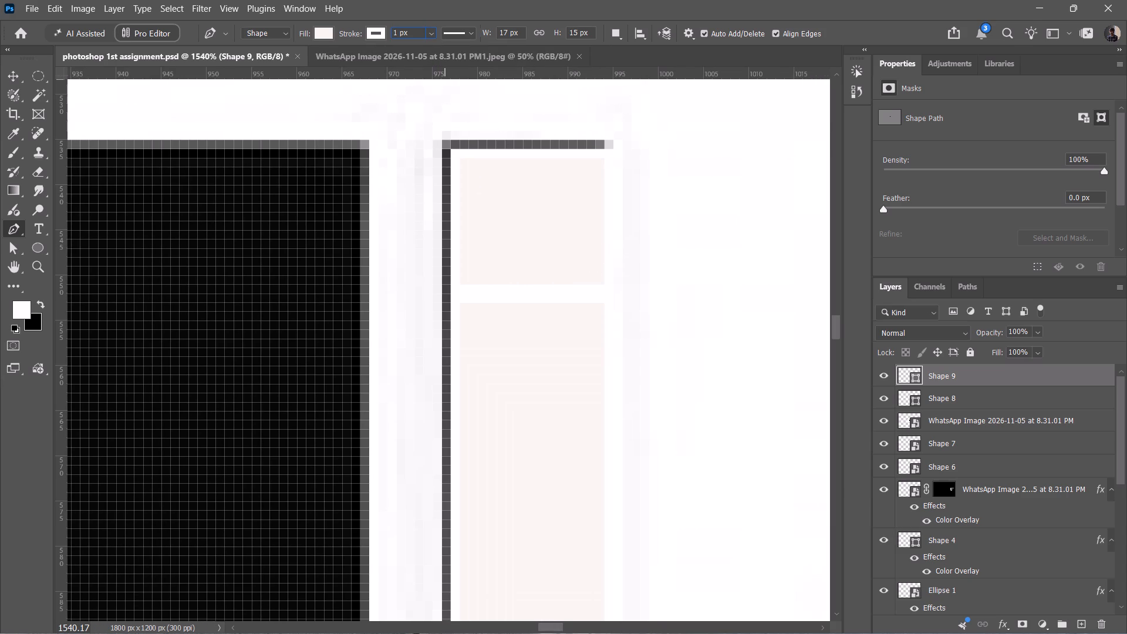
click(394, 32)
key(Right)
key(0)
key(BackSpace)
key(BackSpace)
key(0)
key(Return)
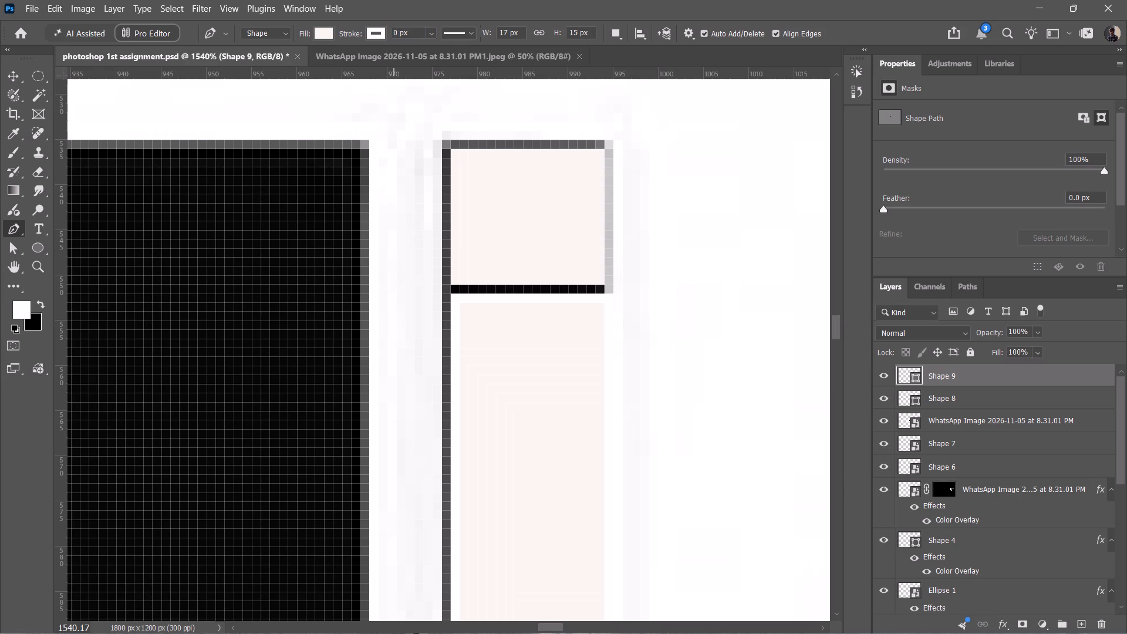
click(548, 359)
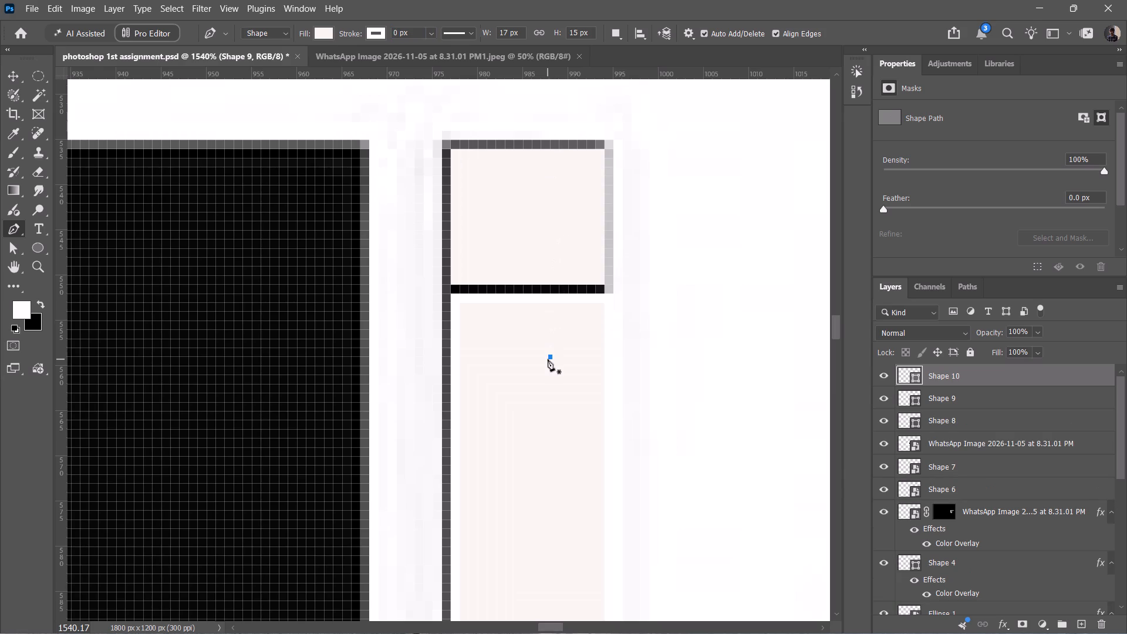
key(ctrl+z)
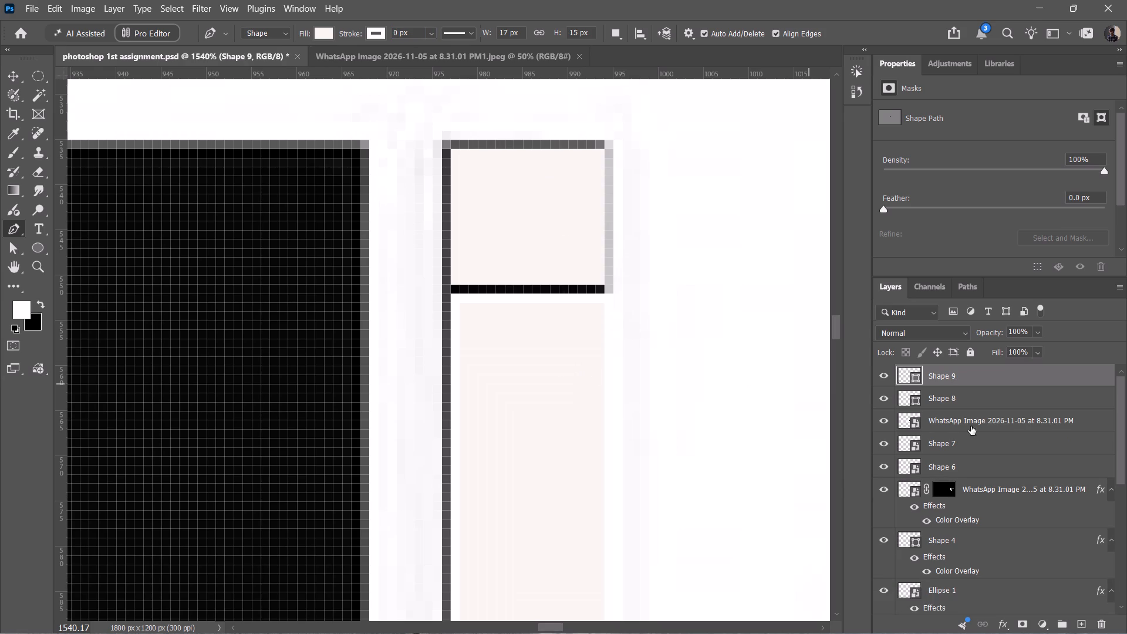
Select the bracket shape layer, Shape 8, and set its stroke width to 0 px.
click(965, 410)
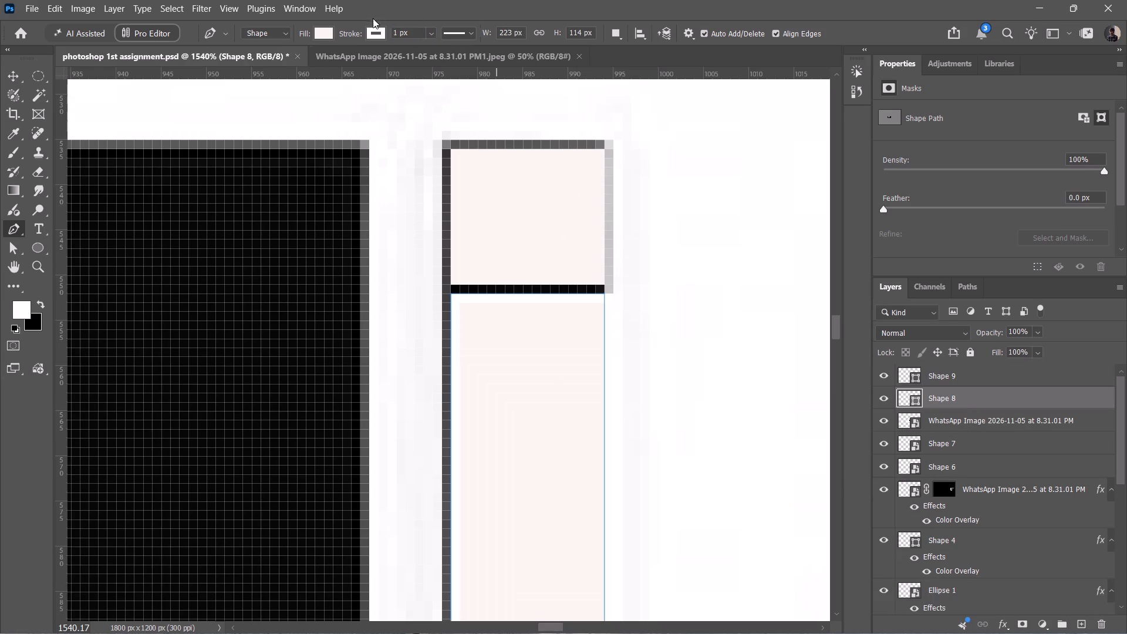
click(404, 32)
key(0)
key(Return)
click(579, 263)
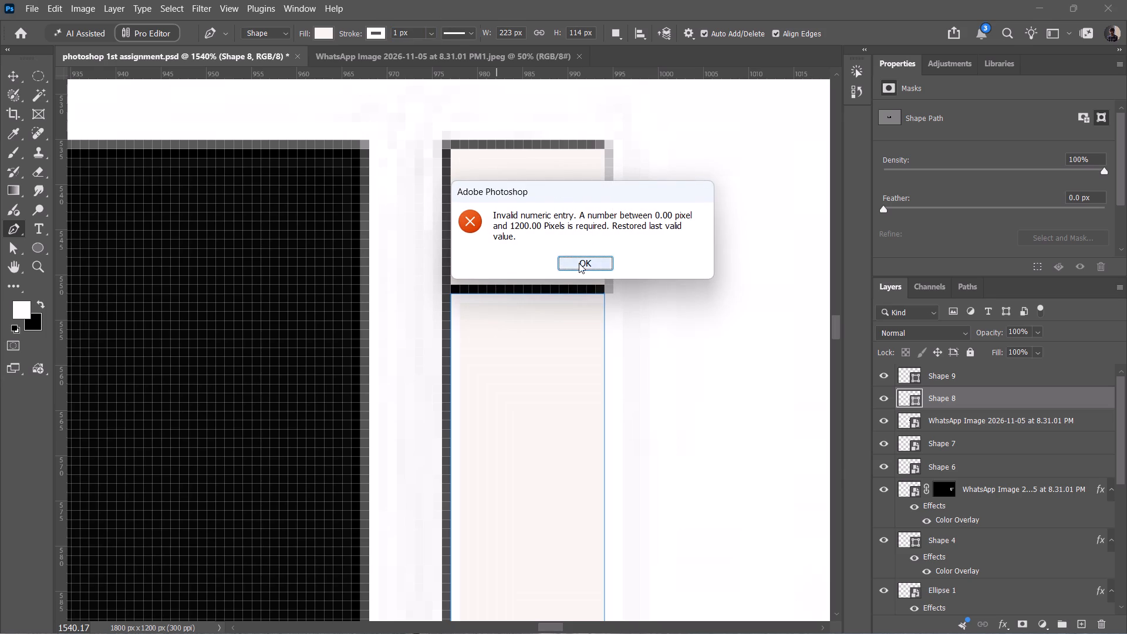
click(411, 29)
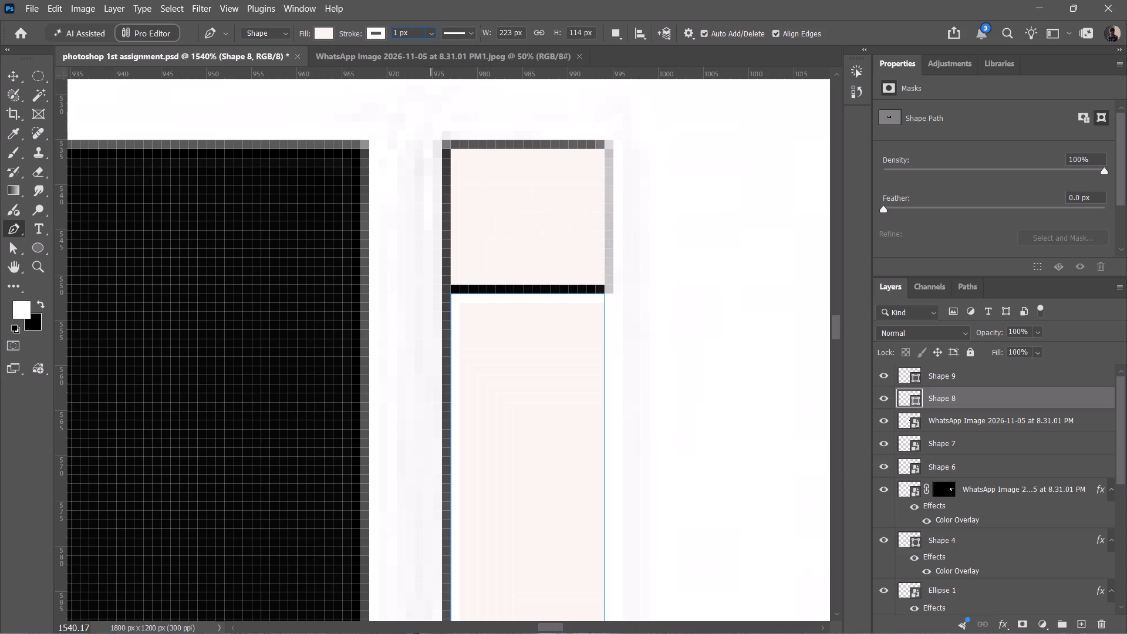
key(Left)
key(Left)
key(Left)
key(BackSpace)
key(0)
key(Return)
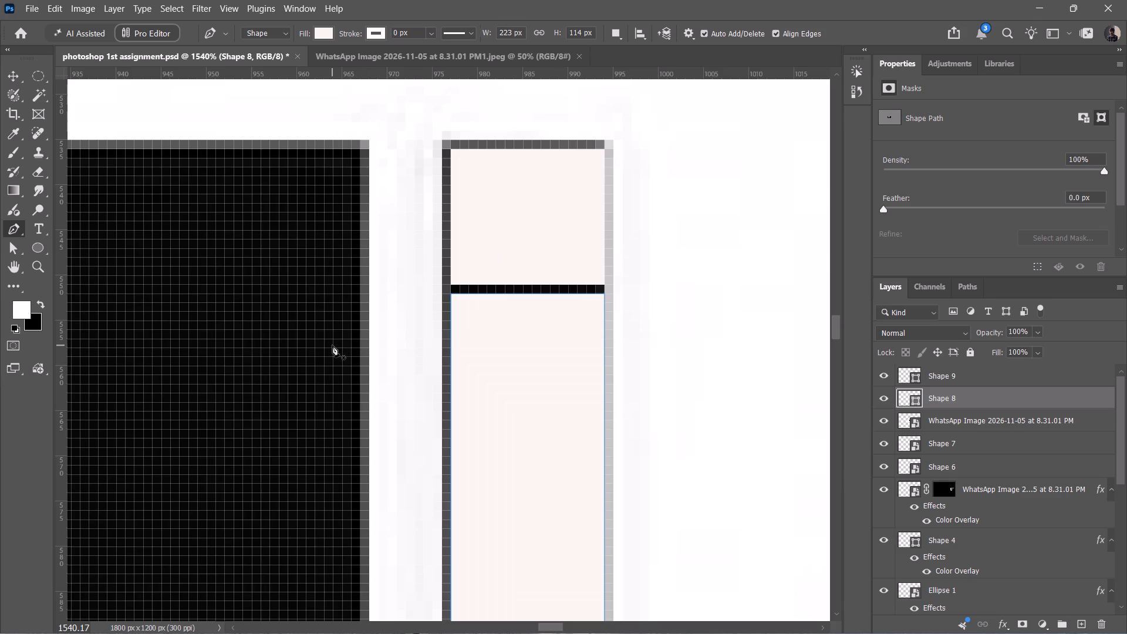
scroll(332, 345, left, 6)
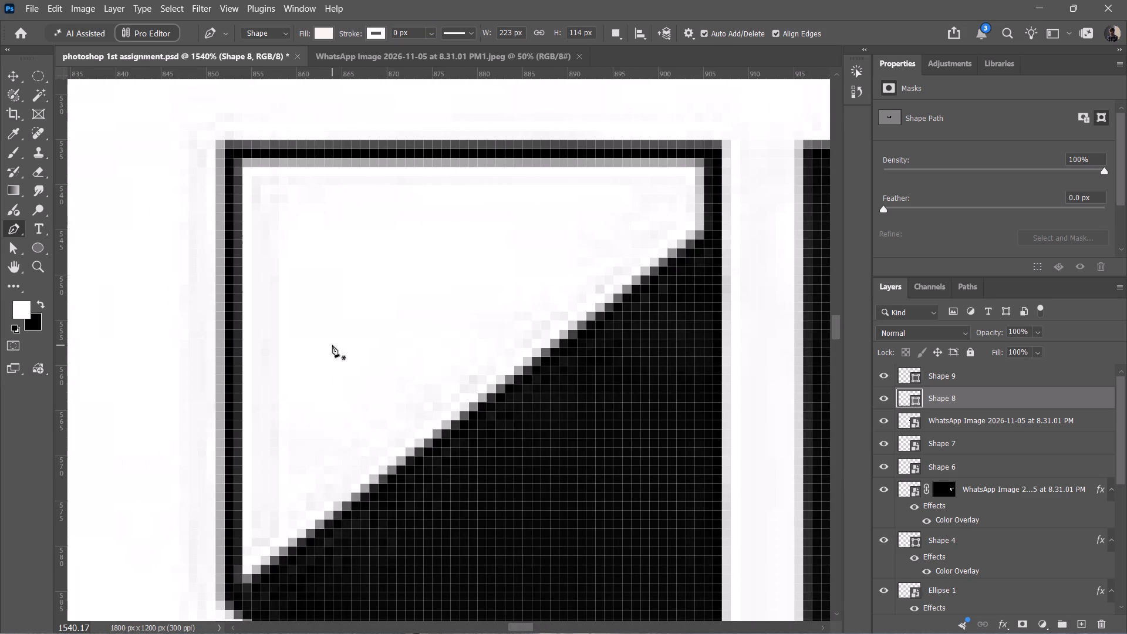
Apply a navy Color Overlay at 100% opacity to the bracket shape layer, Shape 8.
scroll(332, 345, down, 1)
ctrl+scroll(332, 345, down, 4)
ctrl+alt+scroll(457, 363, down, 3)
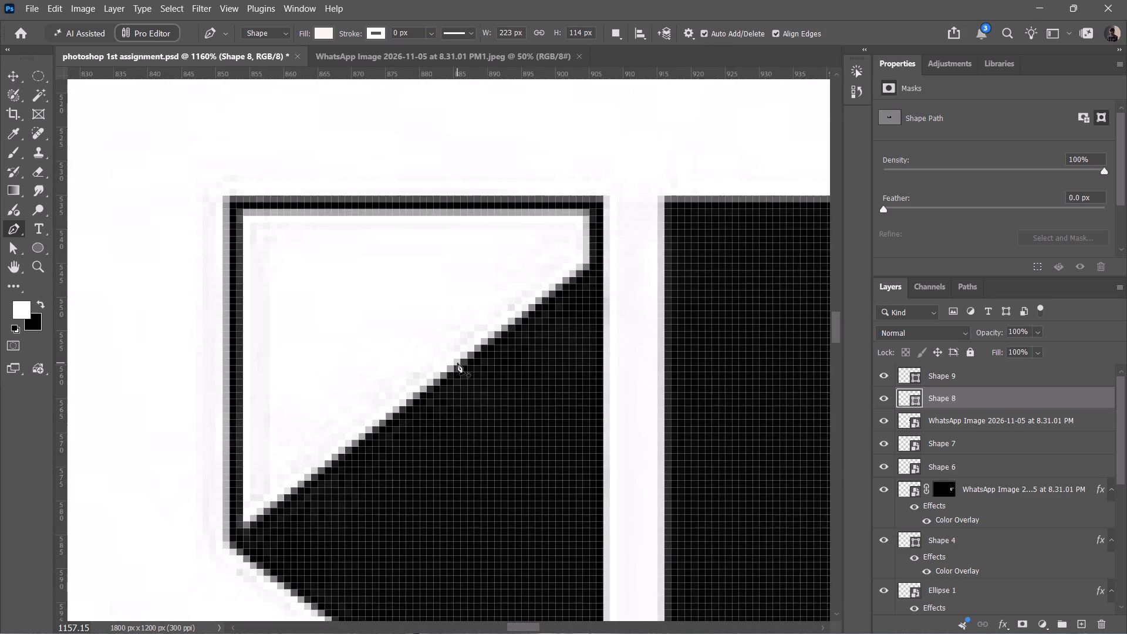
ctrl+alt+scroll(457, 363, down, 11)
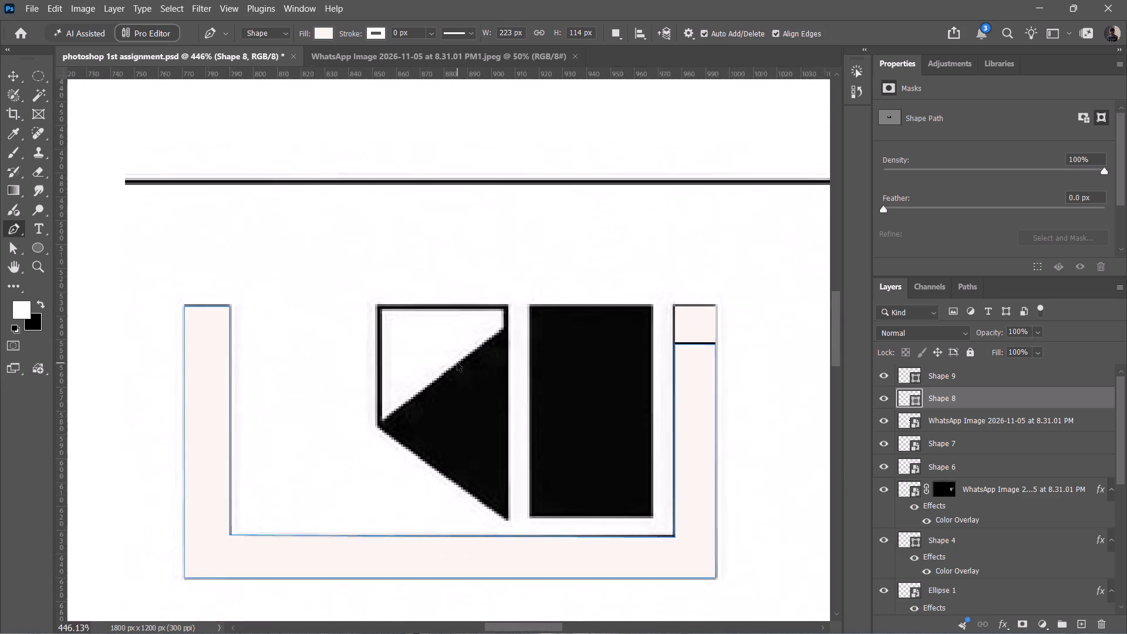
ctrl+alt+scroll(457, 363, down, 6)
ctrl+alt+scroll(438, 375, up, 4)
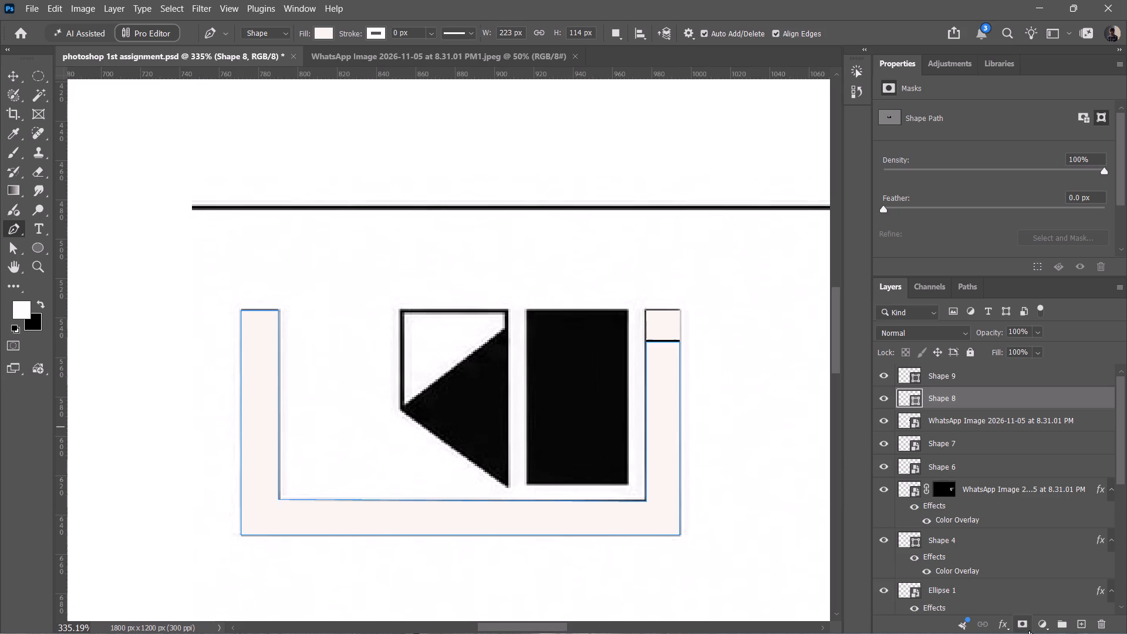
click(1008, 628)
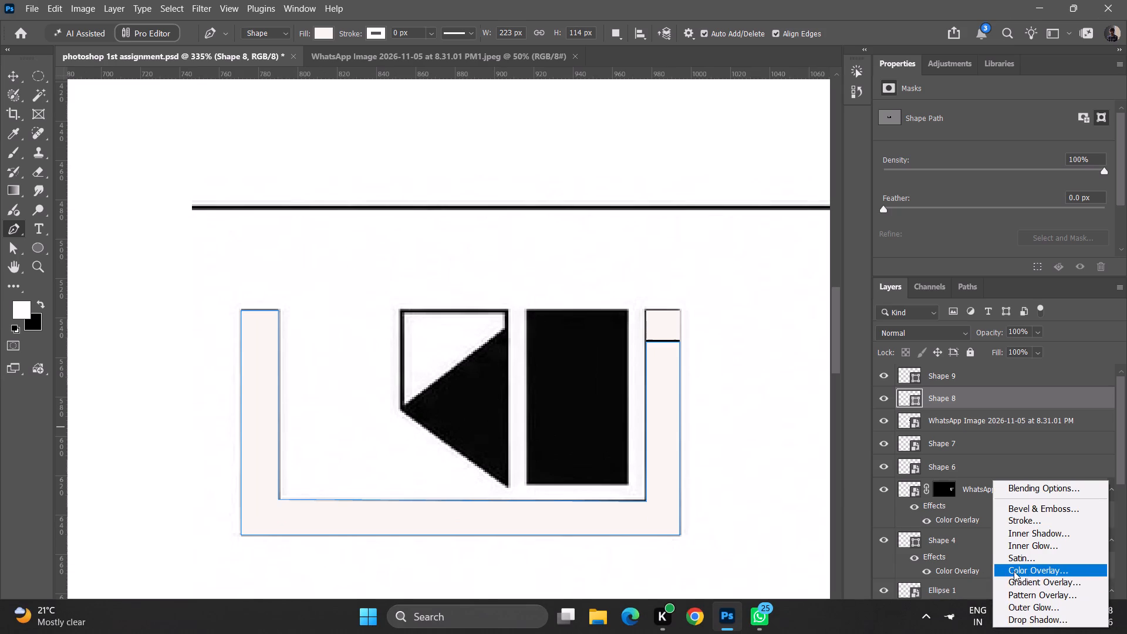
click(1032, 571)
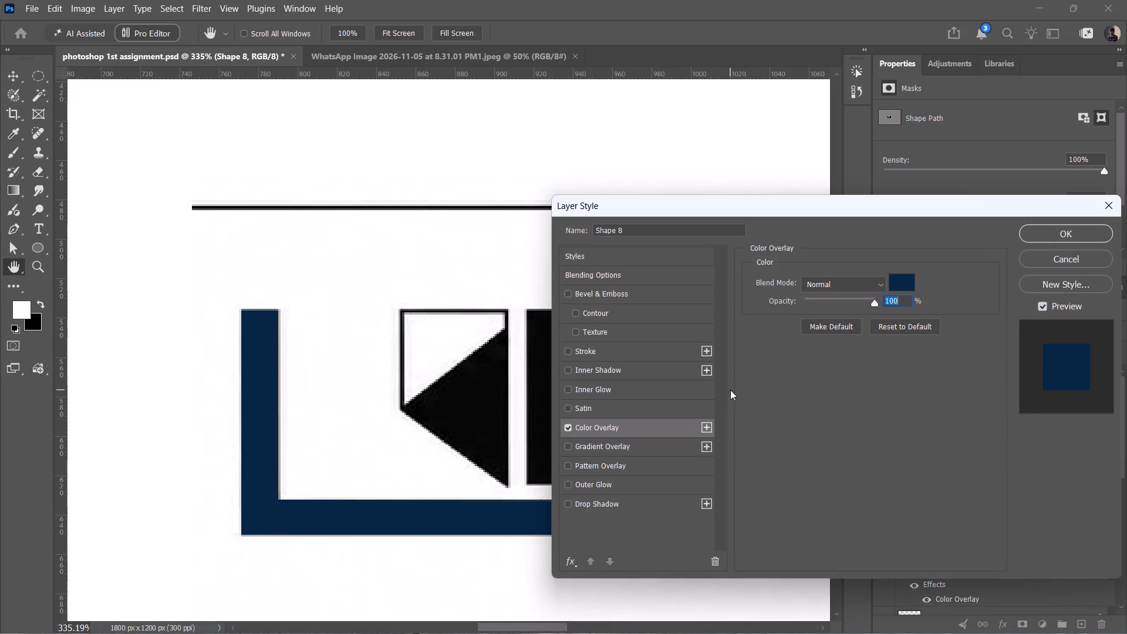
click(1058, 238)
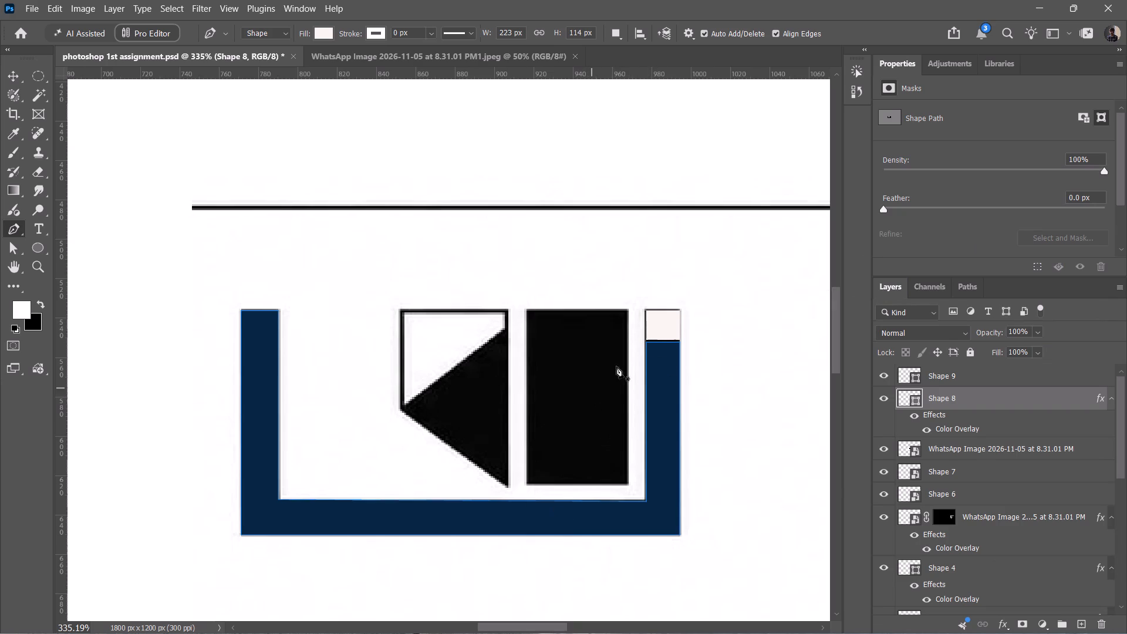
Apply the same navy Color Overlay at 100% opacity to Shape 9, the small rectangle atop the bracket's right arm.
click(668, 317)
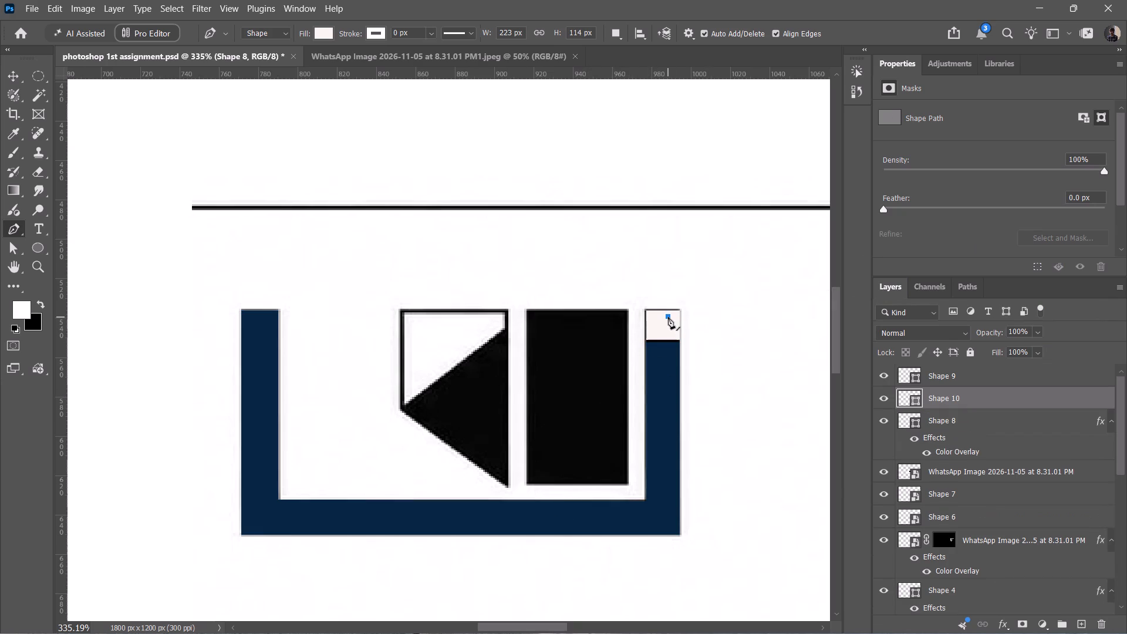
key(ctrl+z)
click(942, 369)
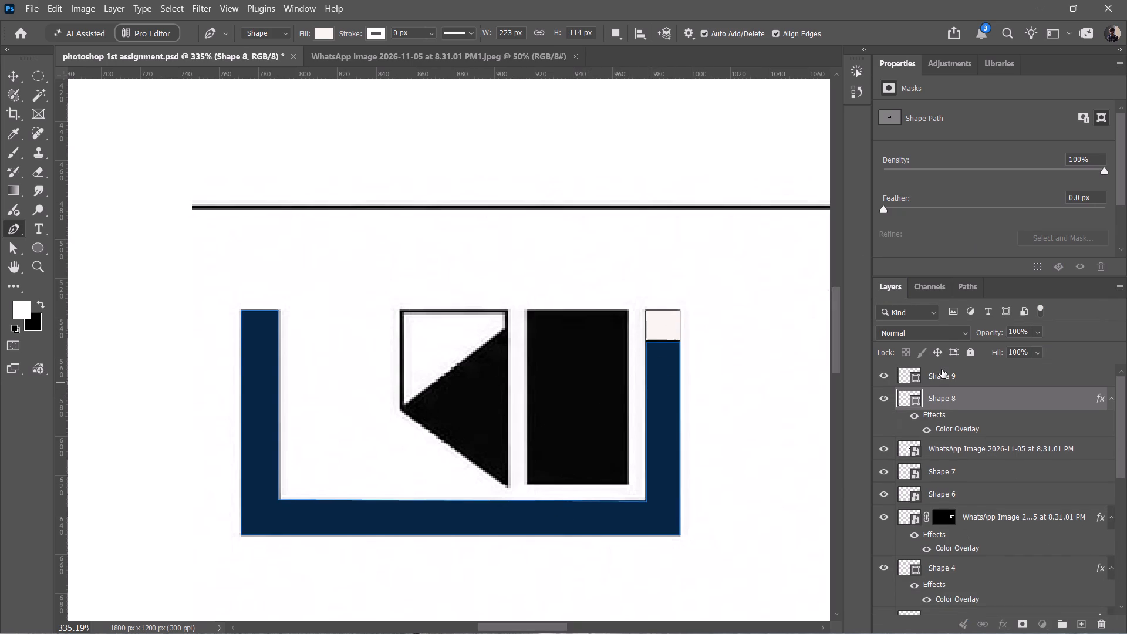
click(1007, 630)
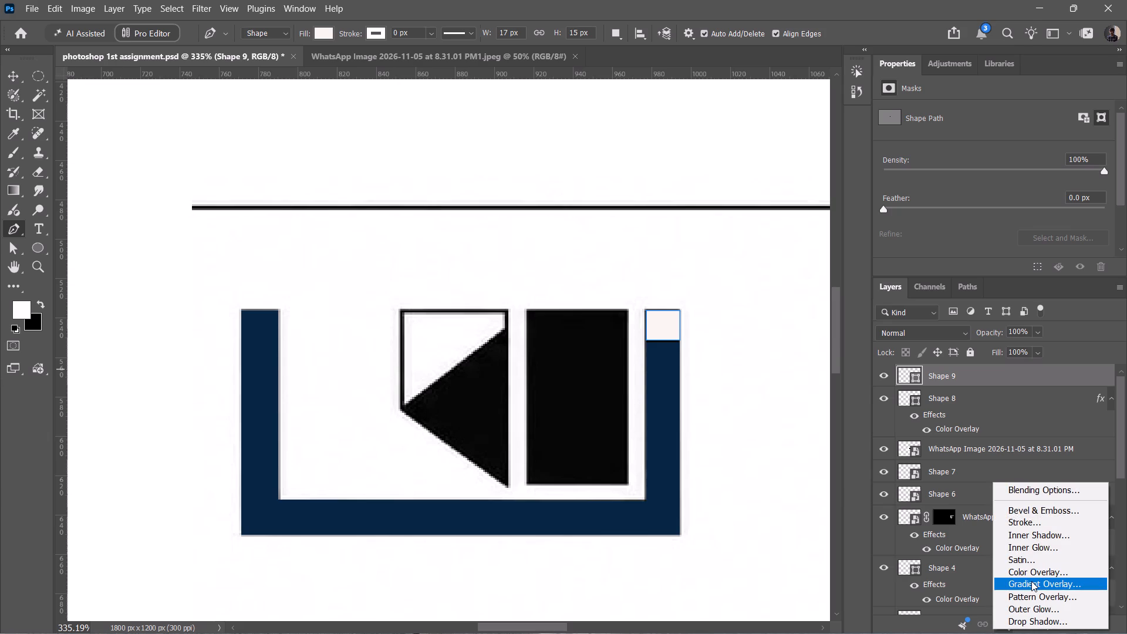
click(1035, 575)
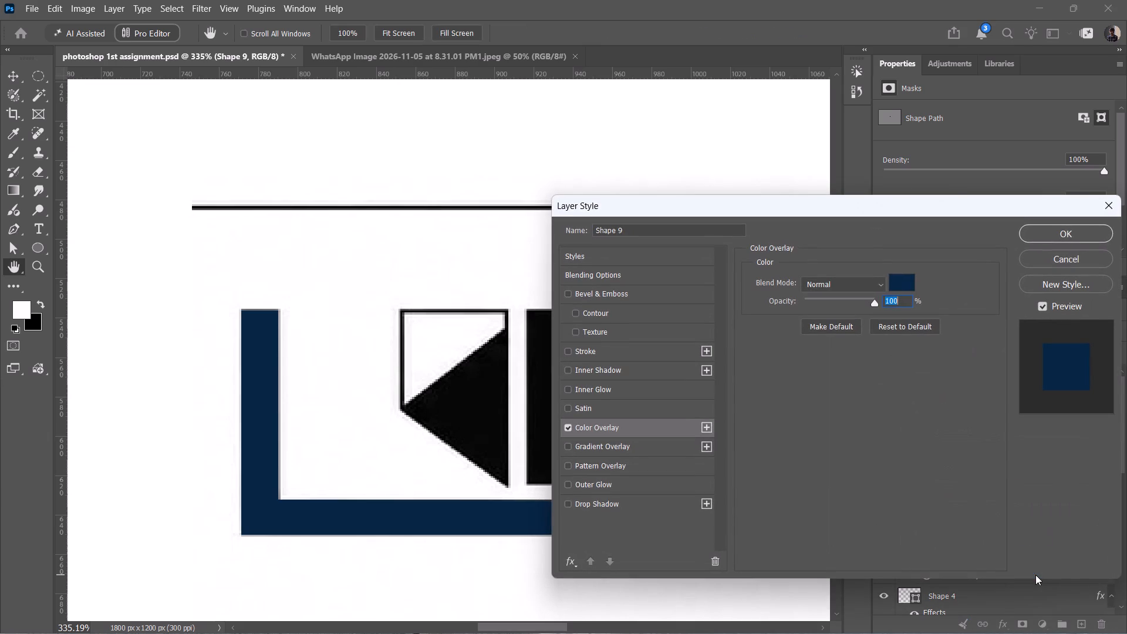
click(1051, 232)
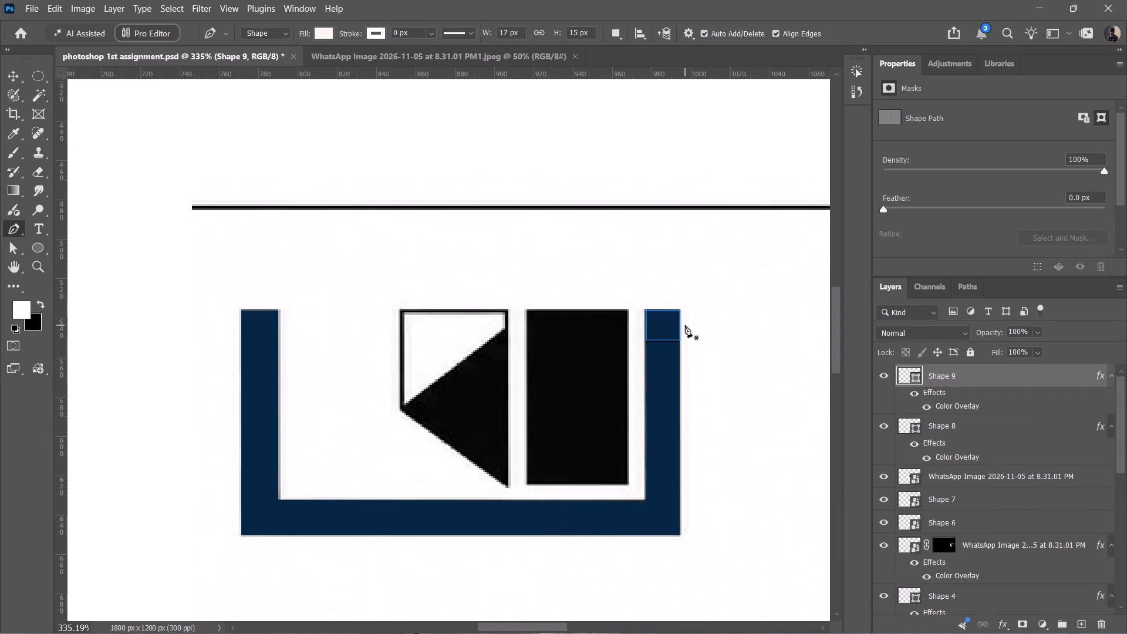
click(713, 327)
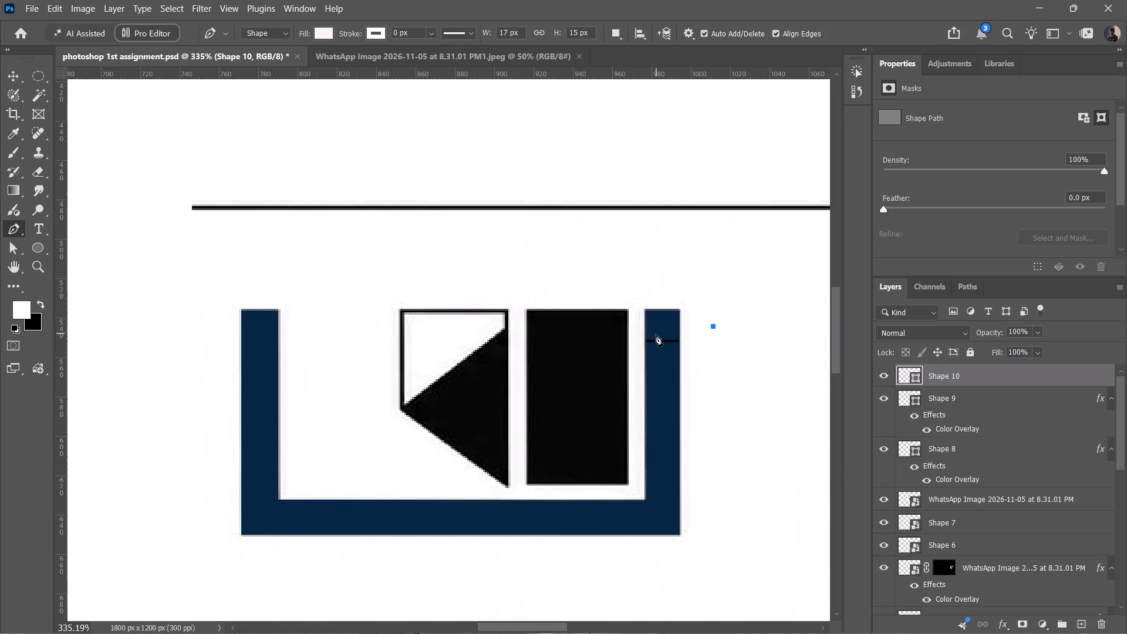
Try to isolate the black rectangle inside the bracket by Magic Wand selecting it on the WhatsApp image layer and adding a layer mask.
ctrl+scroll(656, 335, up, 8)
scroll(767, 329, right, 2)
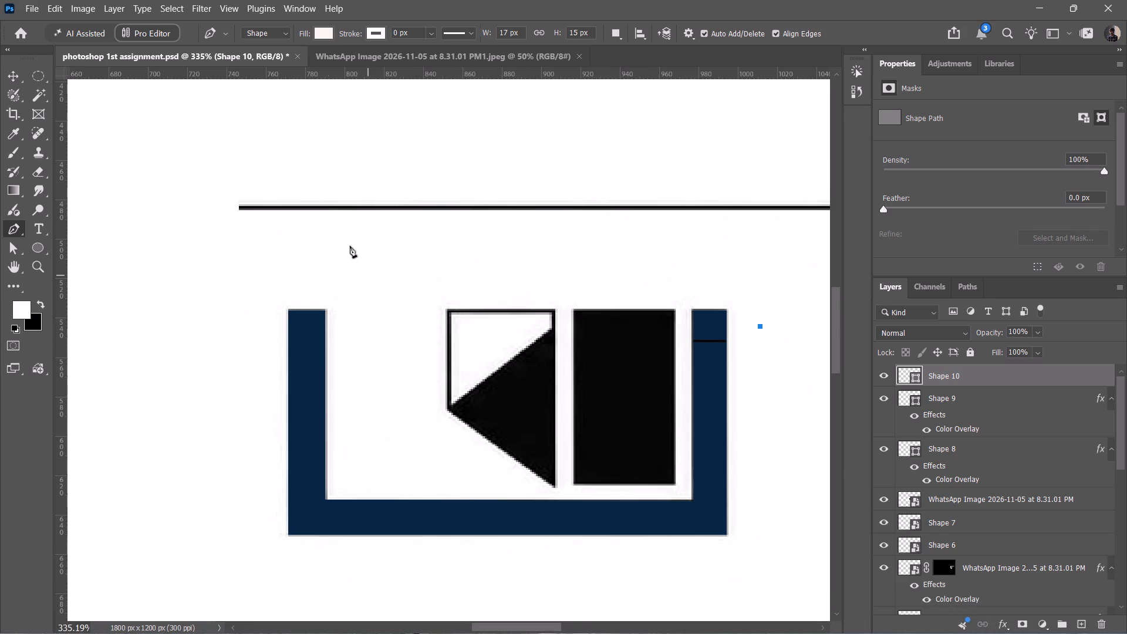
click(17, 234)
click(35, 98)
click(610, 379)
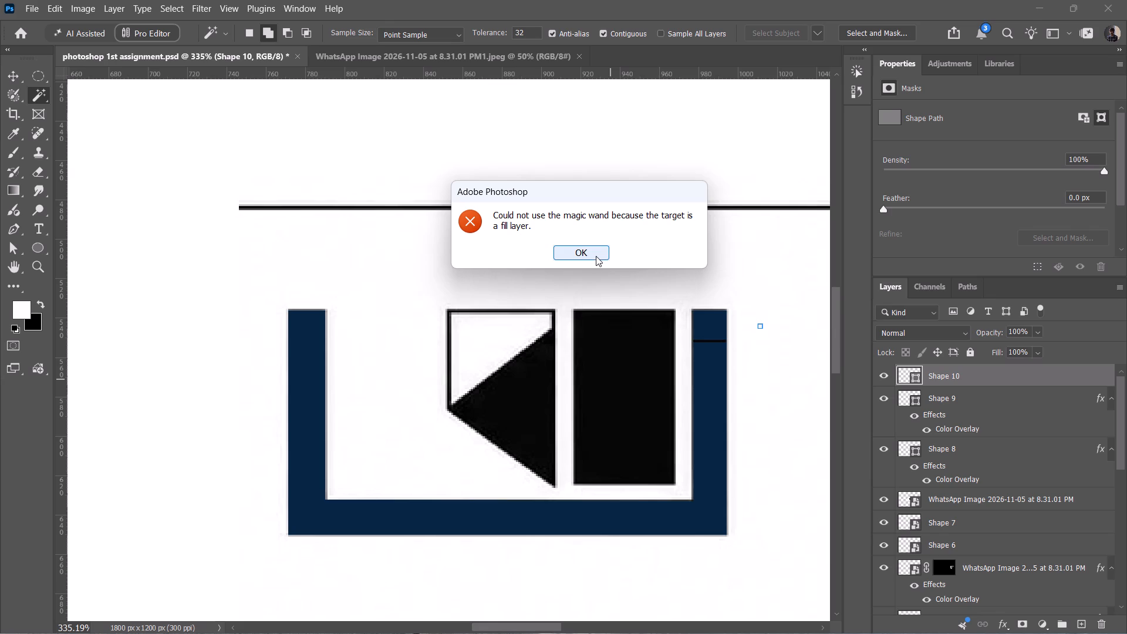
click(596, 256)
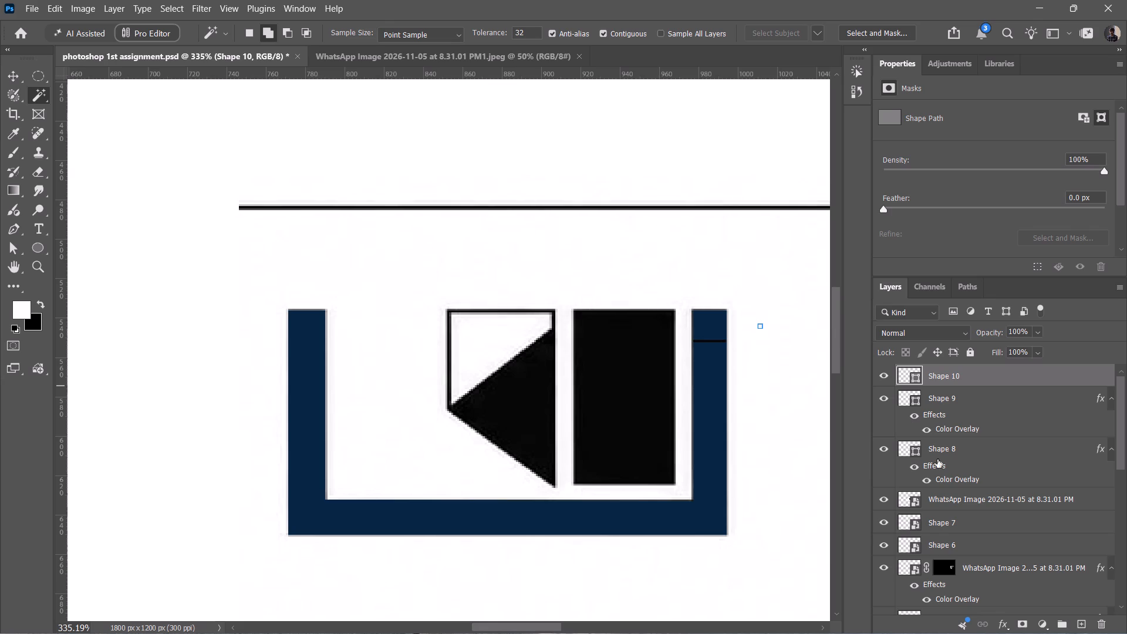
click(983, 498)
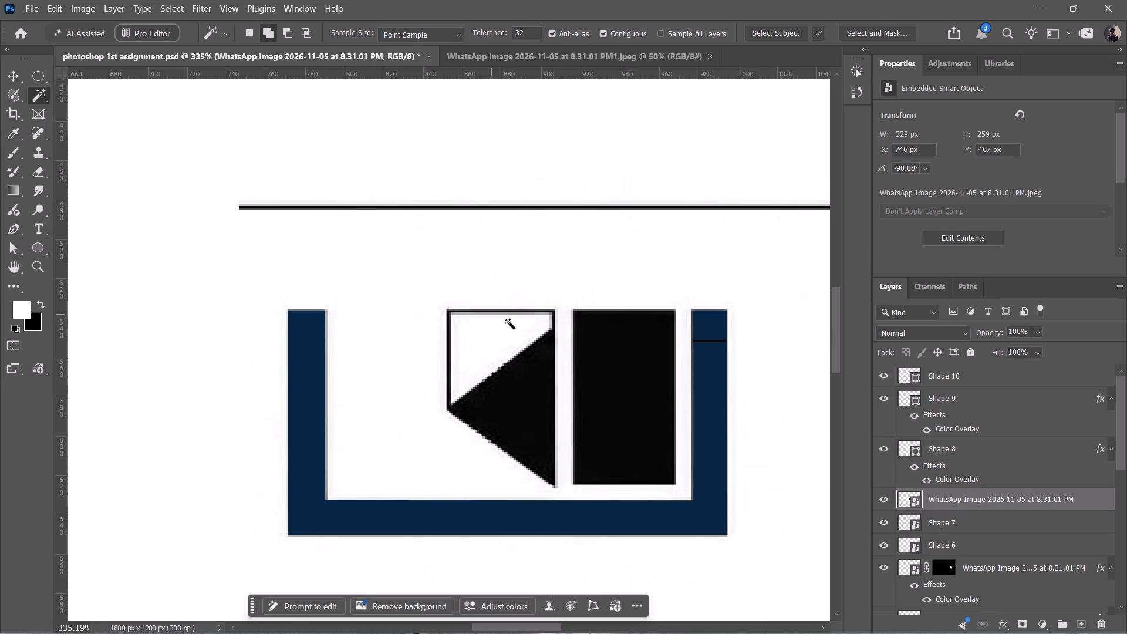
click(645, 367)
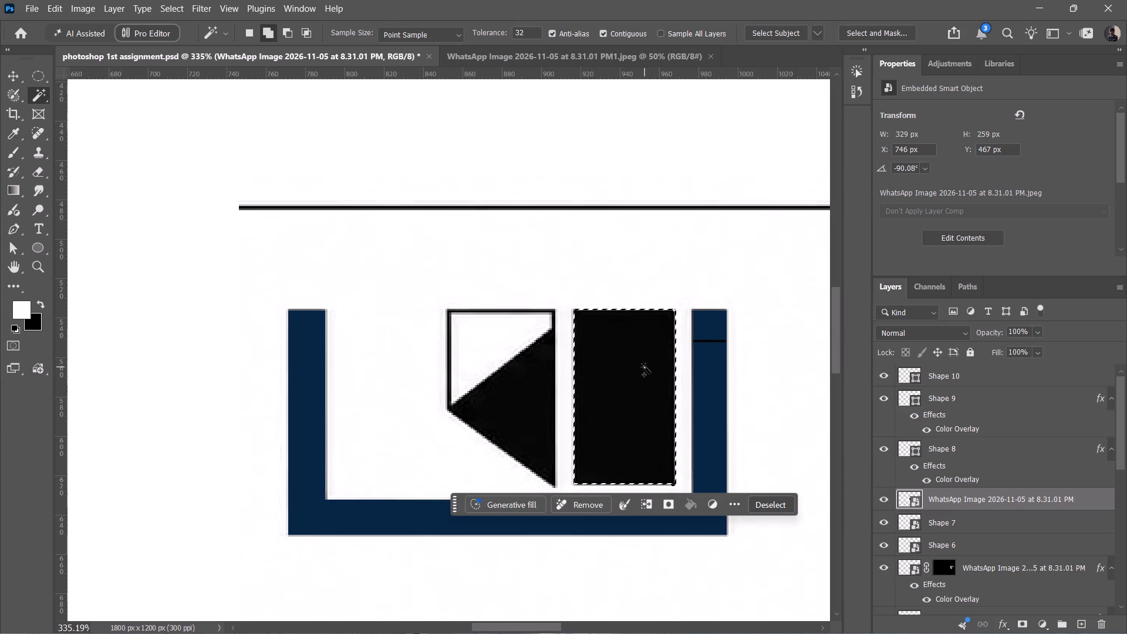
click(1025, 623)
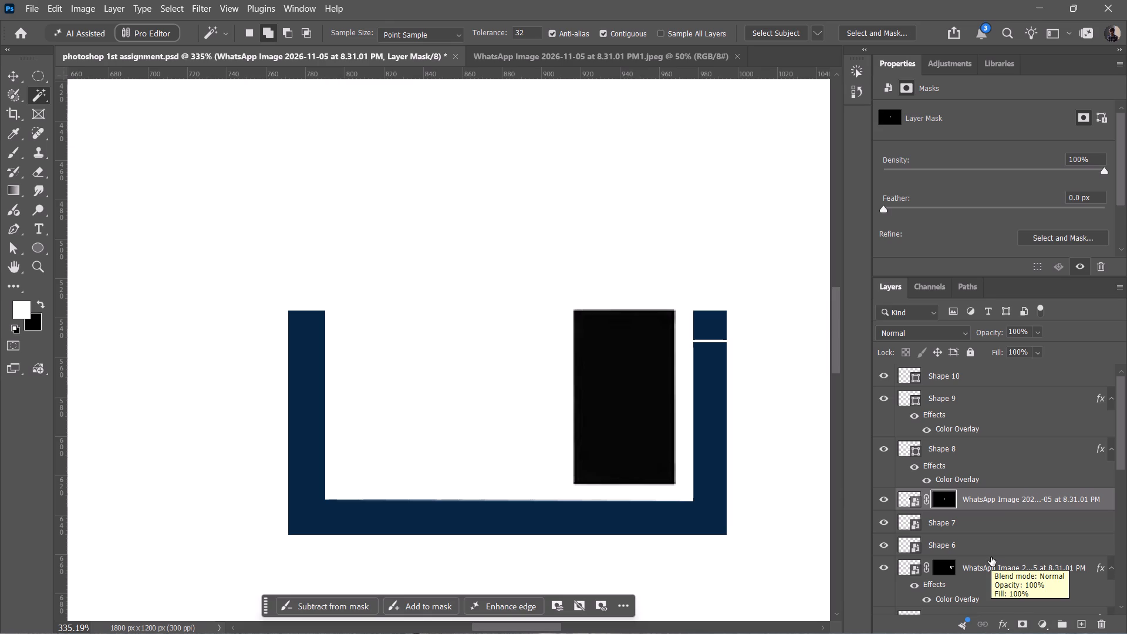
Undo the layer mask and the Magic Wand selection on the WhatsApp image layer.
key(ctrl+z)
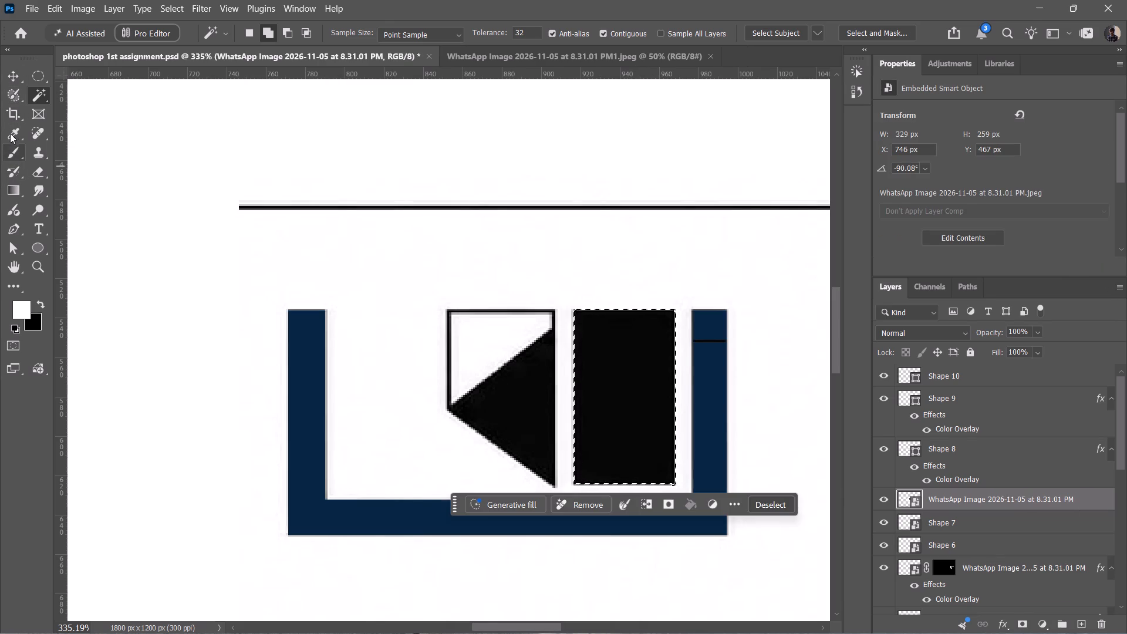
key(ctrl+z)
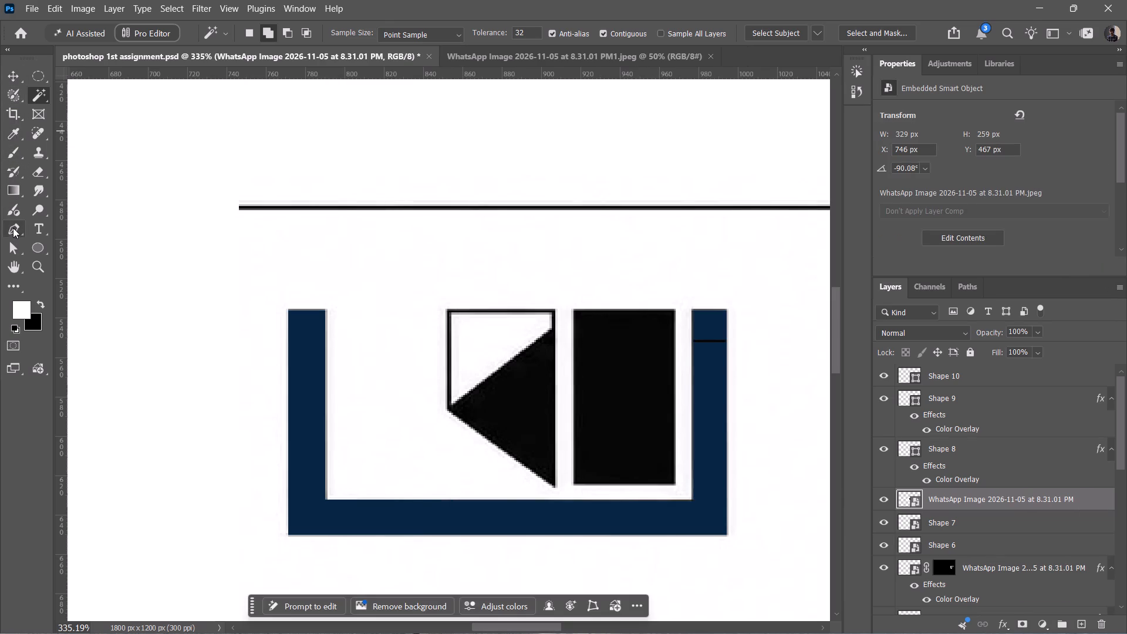
Start a Pen tool shape around the outlined triangle figure, tracing its top edge from right corner to left corner, about 55 px long.
click(14, 226)
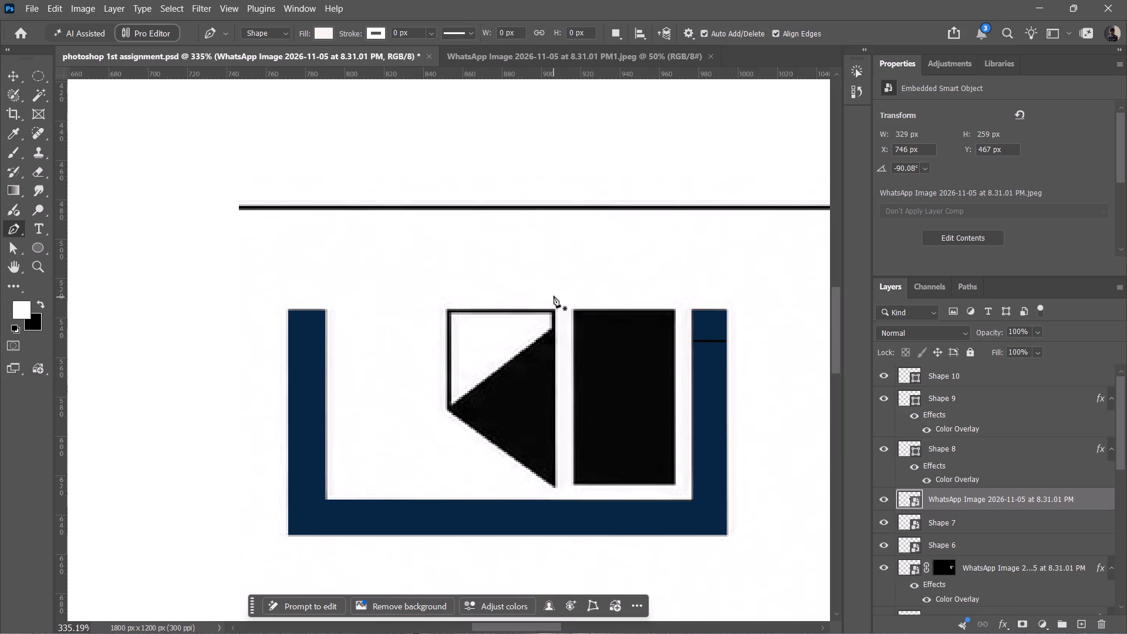
ctrl+scroll(554, 296, up, 10)
scroll(654, 296, right, 1)
ctrl+alt+scroll(578, 303, up, 6)
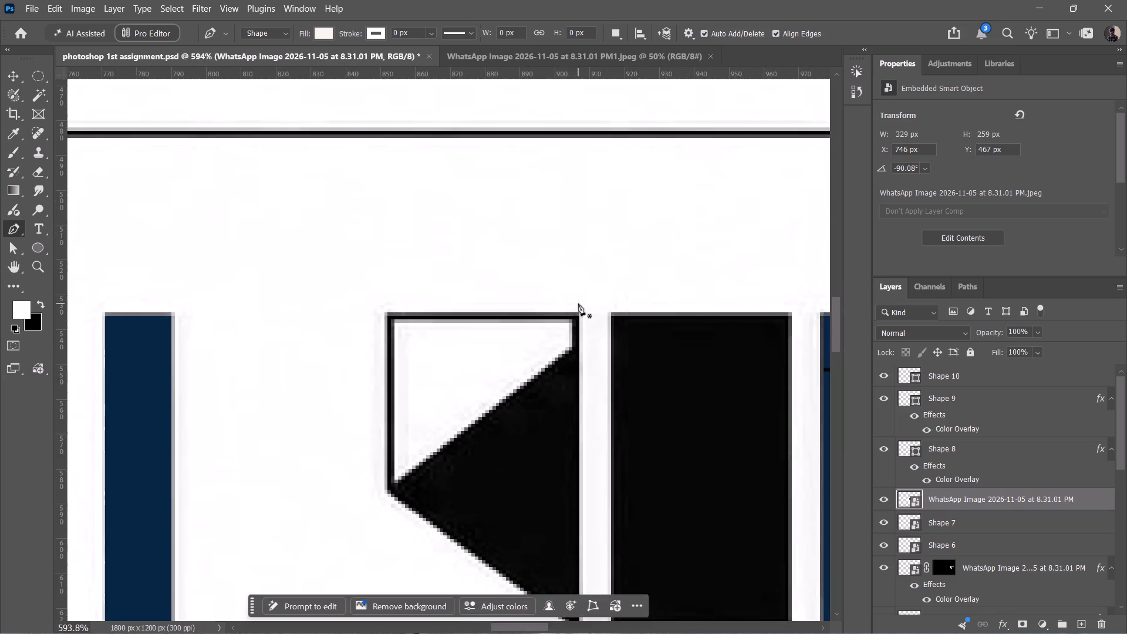
ctrl+alt+scroll(578, 303, up, 6)
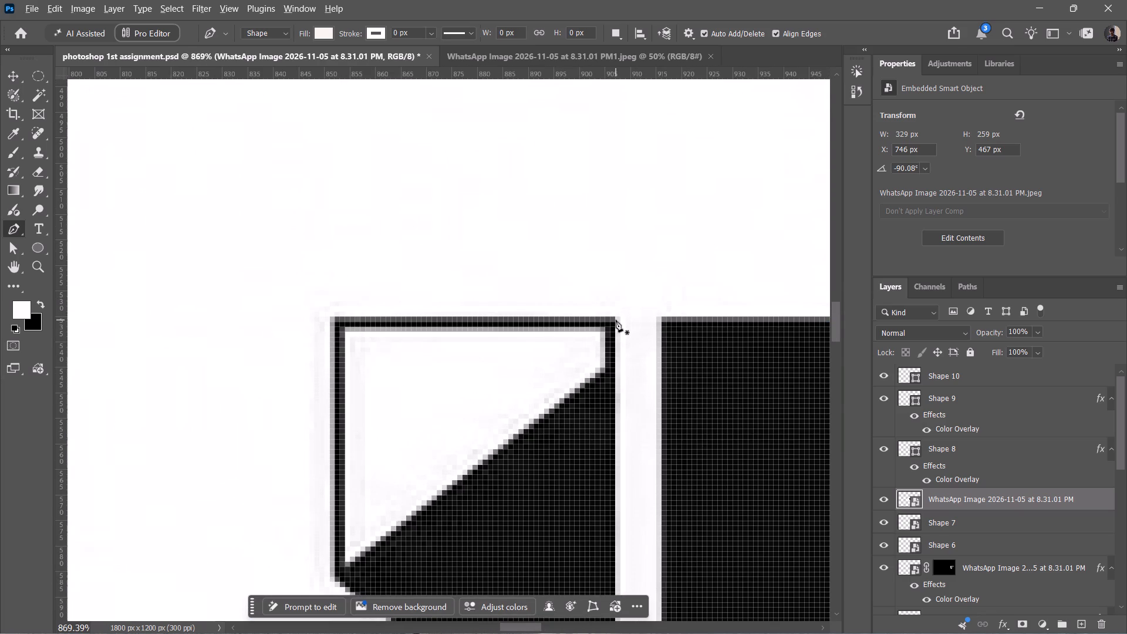
ctrl+alt+scroll(616, 320, up, 12)
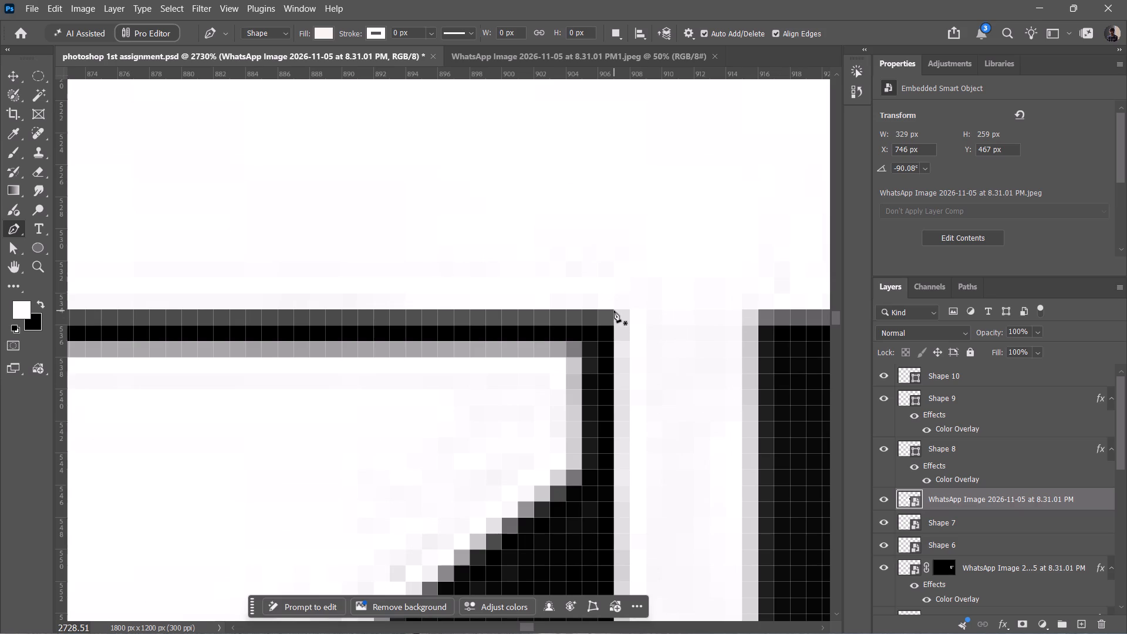
ctrl+alt+scroll(614, 311, down, 13)
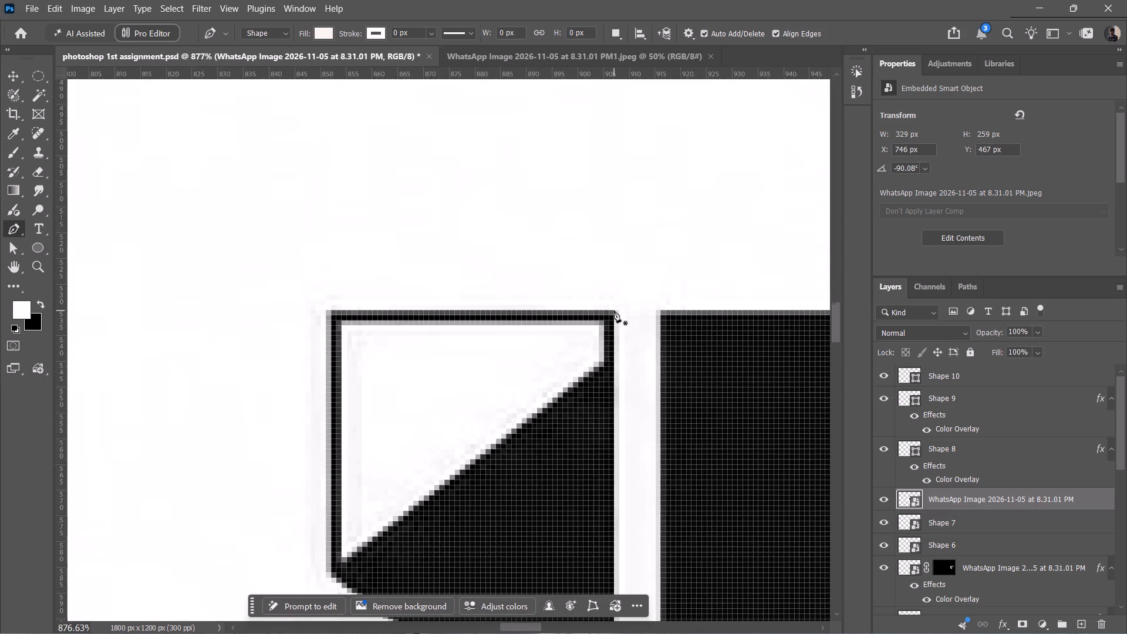
ctrl+alt+scroll(614, 311, down, 4)
ctrl+alt+scroll(614, 311, up, 15)
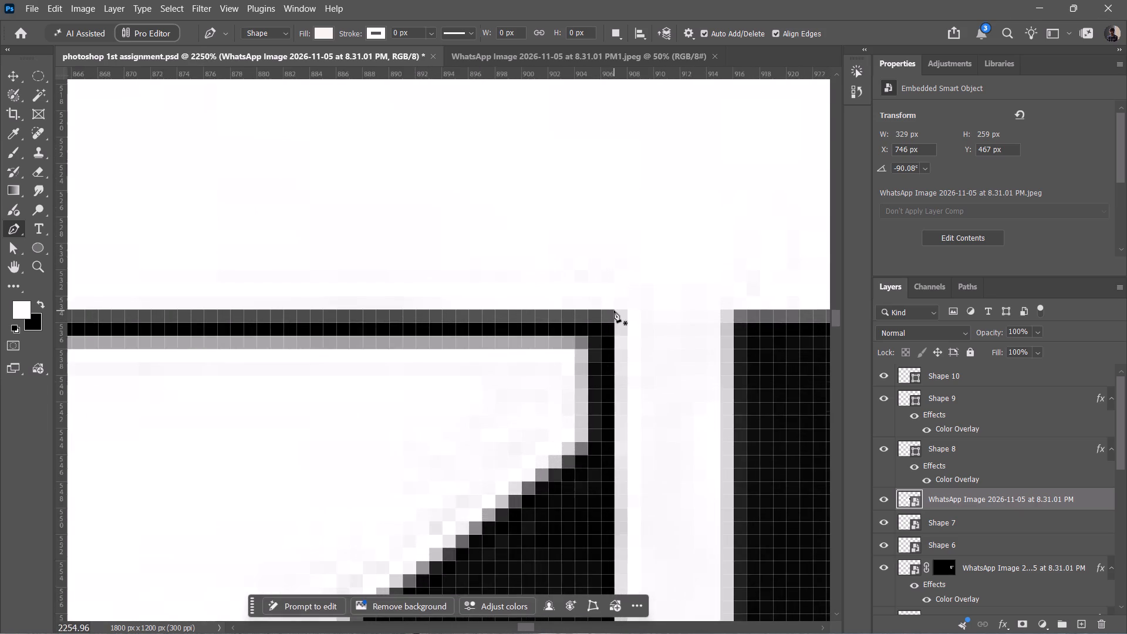
ctrl+alt+scroll(614, 311, up, 2)
click(615, 327)
ctrl+alt+scroll(615, 327, down, 5)
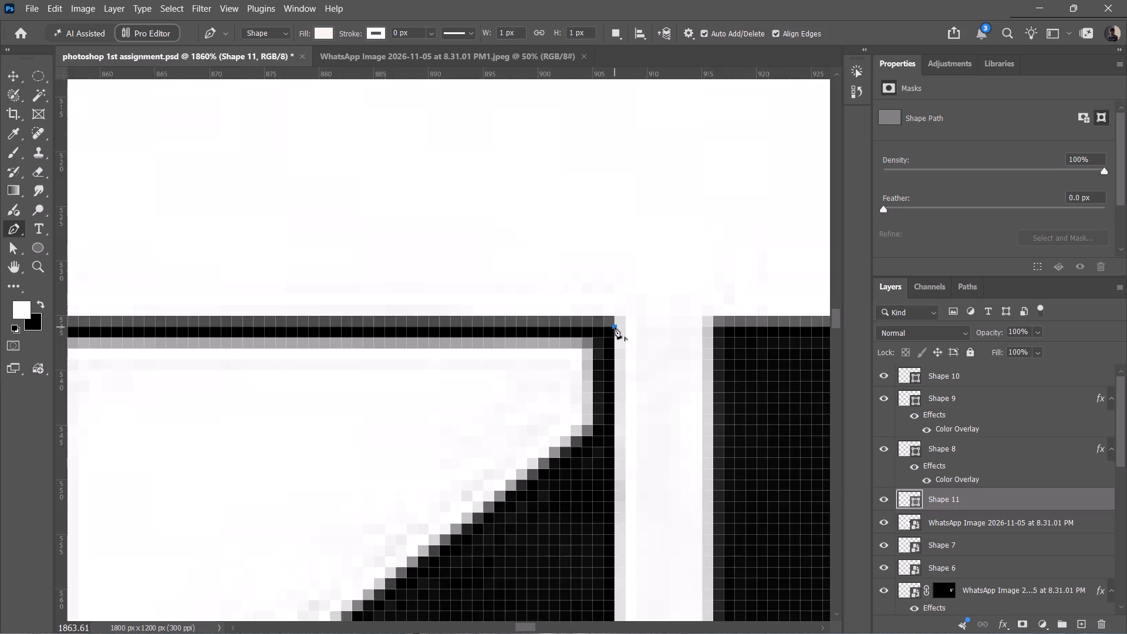
ctrl+alt+scroll(615, 327, down, 4)
ctrl+alt+scroll(208, 325, up, 7)
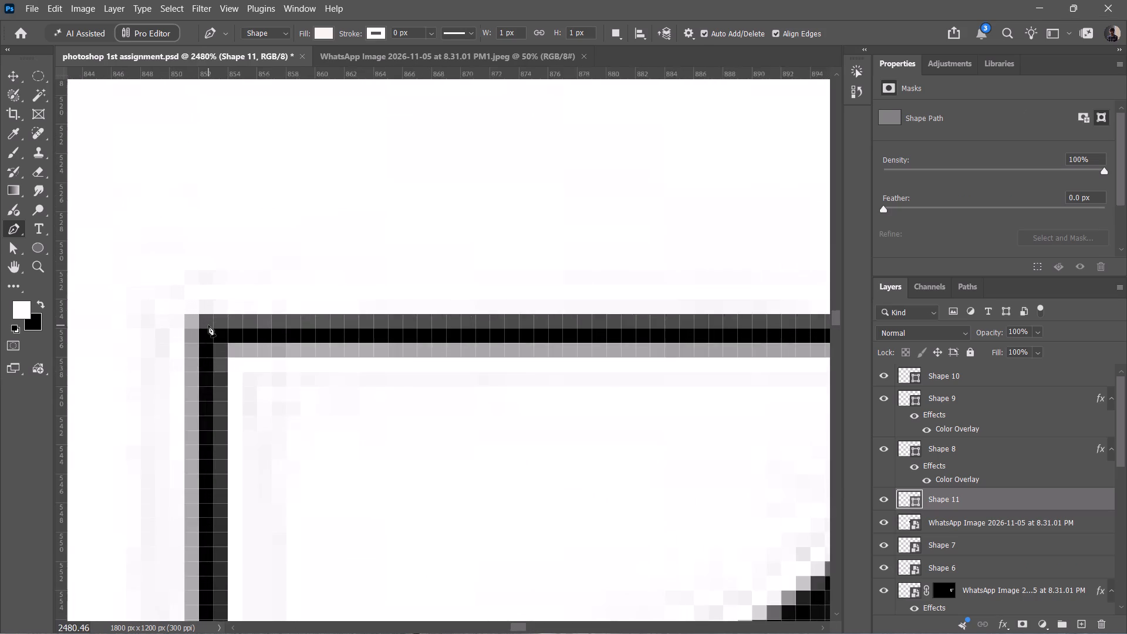
ctrl+alt+scroll(208, 325, up, 8)
click(189, 334)
Extend the outline about 50 px down the triangle's left edge, close it at its starting corner and finish the path.
ctrl+alt+scroll(189, 334, down, 1)
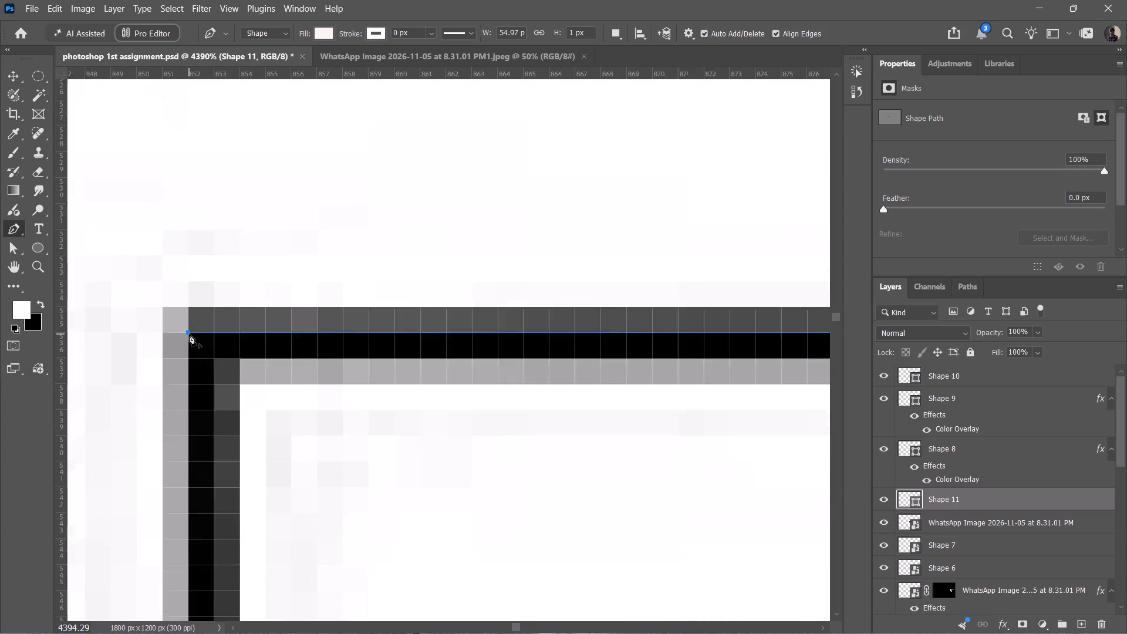
ctrl+alt+scroll(189, 334, down, 12)
ctrl+scroll(189, 334, down, 3)
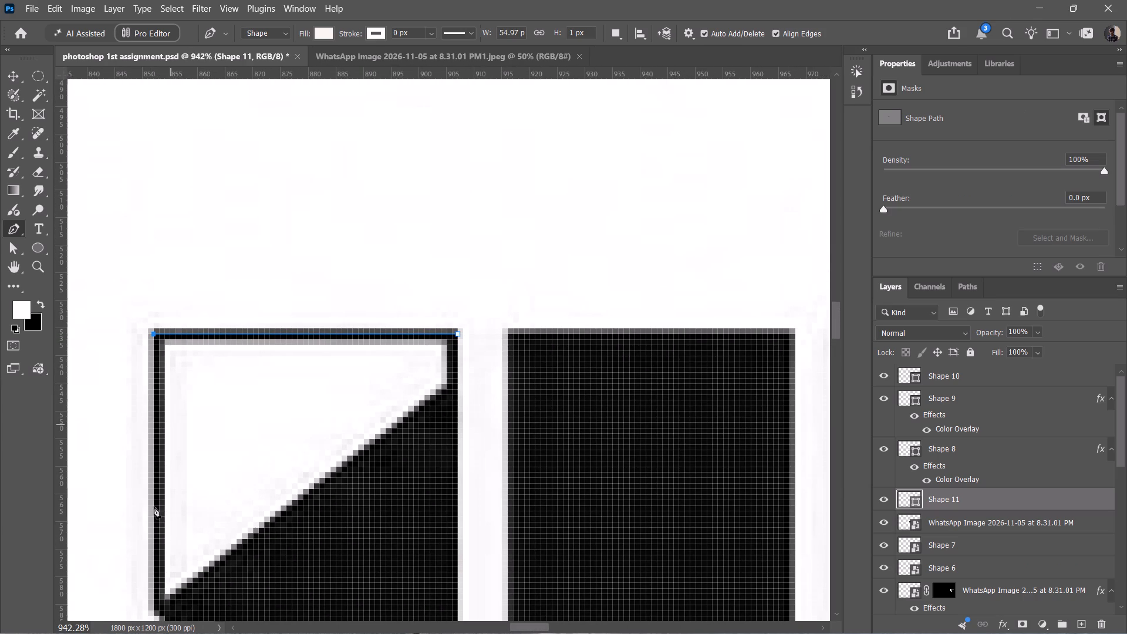
ctrl+alt+scroll(158, 612, up, 15)
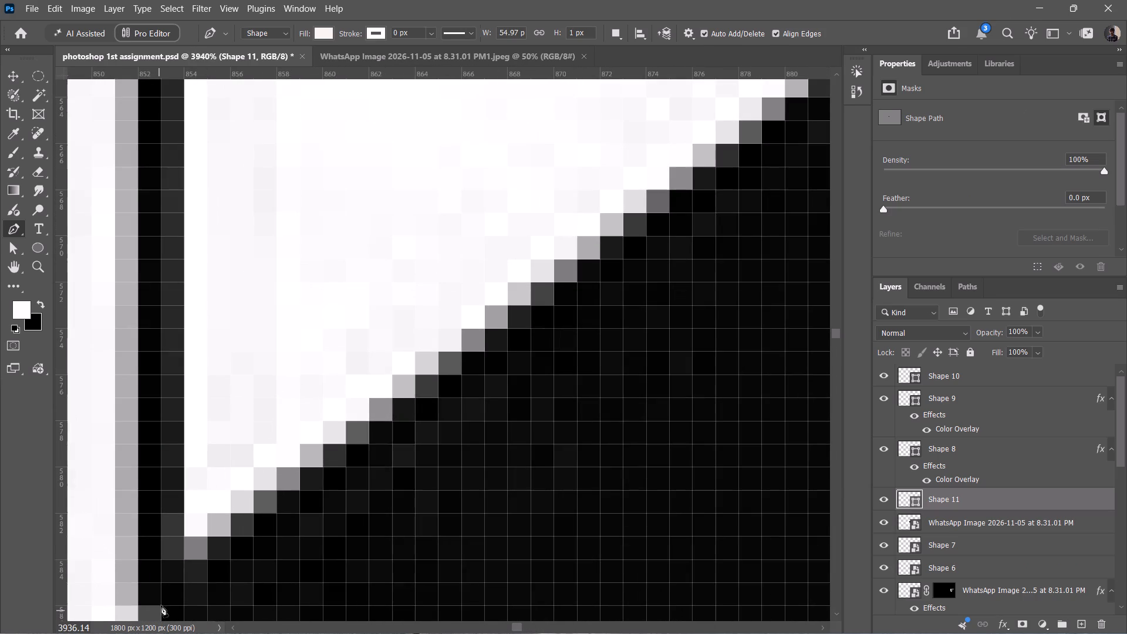
click(139, 605)
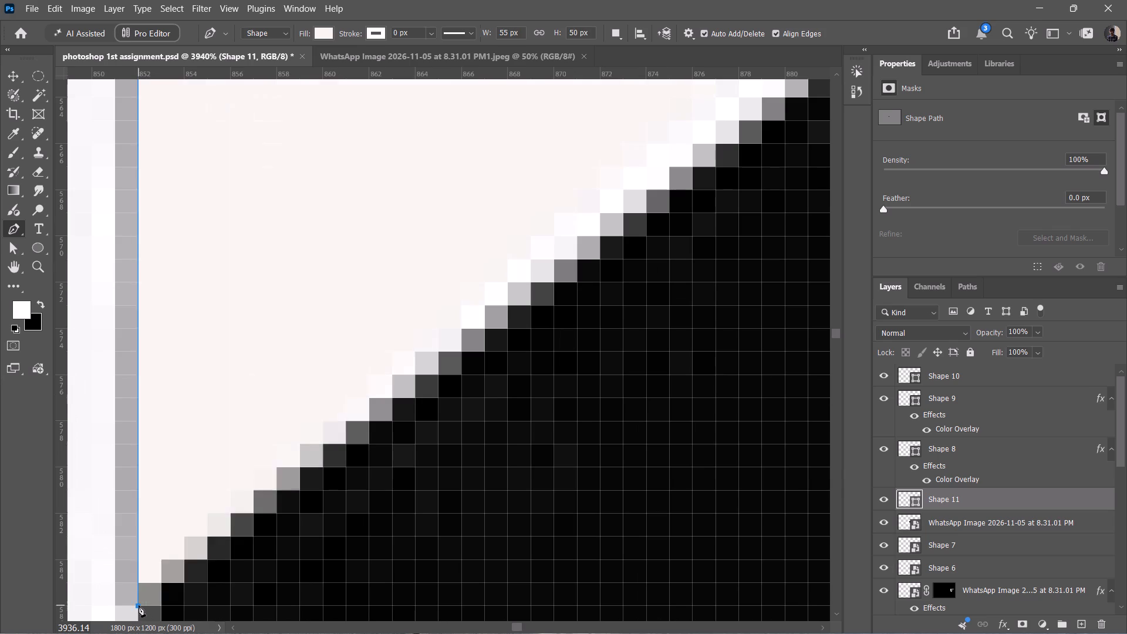
ctrl+alt+scroll(139, 605, down, 12)
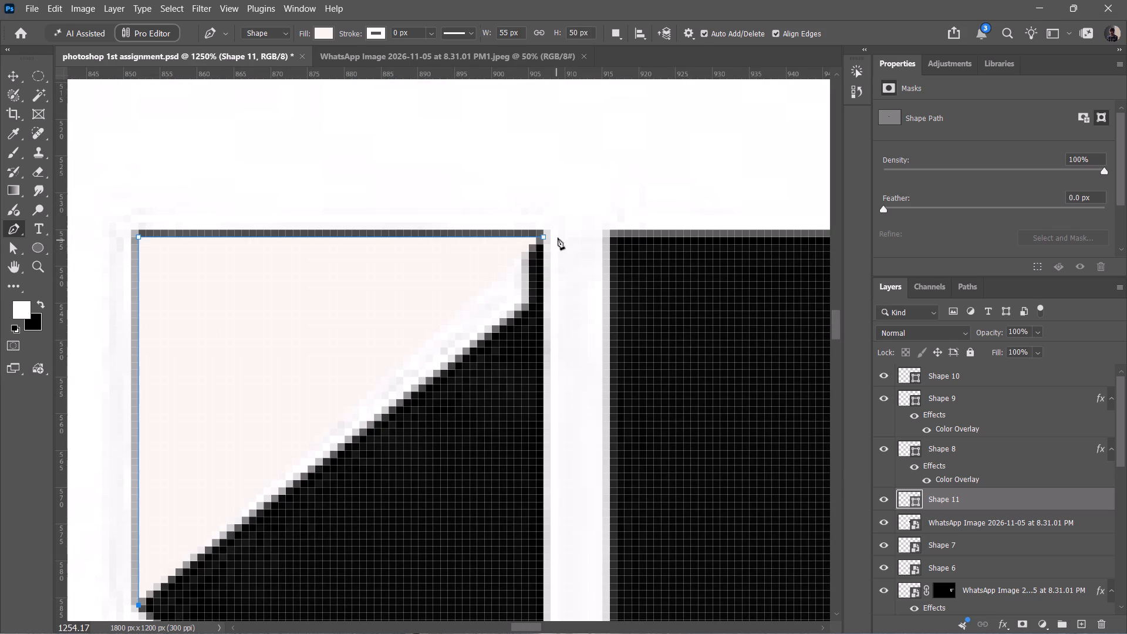
click(542, 236)
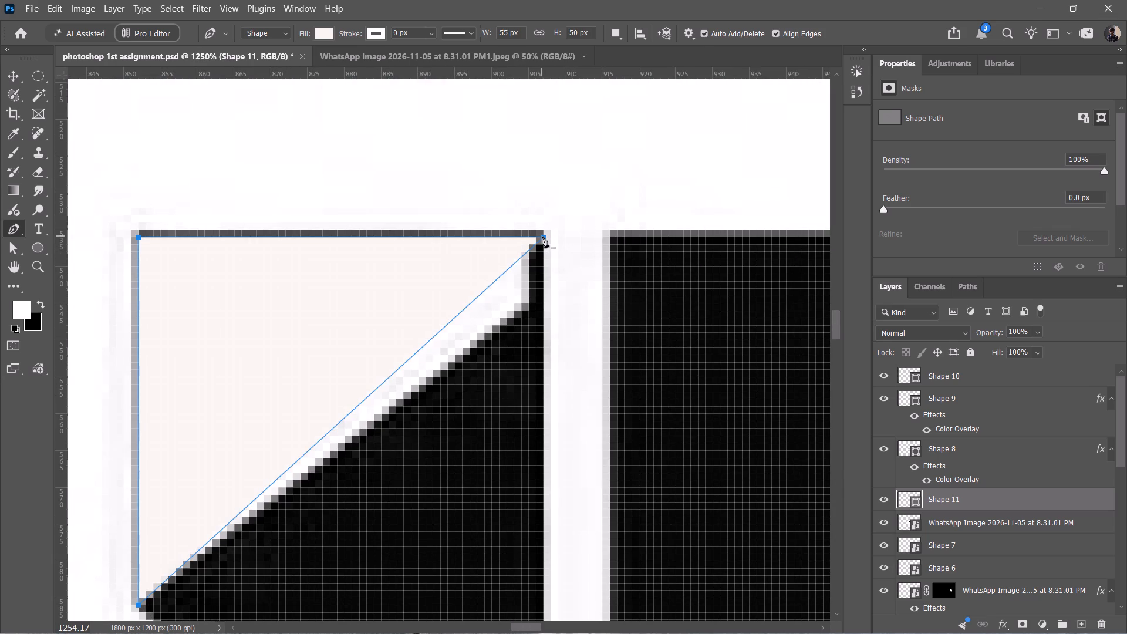
scroll(386, 480, down, 1)
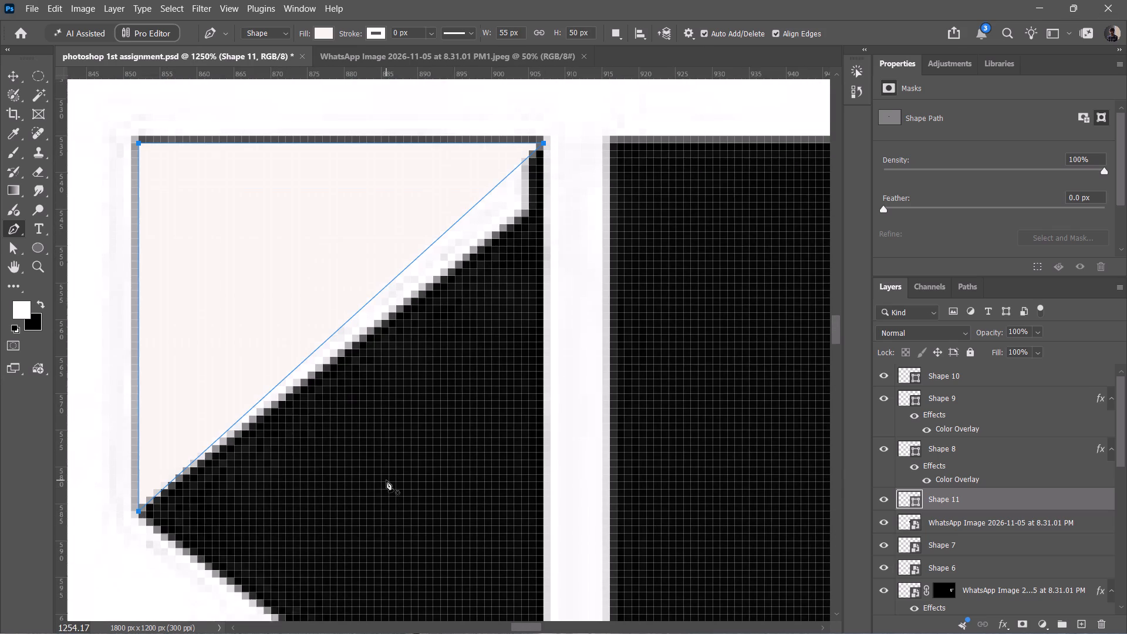
scroll(386, 480, down, 1)
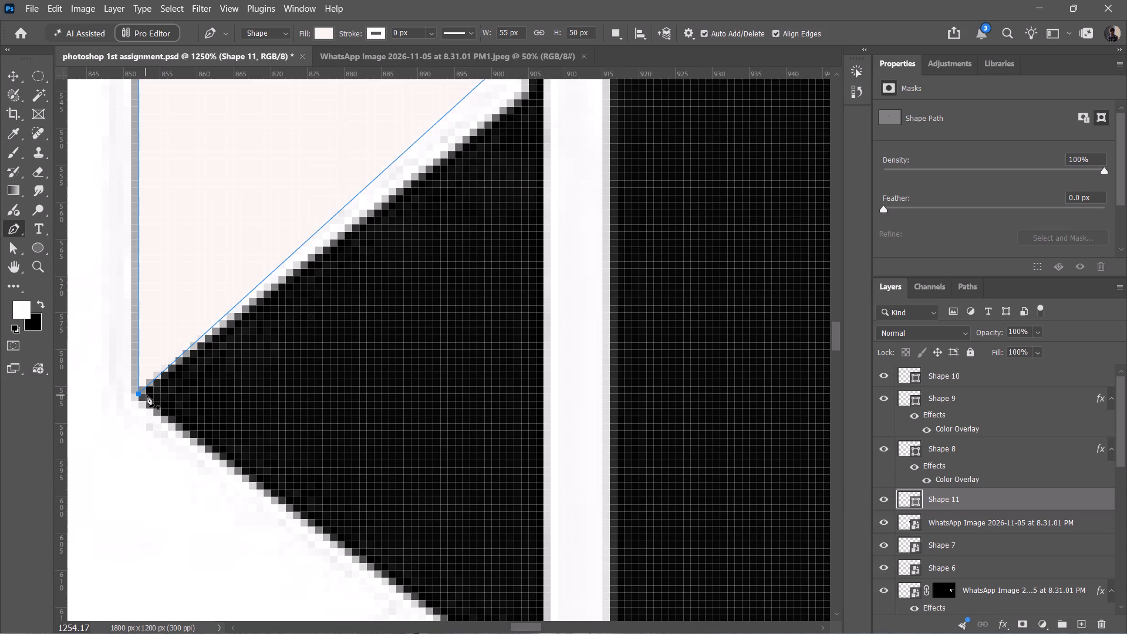
key(Return)
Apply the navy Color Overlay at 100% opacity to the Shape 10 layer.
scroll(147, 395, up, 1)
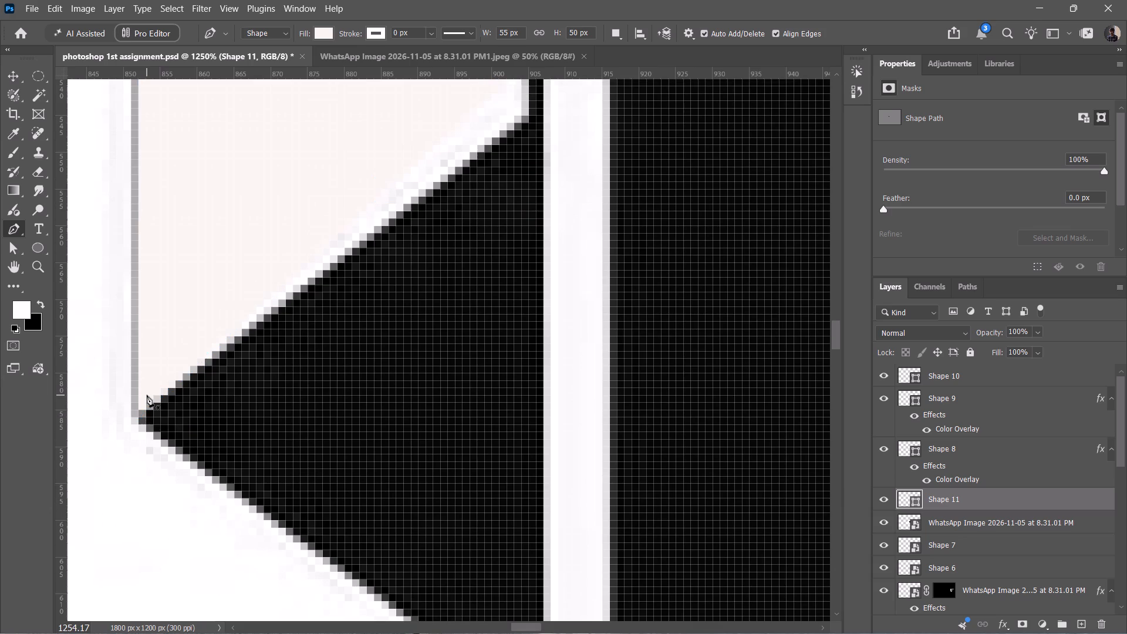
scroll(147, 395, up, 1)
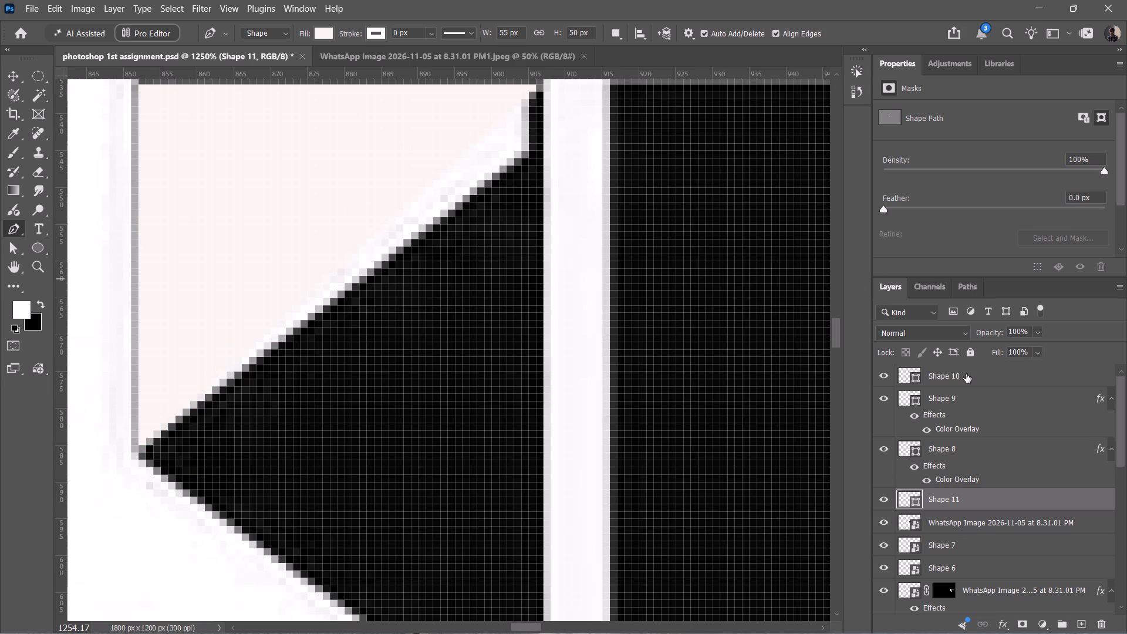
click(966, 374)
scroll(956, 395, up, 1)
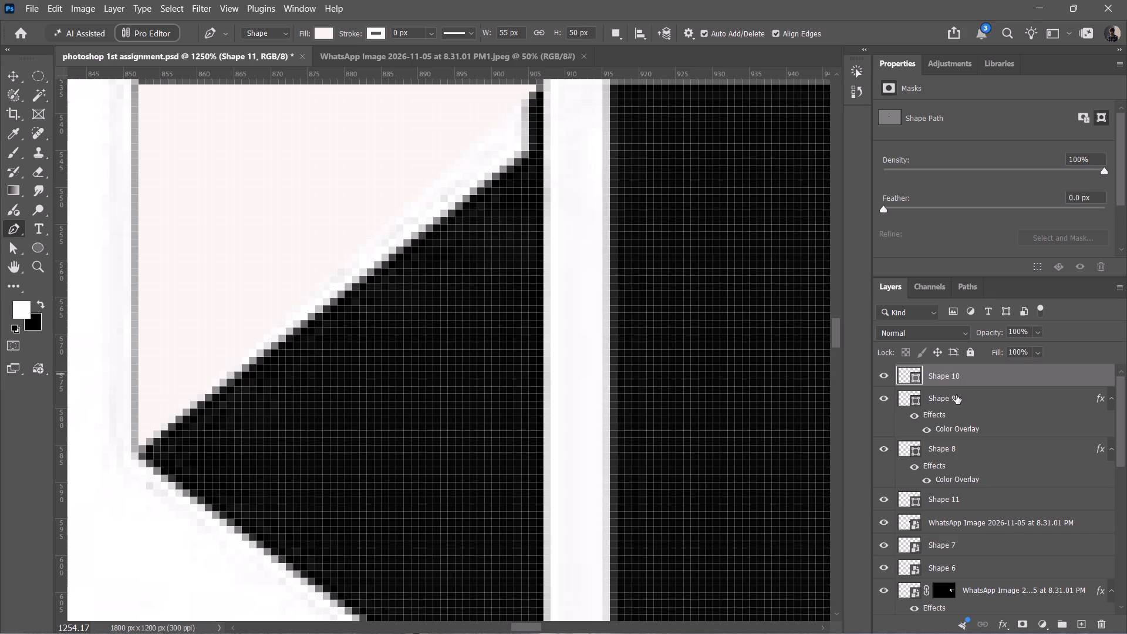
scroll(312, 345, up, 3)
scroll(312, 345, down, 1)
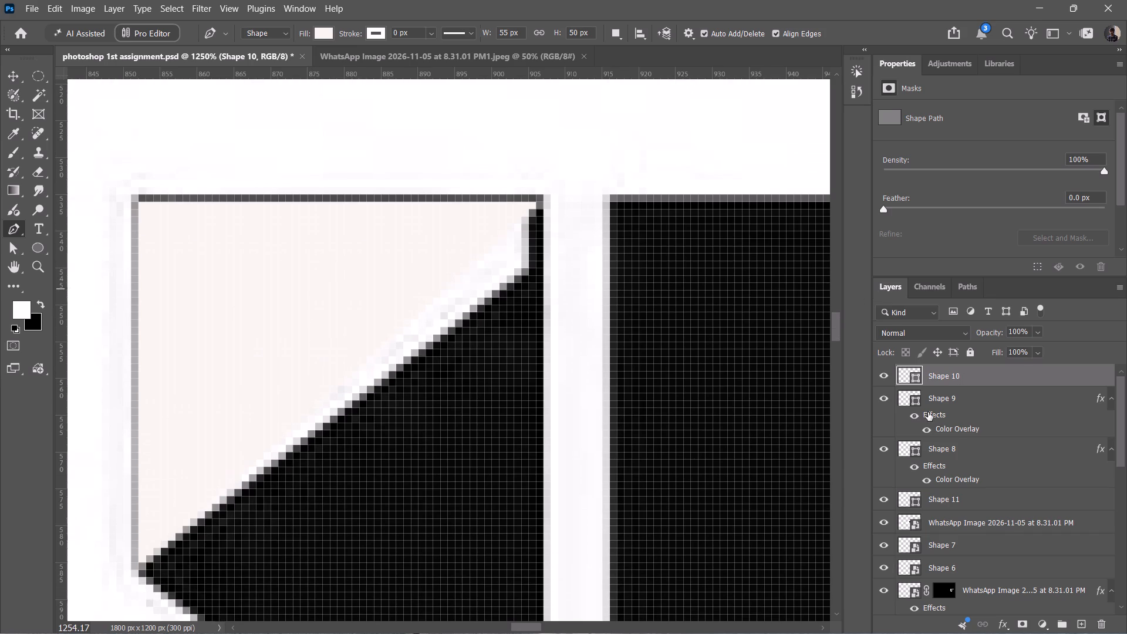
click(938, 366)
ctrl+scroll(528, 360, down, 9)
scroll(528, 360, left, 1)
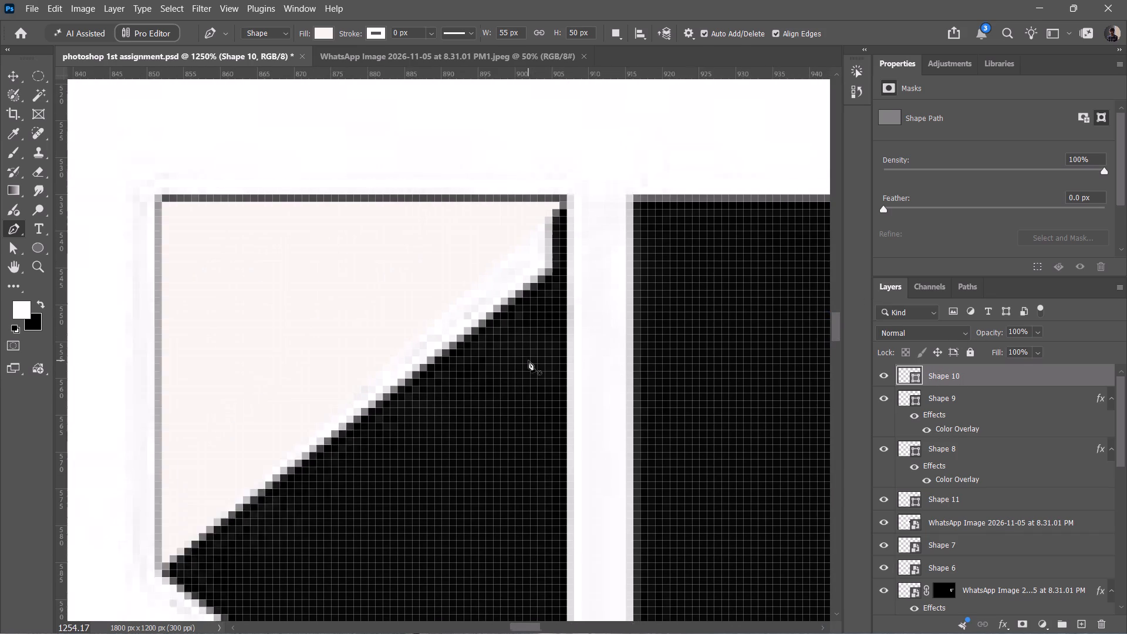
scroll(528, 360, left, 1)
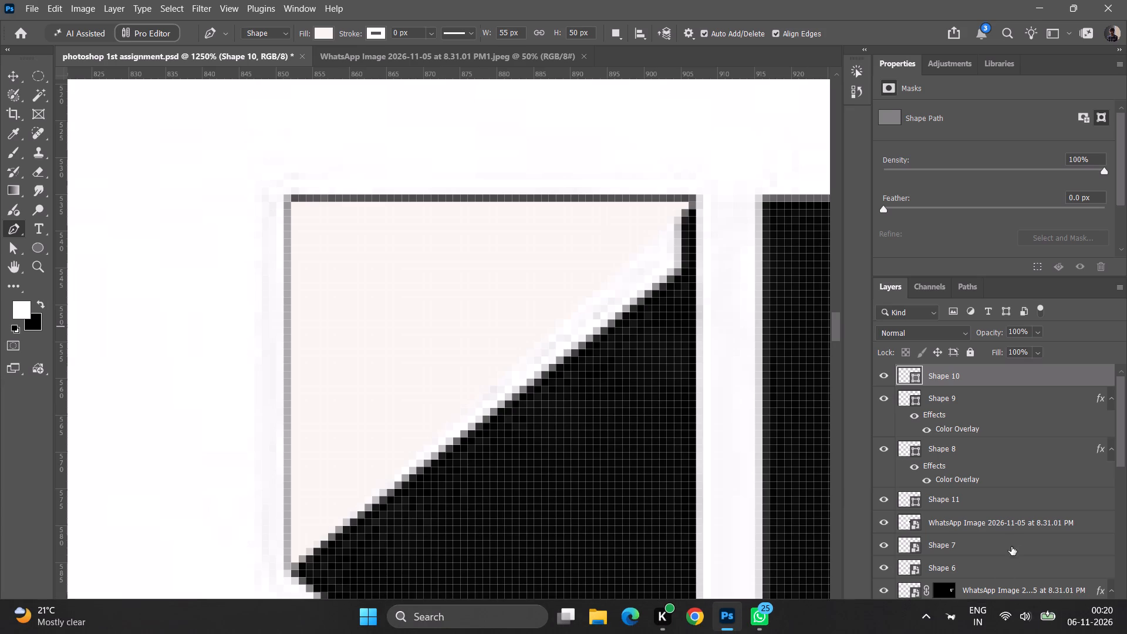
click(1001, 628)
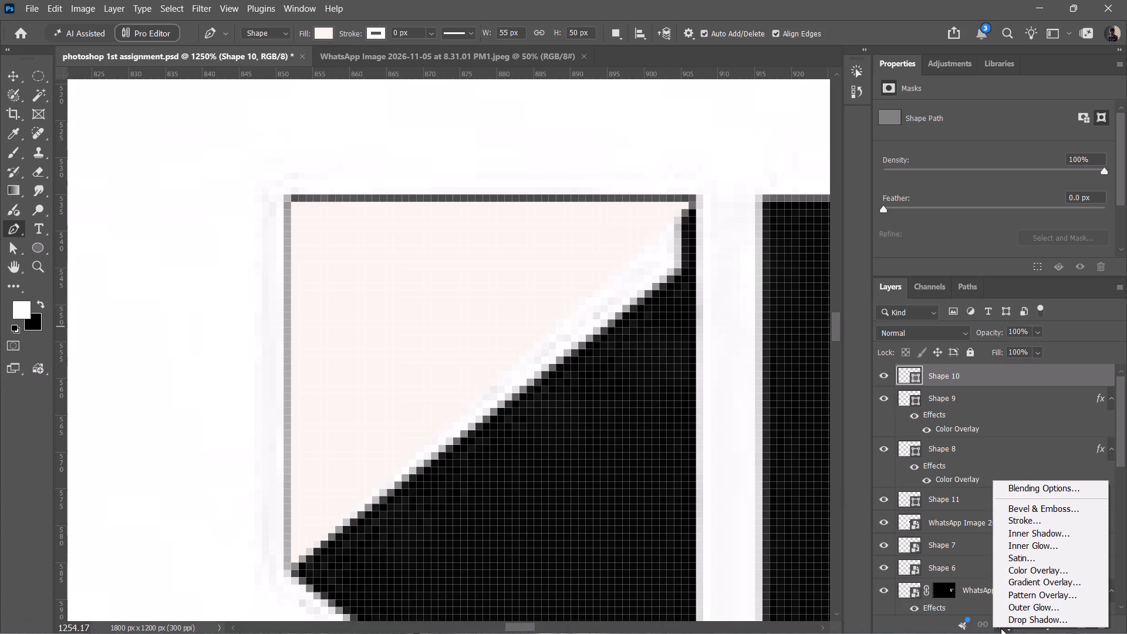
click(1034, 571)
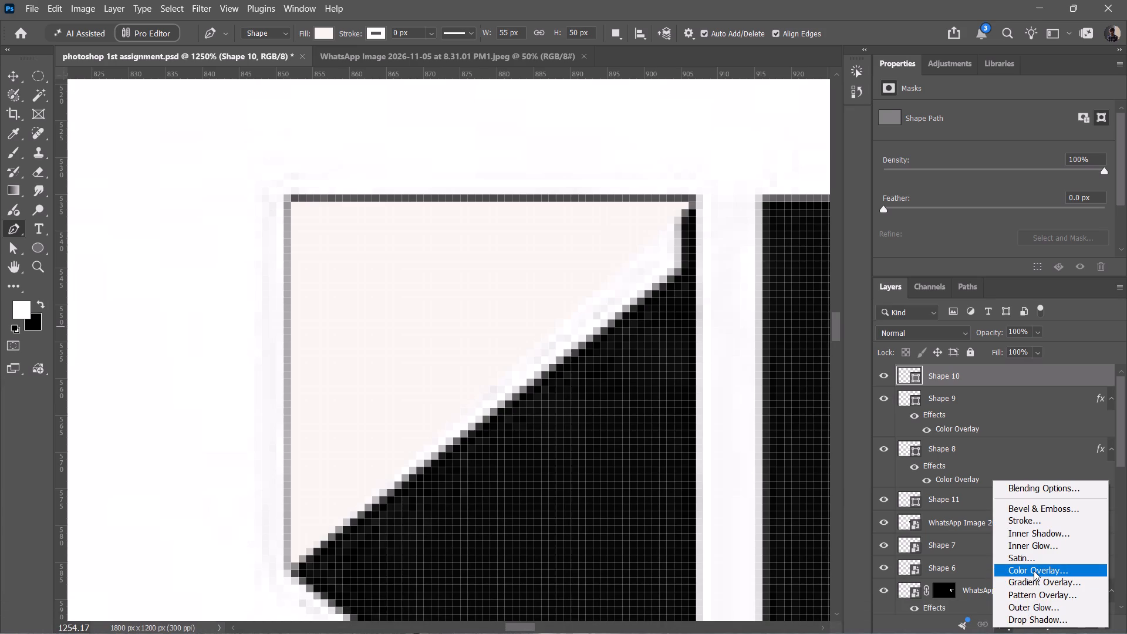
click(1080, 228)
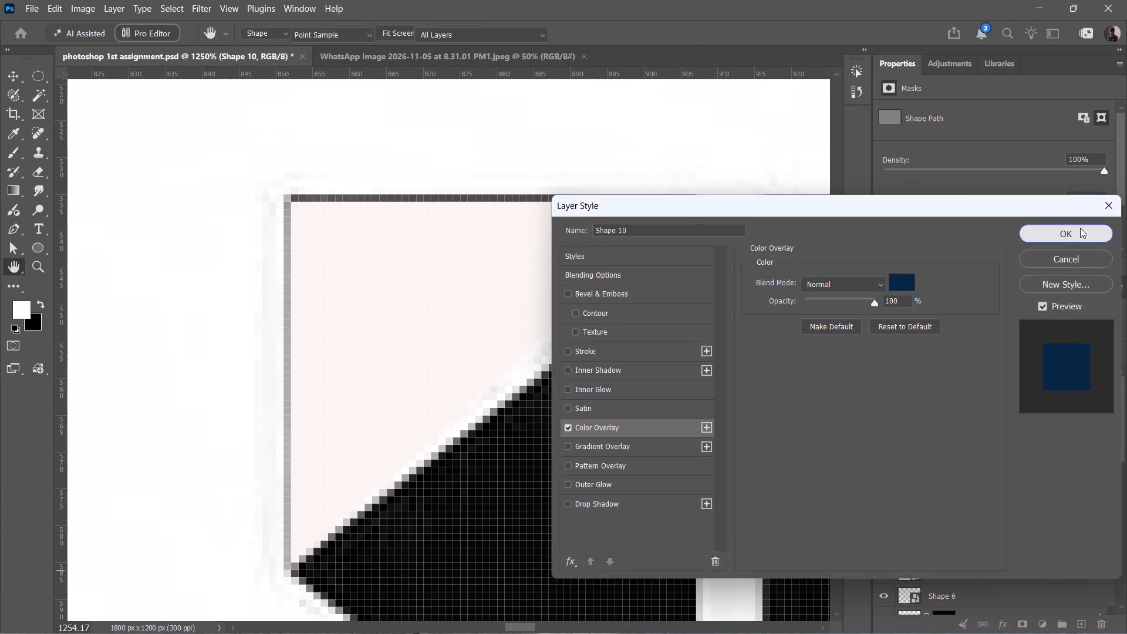
Delete the stray Shape 10 layer, a single anchor point beside the bracket's right arm.
ctrl+scroll(609, 406, down, 5)
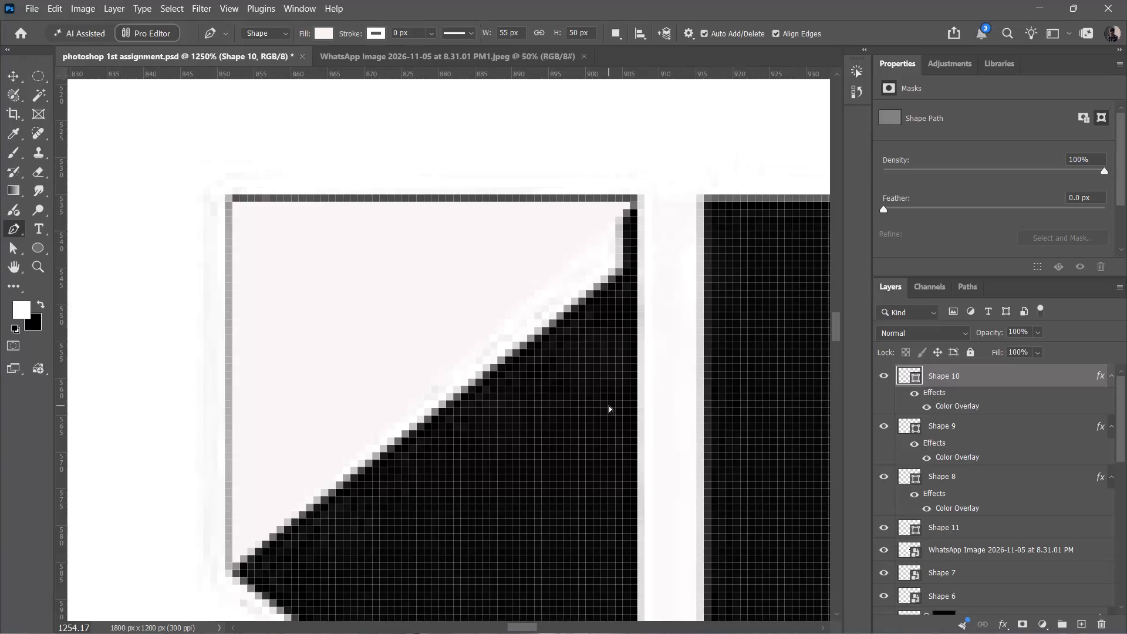
ctrl+scroll(609, 406, down, 9)
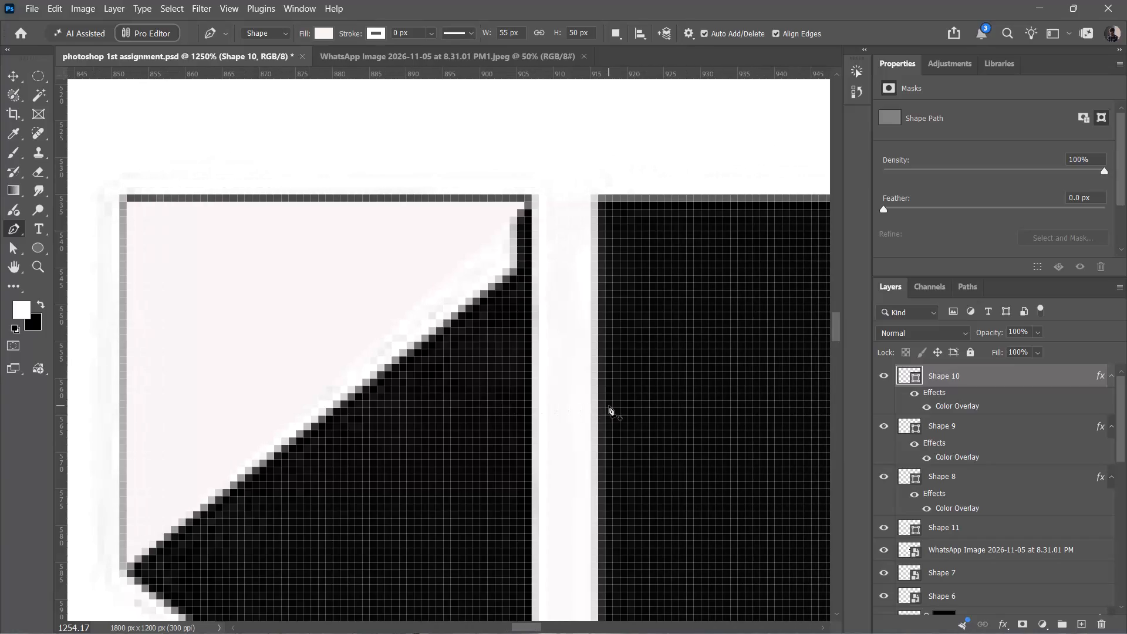
ctrl+alt+scroll(609, 406, down, 14)
scroll(609, 406, left, 1)
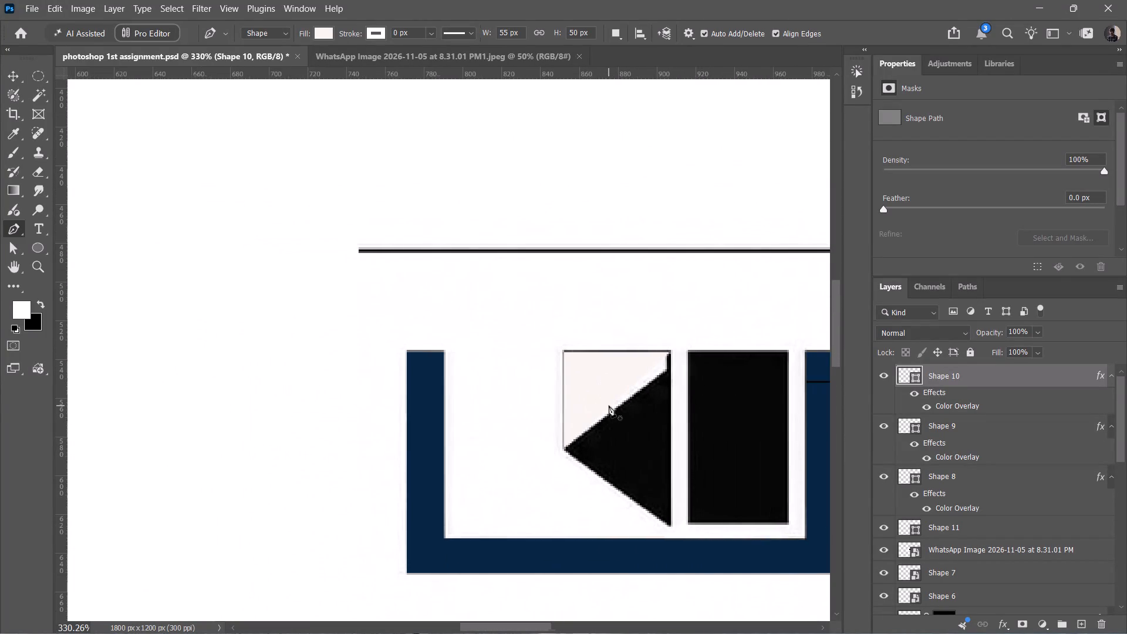
scroll(609, 406, left, 1)
scroll(609, 406, right, 2)
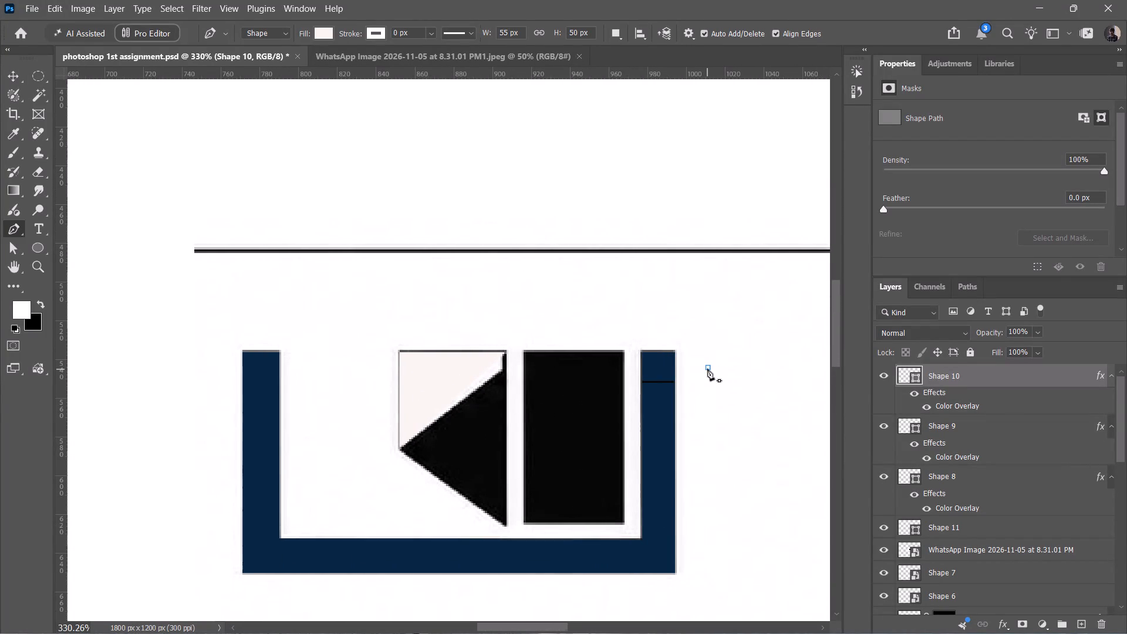
ctrl+scroll(707, 369, up, 8)
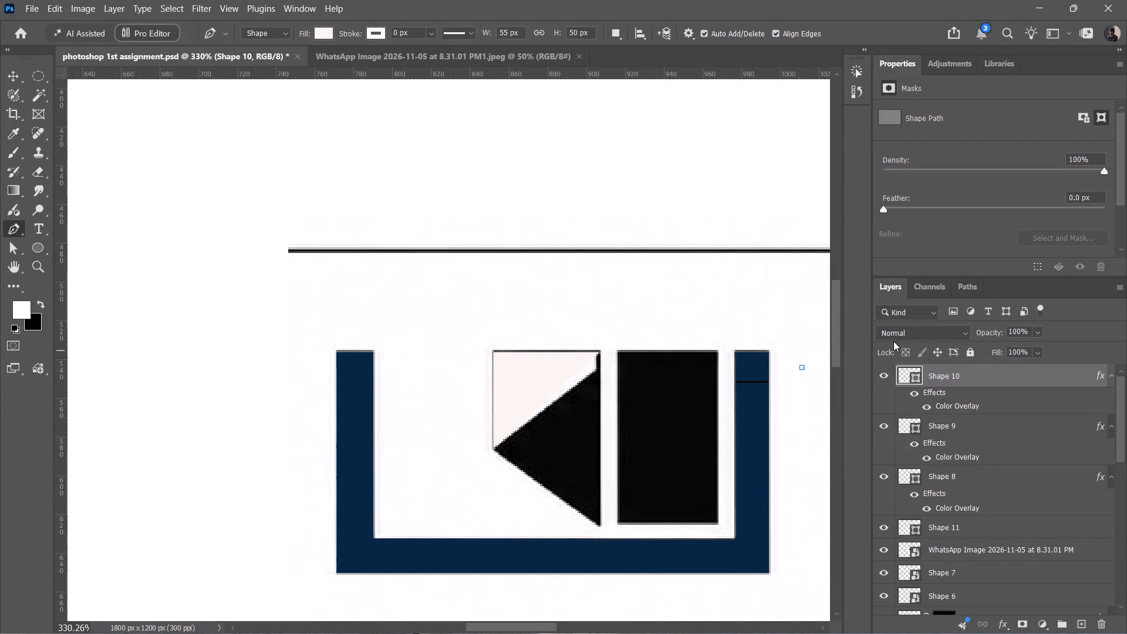
key(Delete)
Start a new Pen tool shape above Shape 9, tracing the outlined triangle's top edge right to left, about 54 px long.
scroll(893, 341, left, 1)
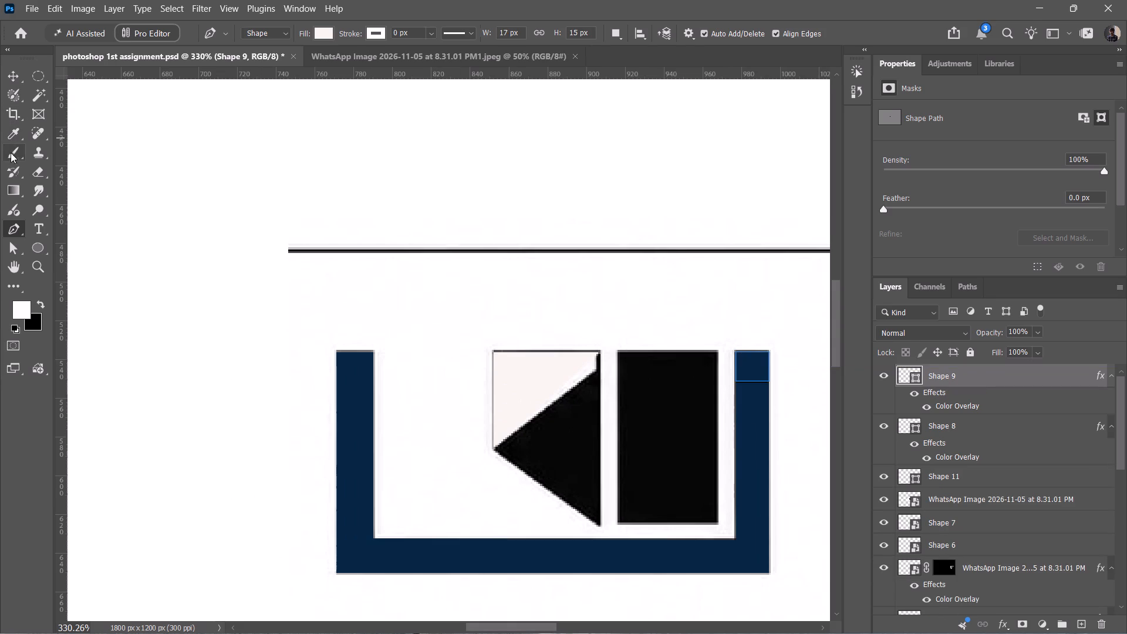
click(12, 234)
ctrl+scroll(592, 352, up, 8)
scroll(736, 319, right, 2)
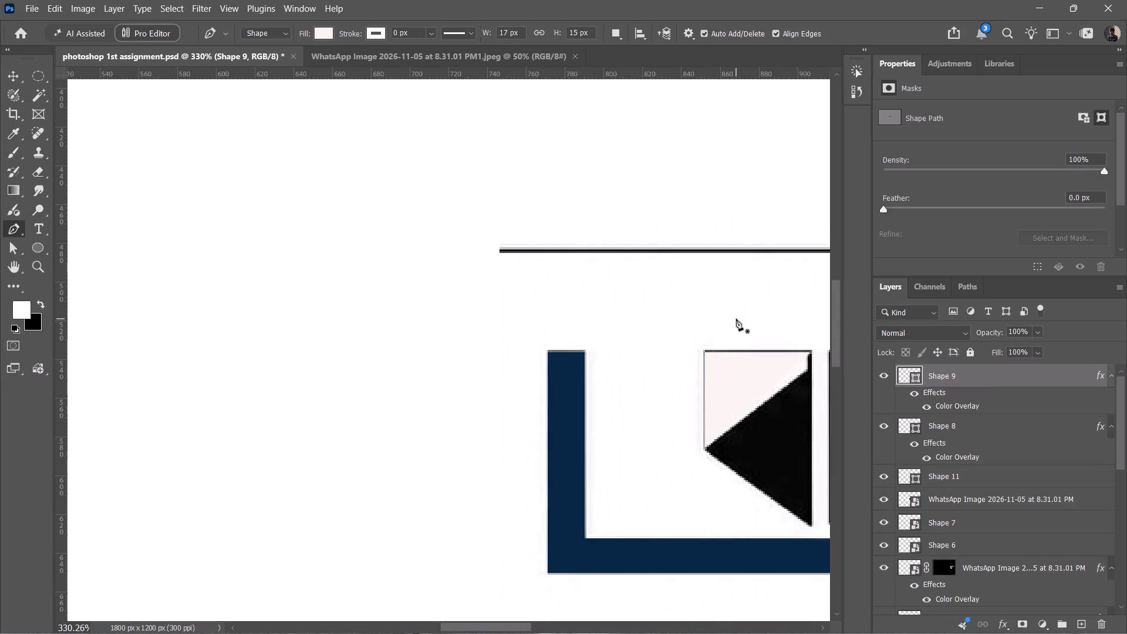
scroll(736, 319, right, 5)
scroll(287, 383, left, 2)
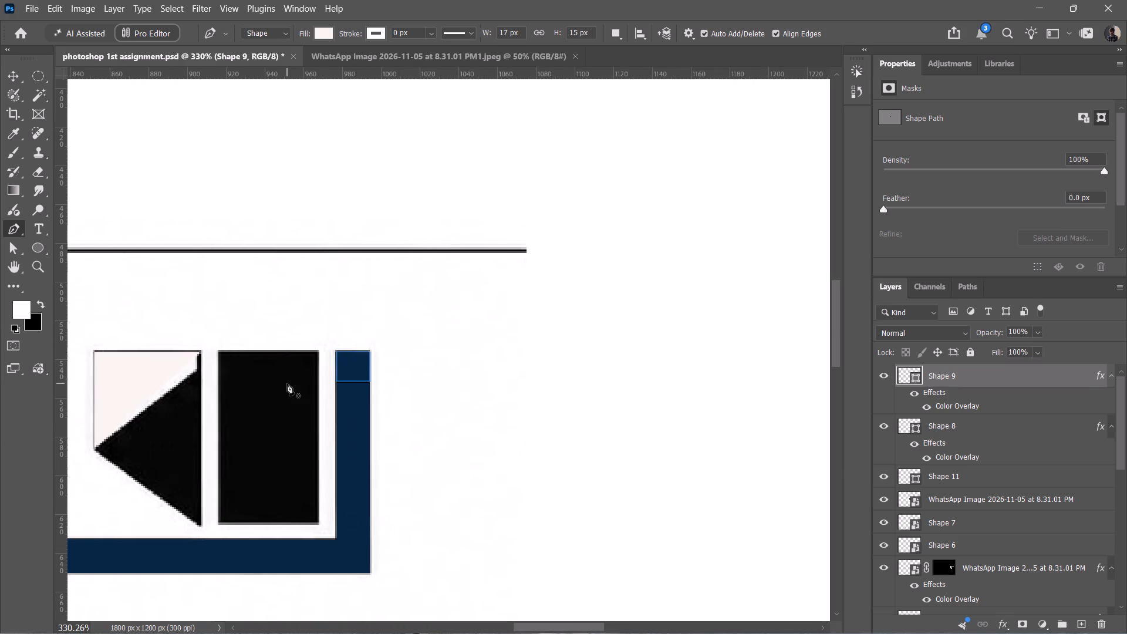
scroll(287, 383, left, 1)
ctrl+alt+scroll(374, 339, up, 10)
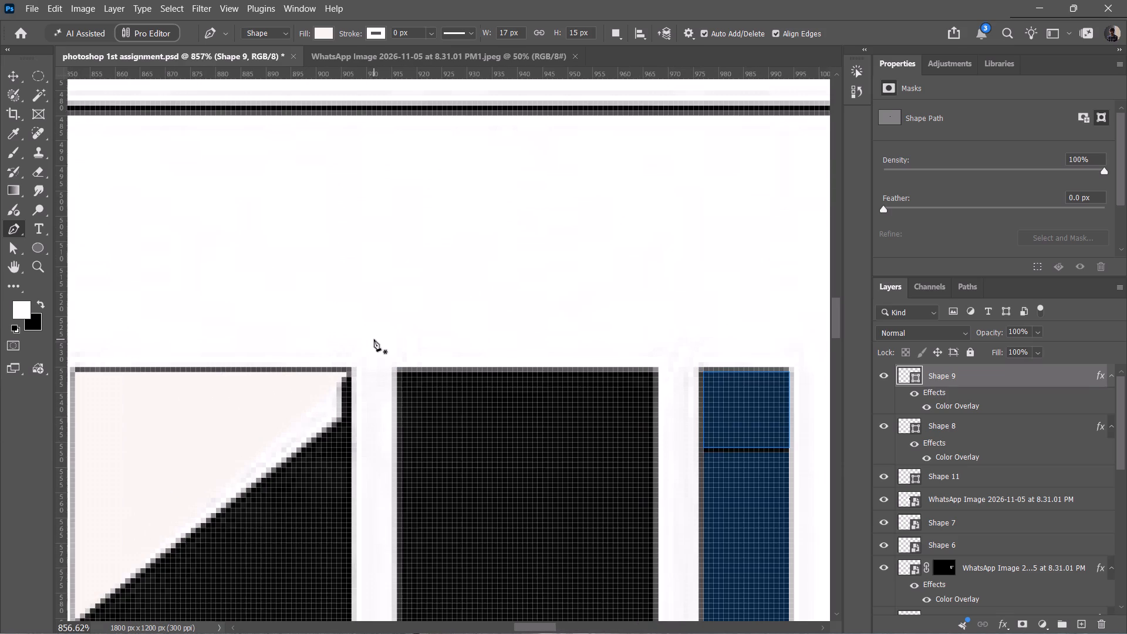
ctrl+alt+scroll(347, 371, up, 10)
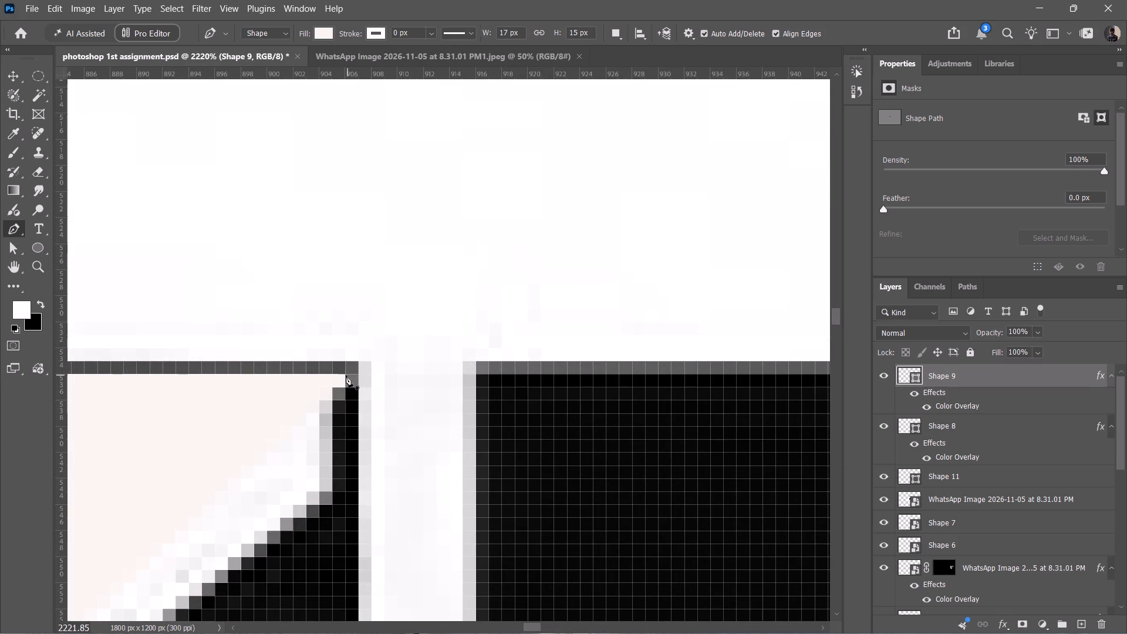
click(347, 375)
ctrl+alt+scroll(347, 375, down, 9)
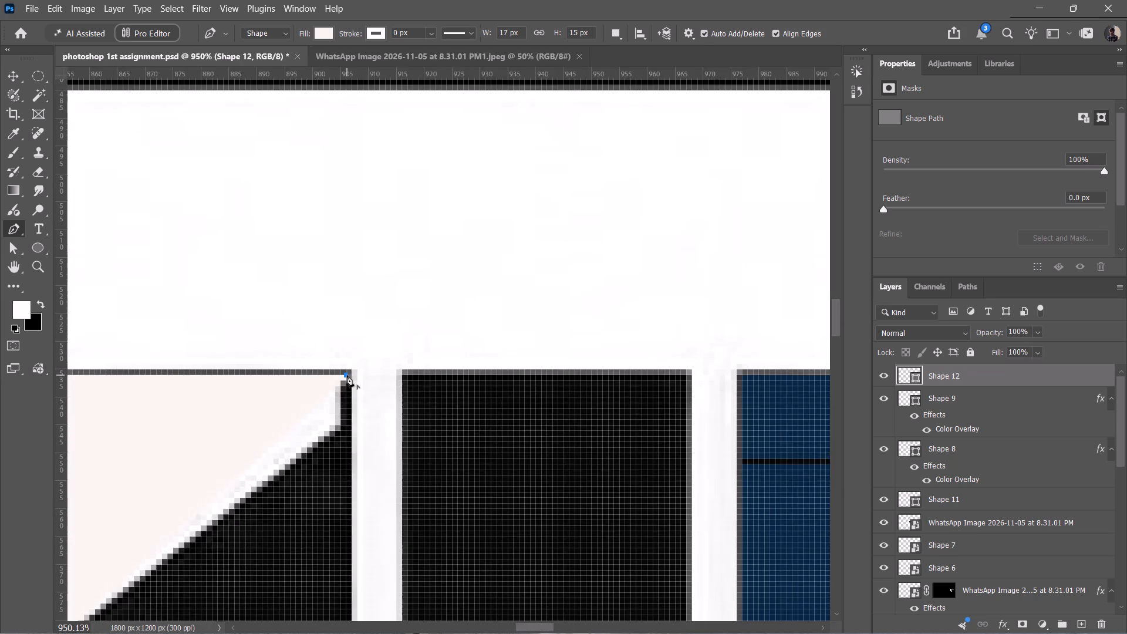
scroll(347, 375, left, 1)
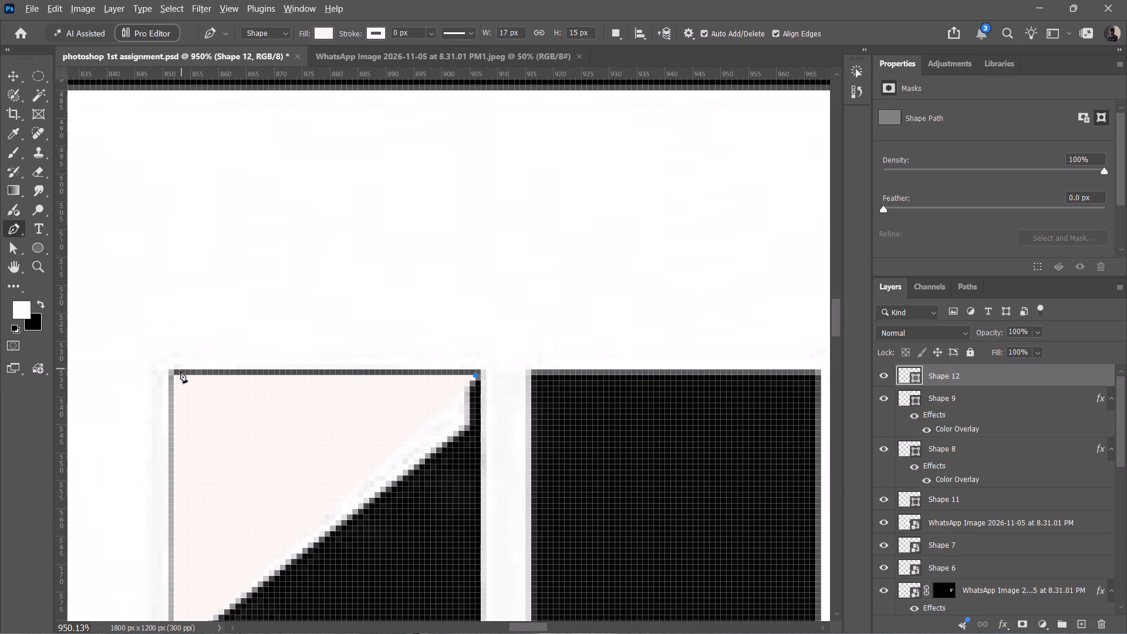
ctrl+alt+scroll(180, 371, up, 12)
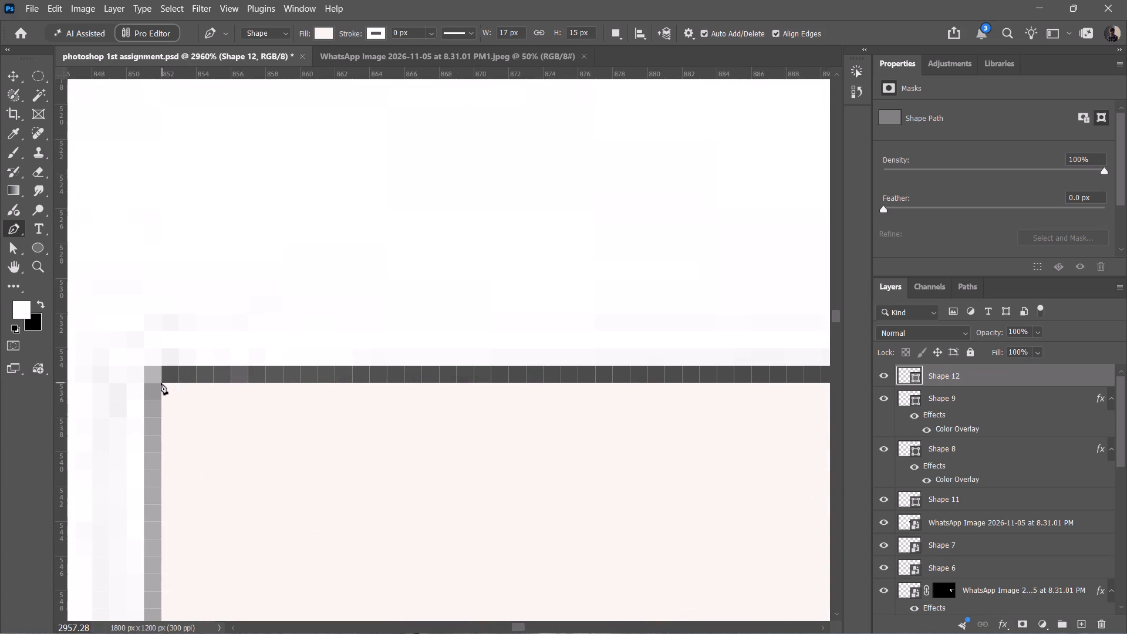
click(161, 383)
Extend the path about 49 px down the triangle's left edge and close it at its starting corner.
ctrl+alt+scroll(161, 383, down, 13)
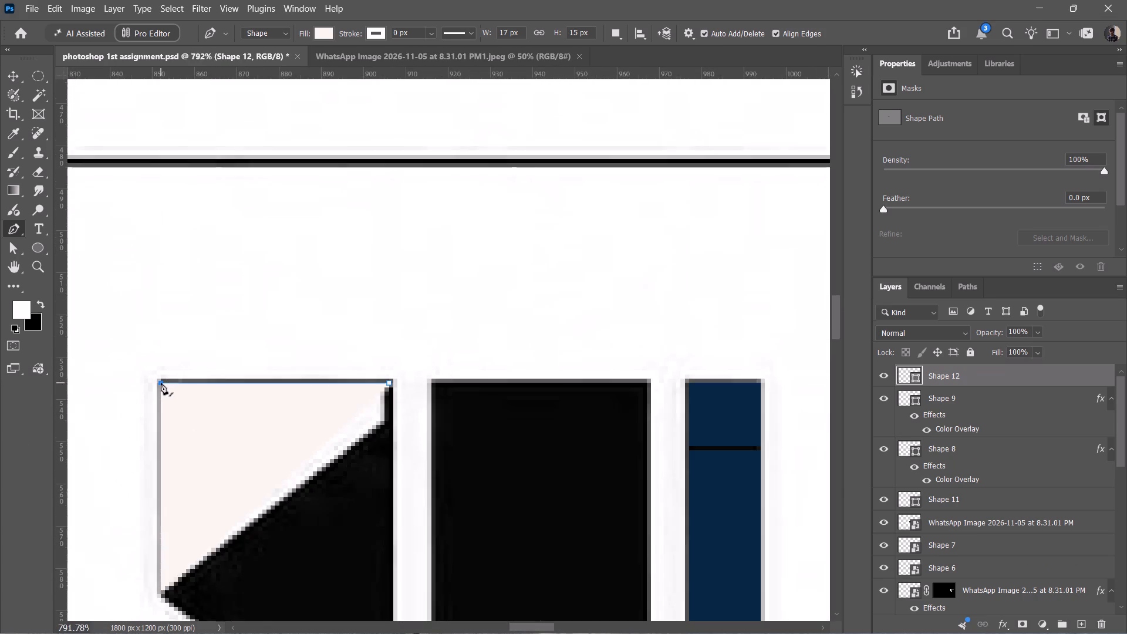
ctrl+alt+scroll(161, 383, down, 5)
ctrl+alt+scroll(162, 438, up, 9)
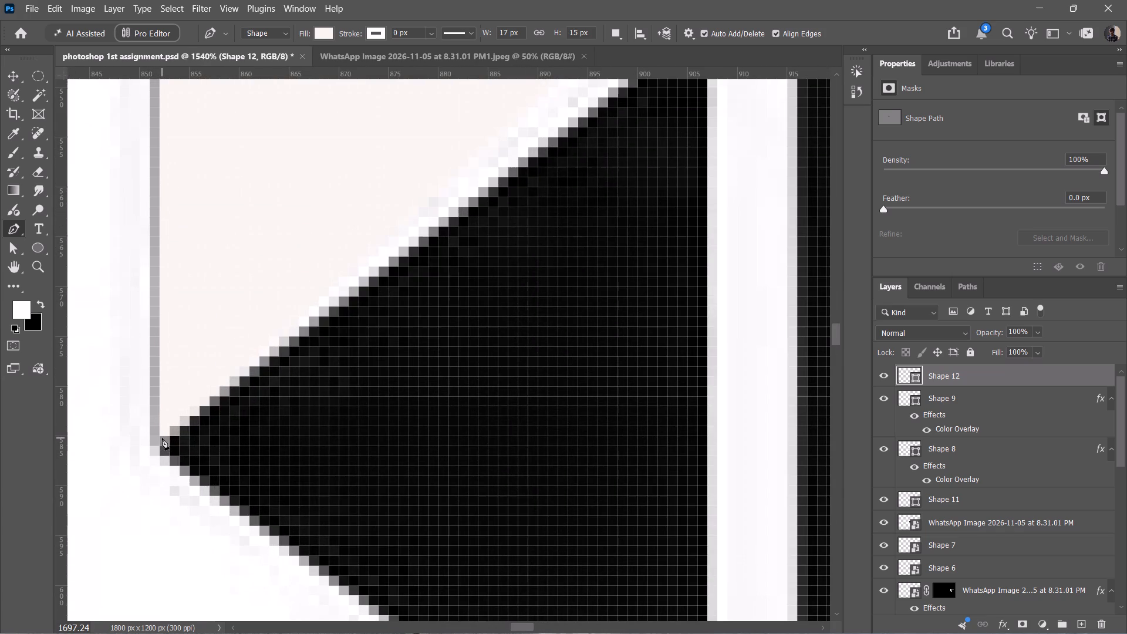
click(160, 436)
ctrl+alt+scroll(319, 286, down, 3)
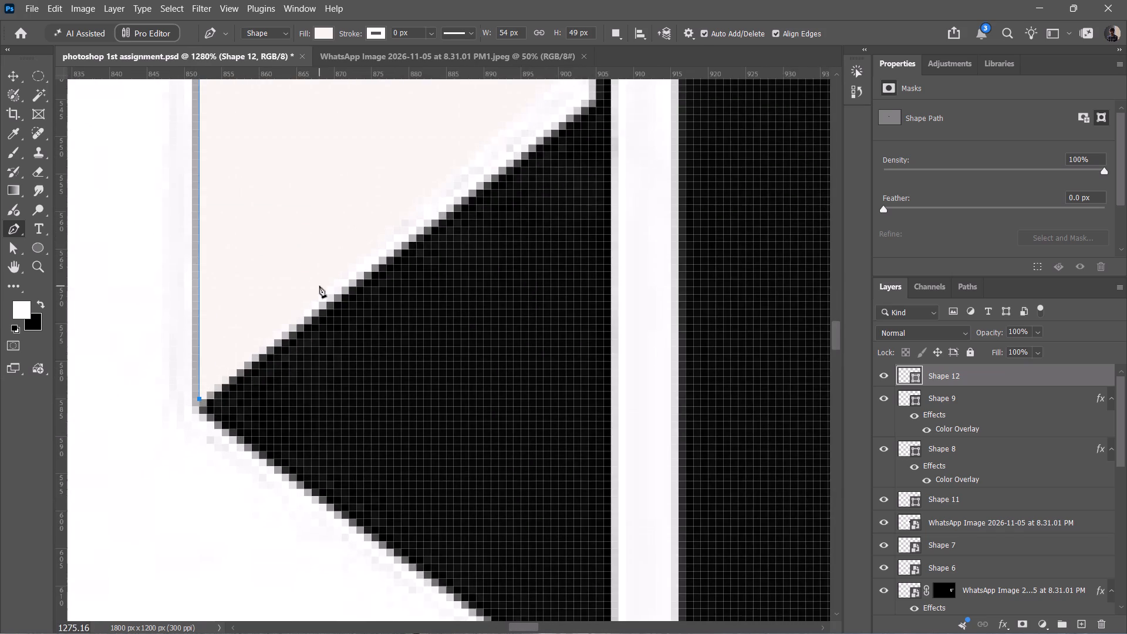
ctrl+alt+scroll(319, 286, down, 2)
scroll(537, 101, up, 1)
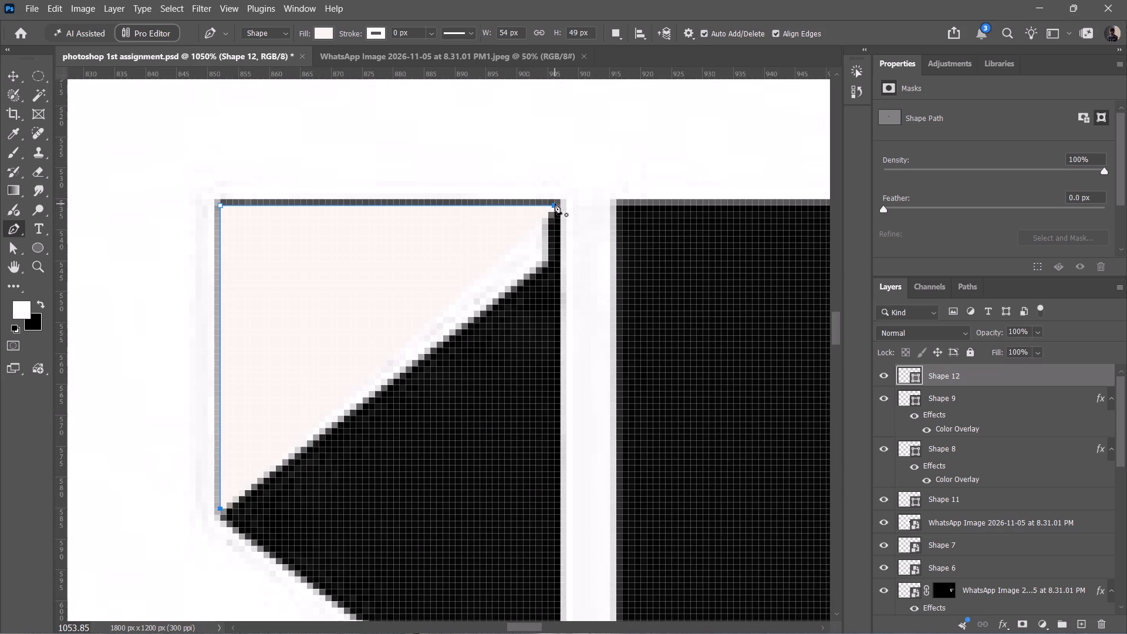
click(555, 203)
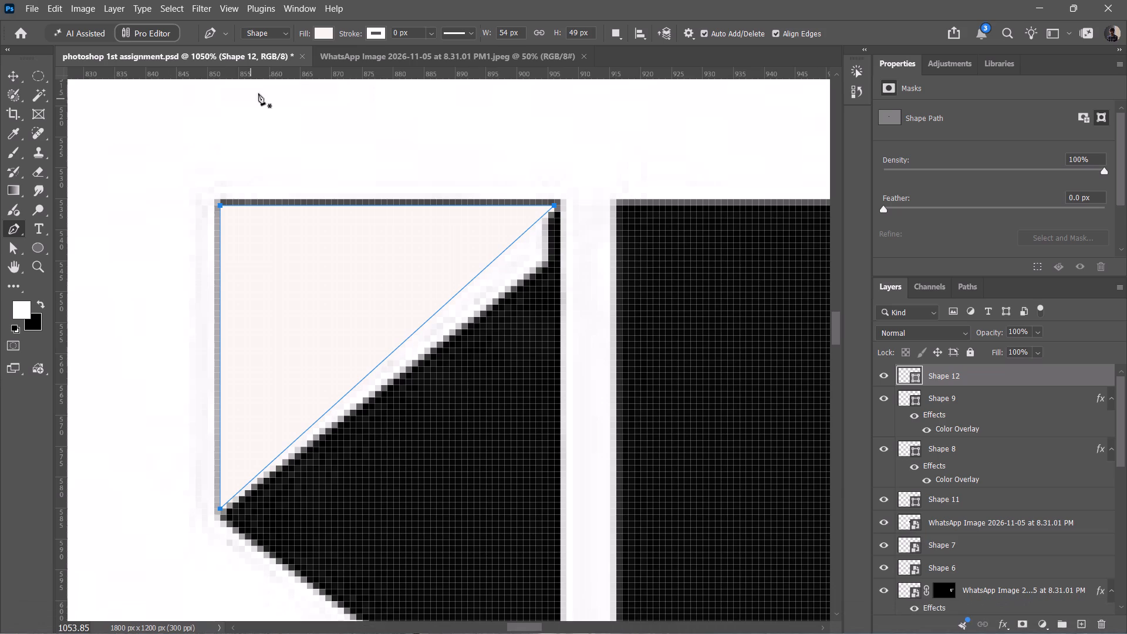
Open the custom fill color picker for the new triangle, Shape 12, and accept its color.
click(327, 33)
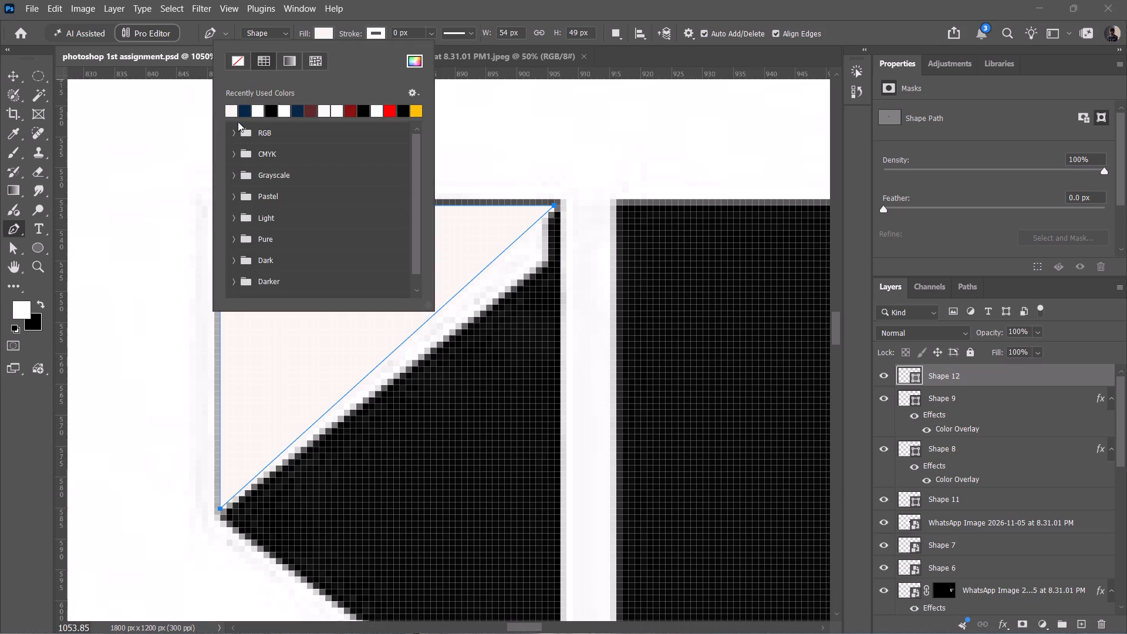
click(416, 59)
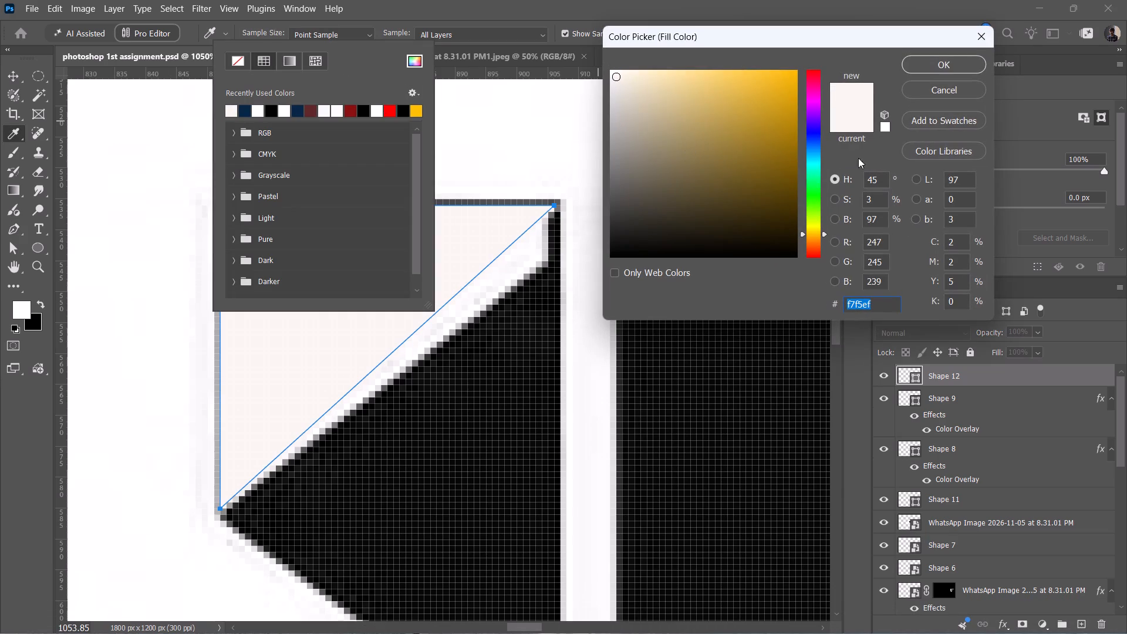
ctrl+scroll(562, 355, down, 13)
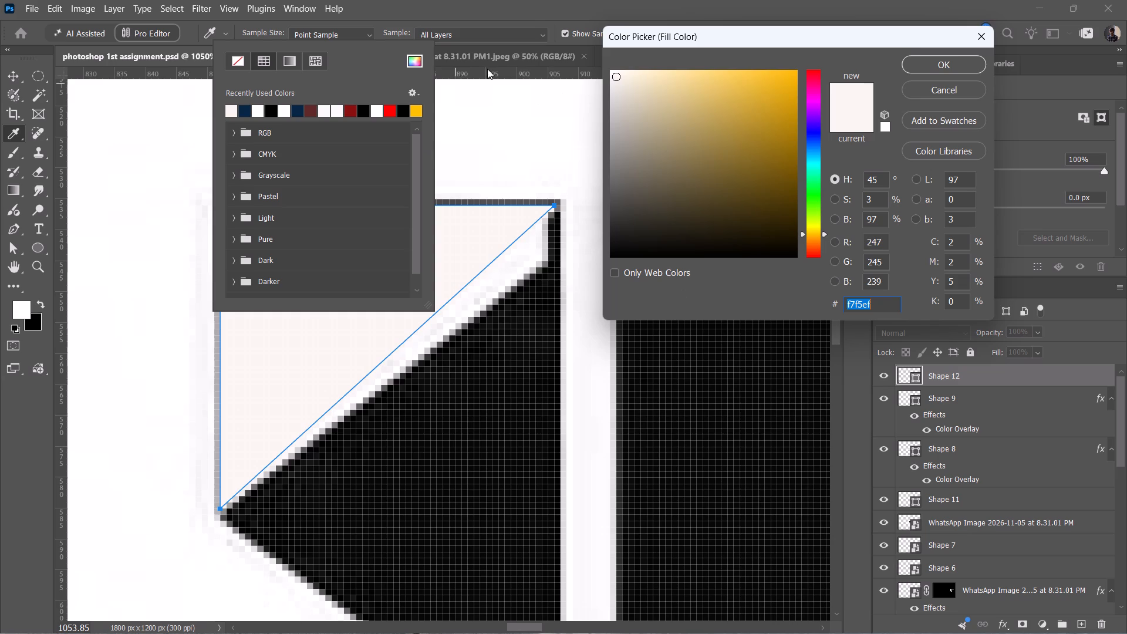
click(410, 58)
click(959, 56)
Set the Shape 12 triangle's fill to navy #062646, sampled from the bracket's left arm.
ctrl+scroll(492, 303, down, 3)
scroll(511, 300, left, 3)
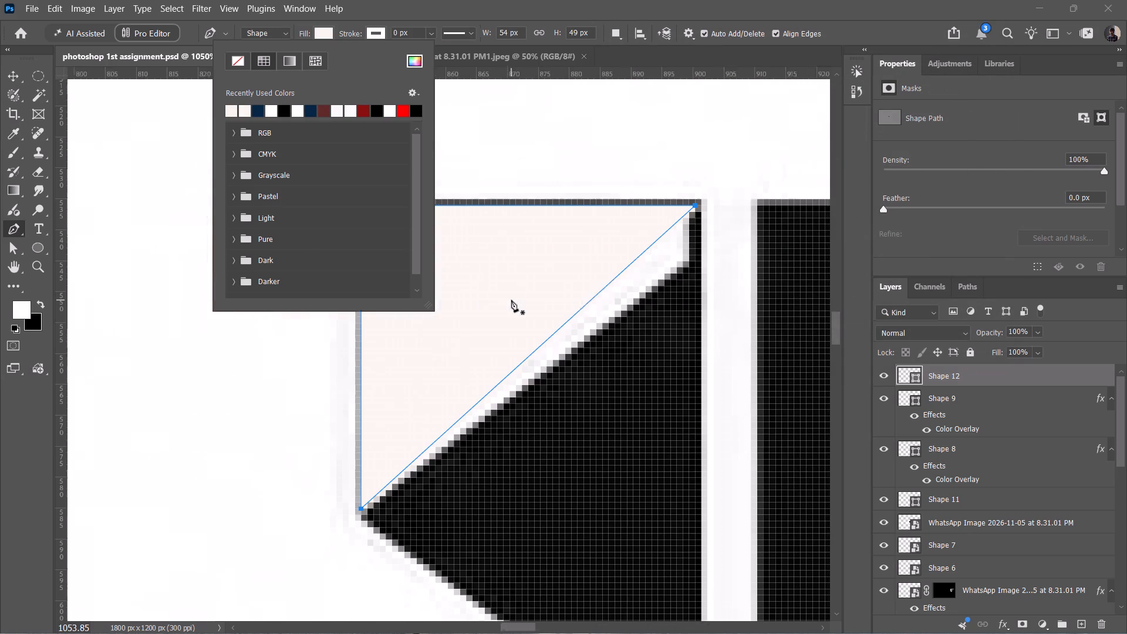
scroll(511, 300, left, 3)
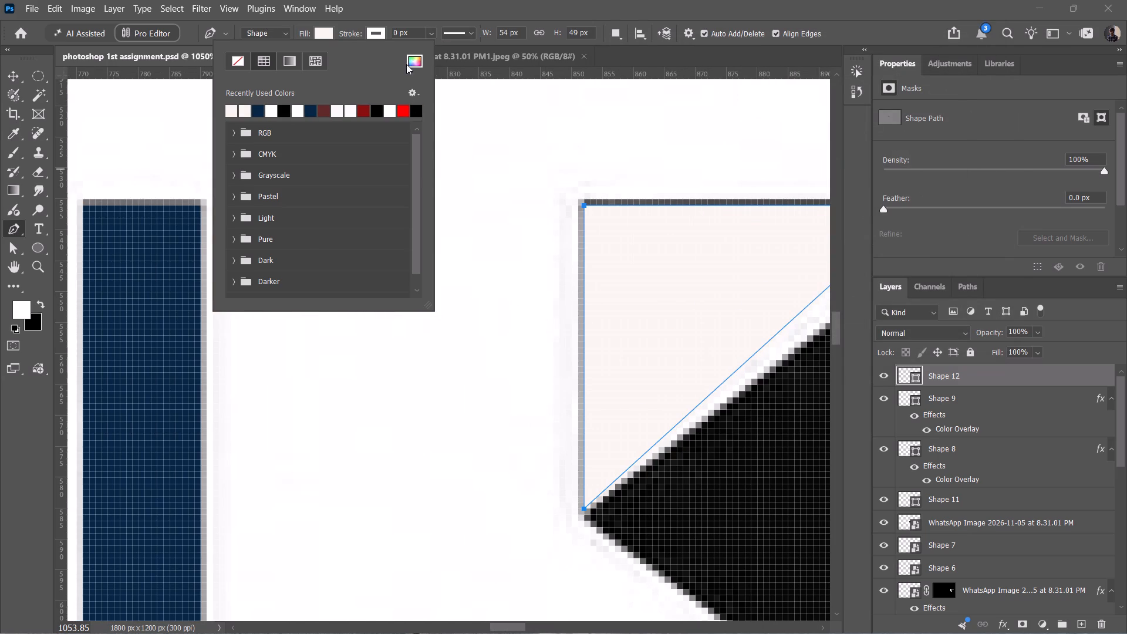
click(412, 61)
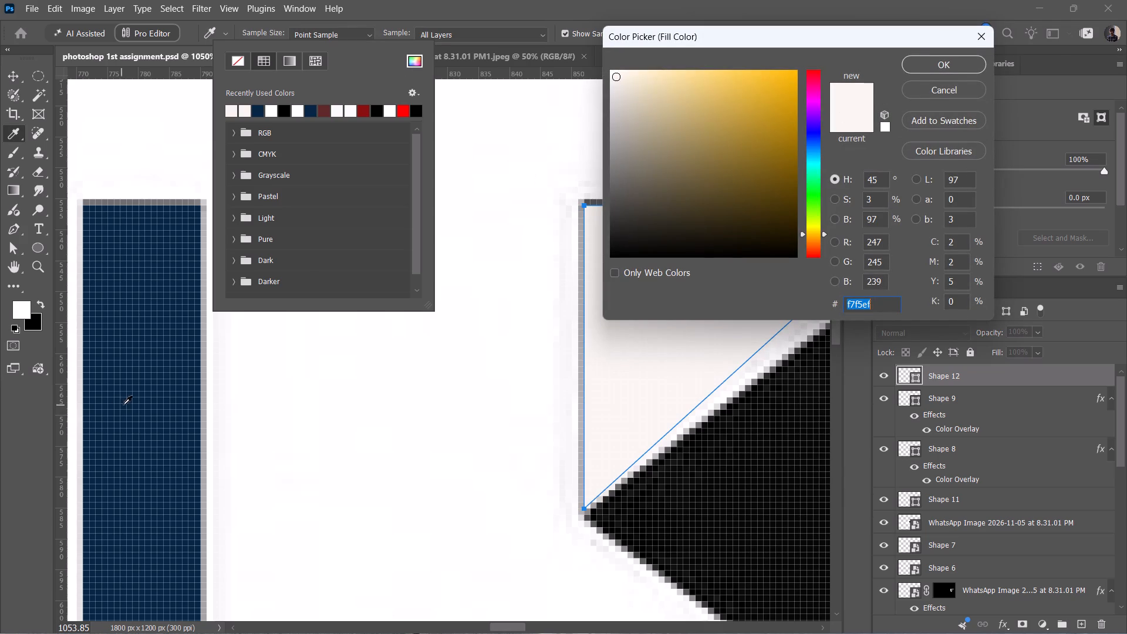
click(127, 404)
click(954, 56)
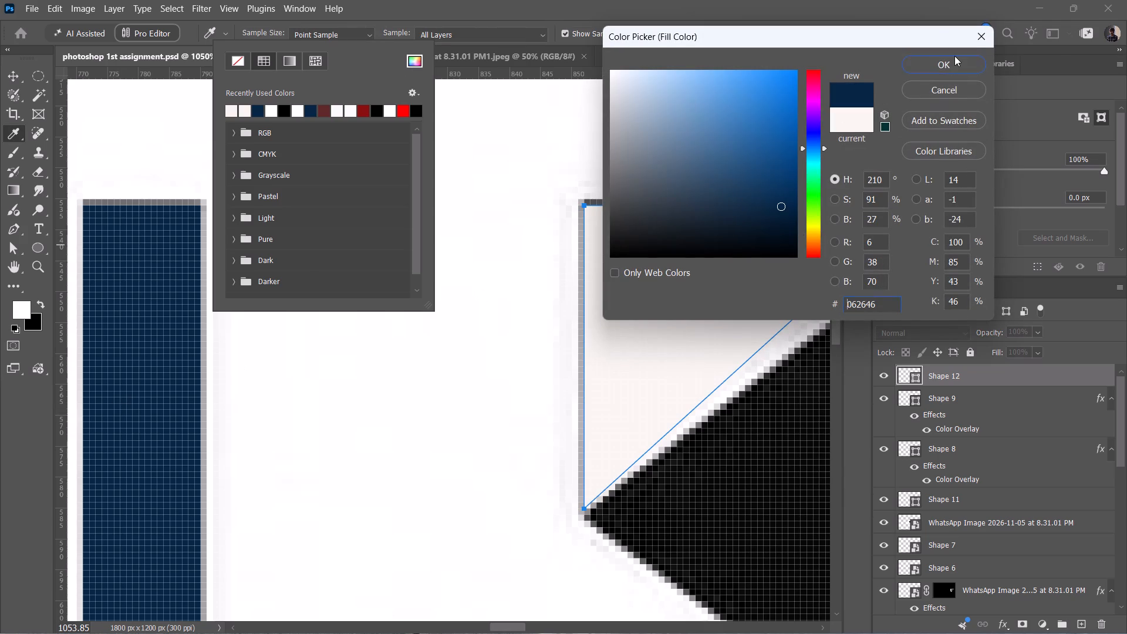
ctrl+scroll(724, 311, down, 3)
scroll(724, 311, left, 4)
scroll(724, 311, right, 3)
scroll(724, 311, left, 4)
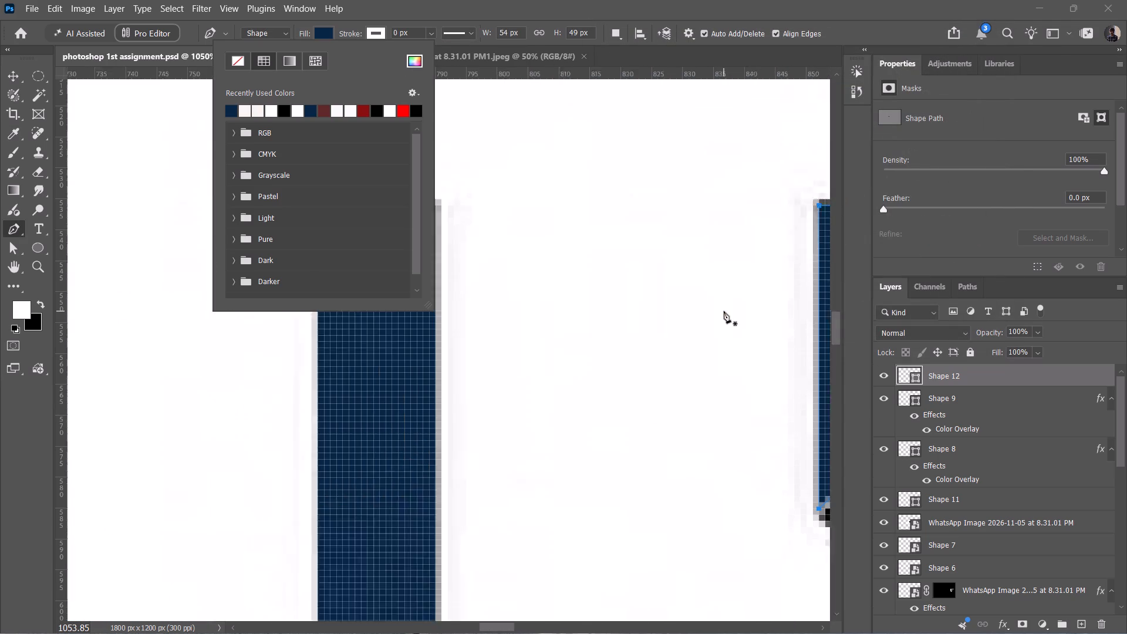
scroll(724, 311, left, 2)
scroll(724, 311, right, 4)
scroll(724, 311, left, 1)
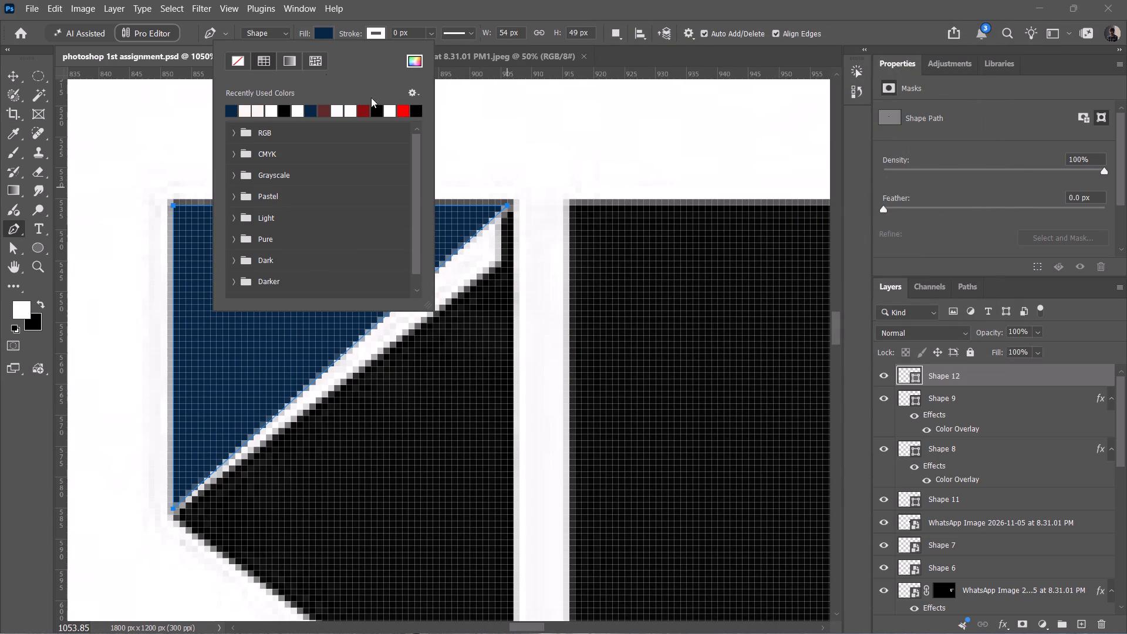
click(322, 34)
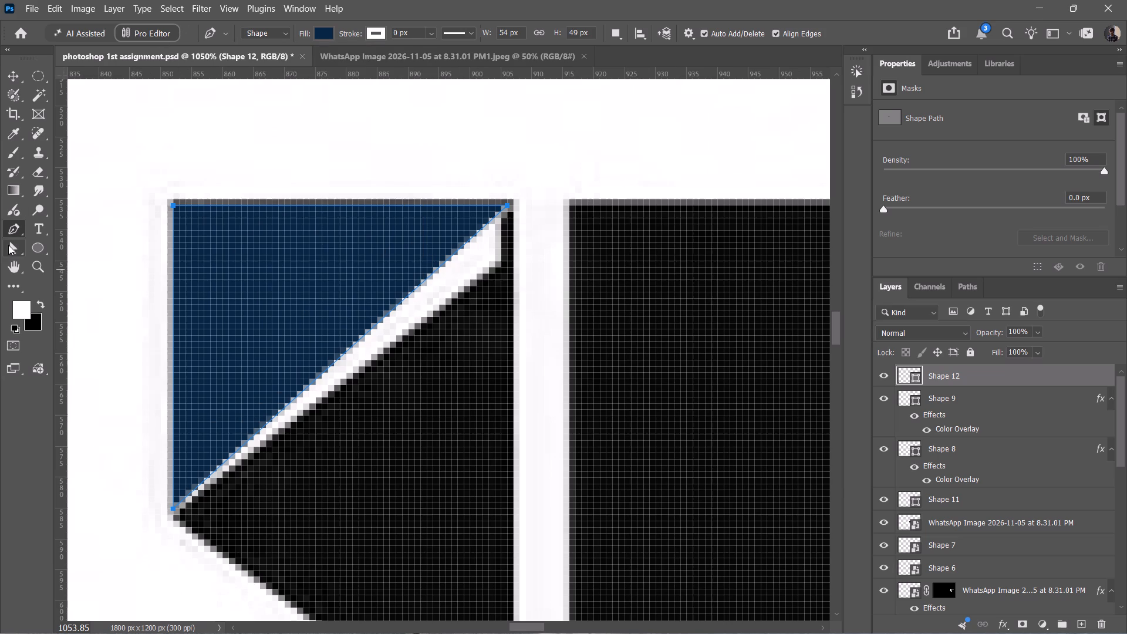
Trace the black triangle's lower half with the Pen tool as a closed navy shape about 54 px wide and 41 px high.
click(14, 231)
click(181, 508)
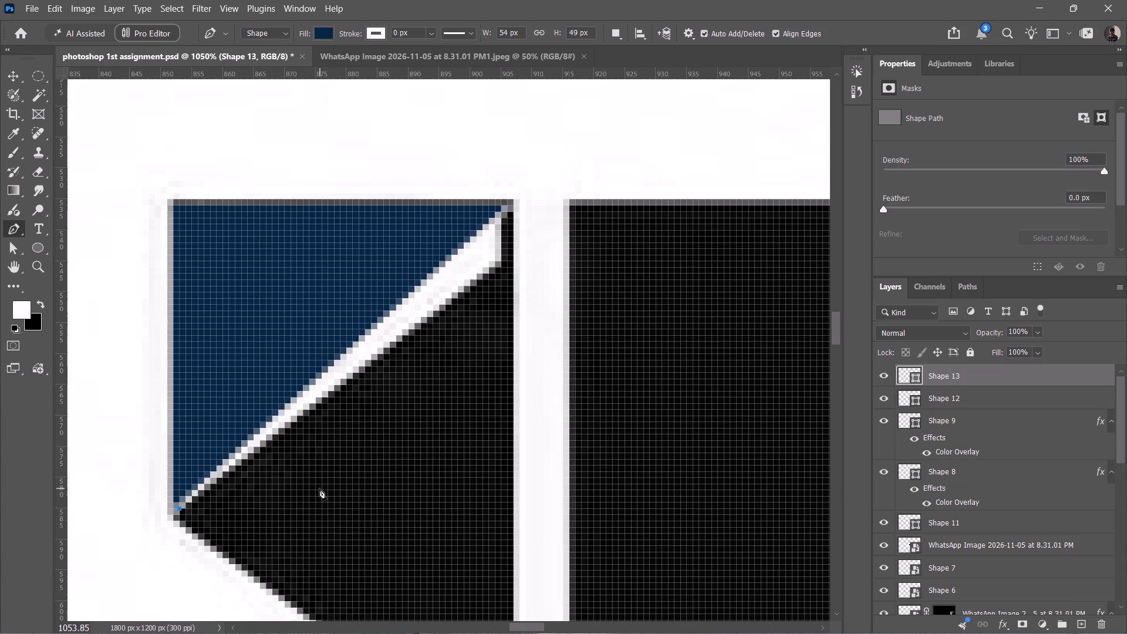
ctrl+scroll(314, 488, up, 3)
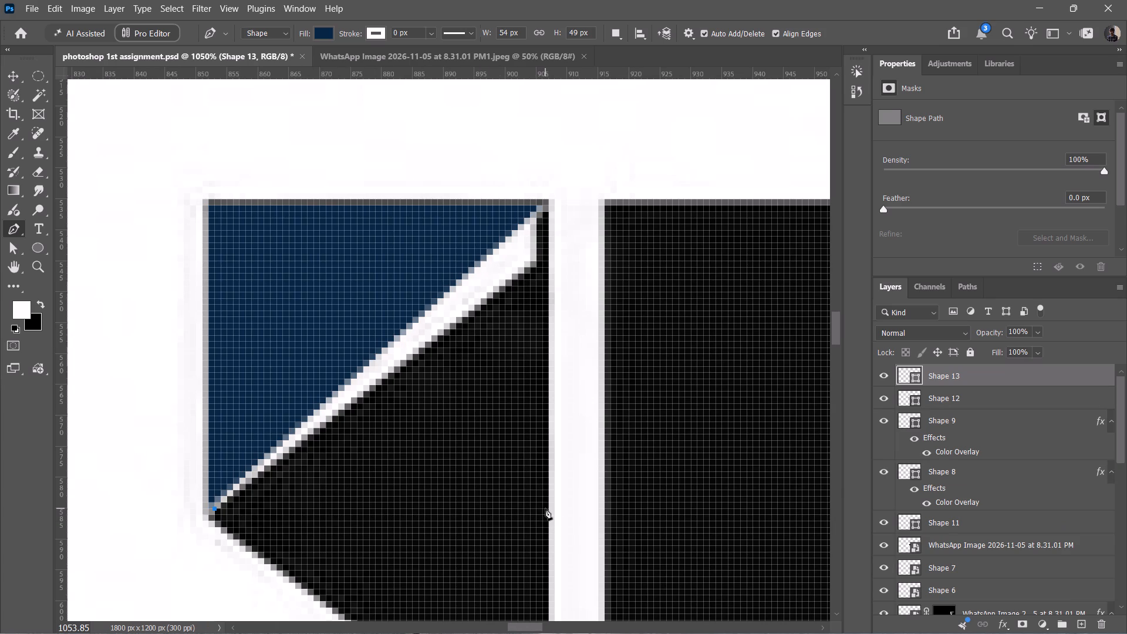
ctrl+alt+scroll(545, 508, up, 9)
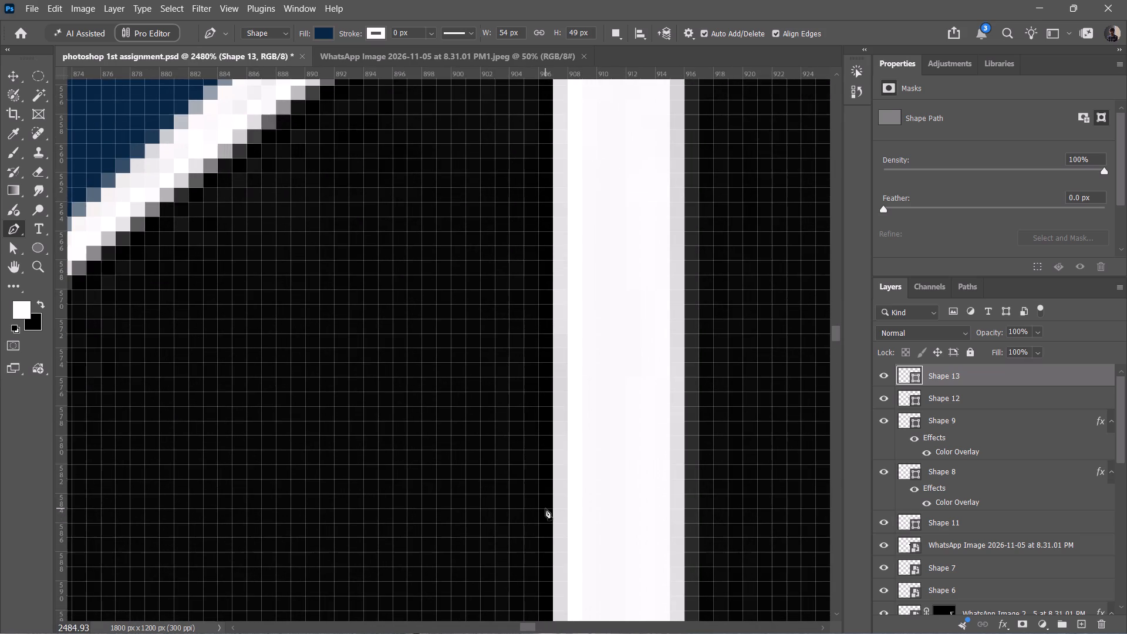
click(552, 511)
ctrl+alt+scroll(552, 511, down, 4)
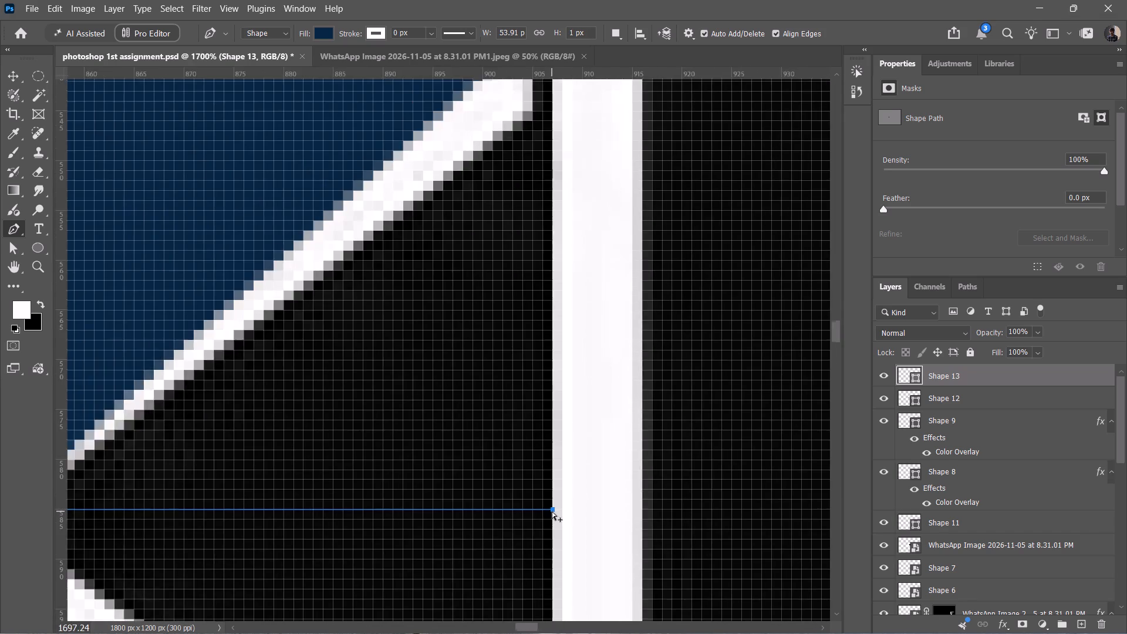
ctrl+alt+scroll(552, 511, down, 5)
ctrl+scroll(552, 511, down, 2)
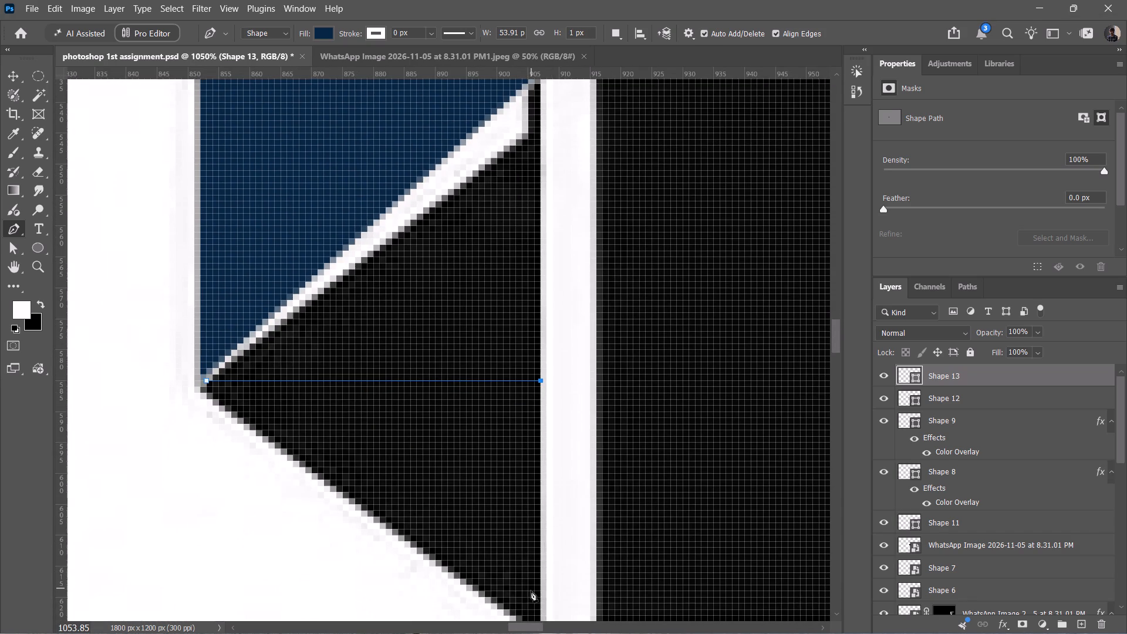
scroll(531, 591, down, 2)
ctrl+alt+scroll(551, 403, up, 7)
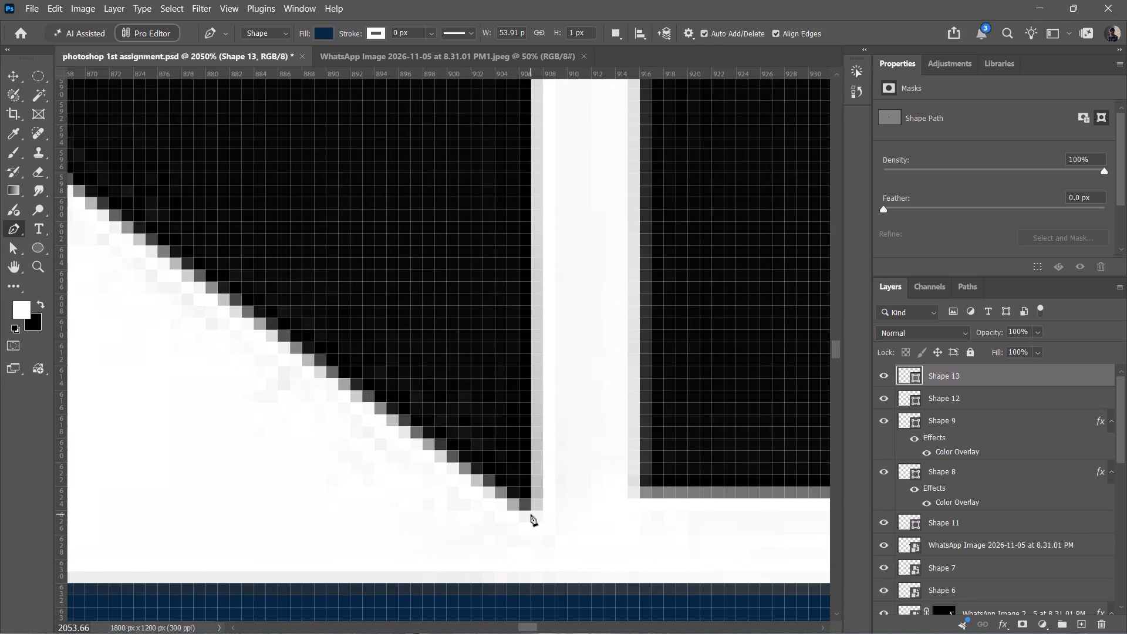
click(531, 511)
ctrl+alt+scroll(531, 511, down, 7)
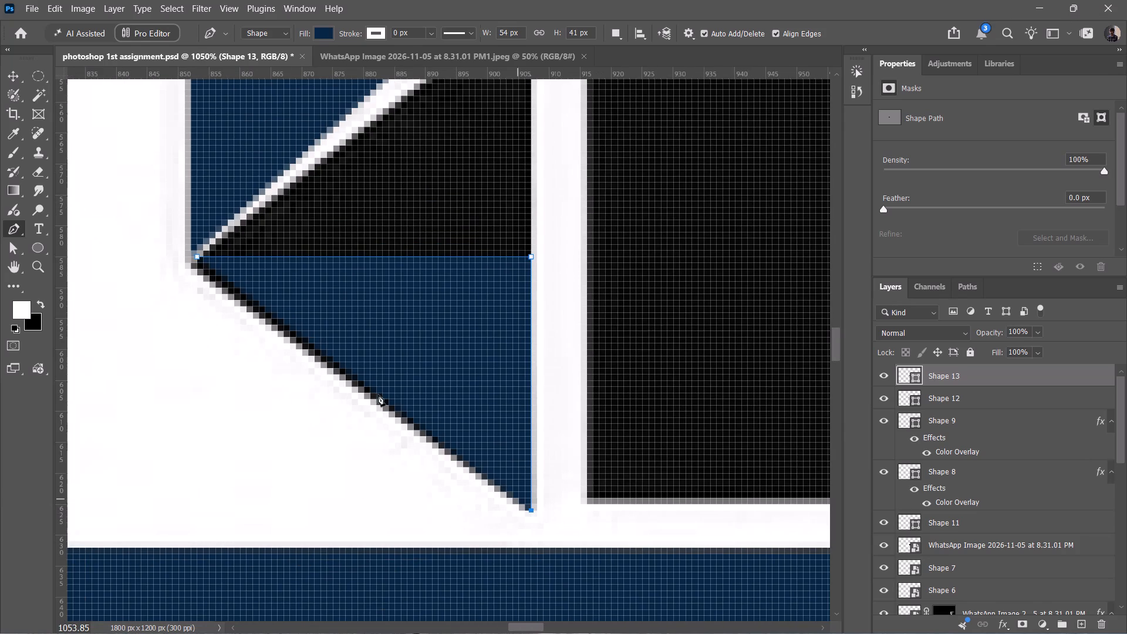
click(197, 257)
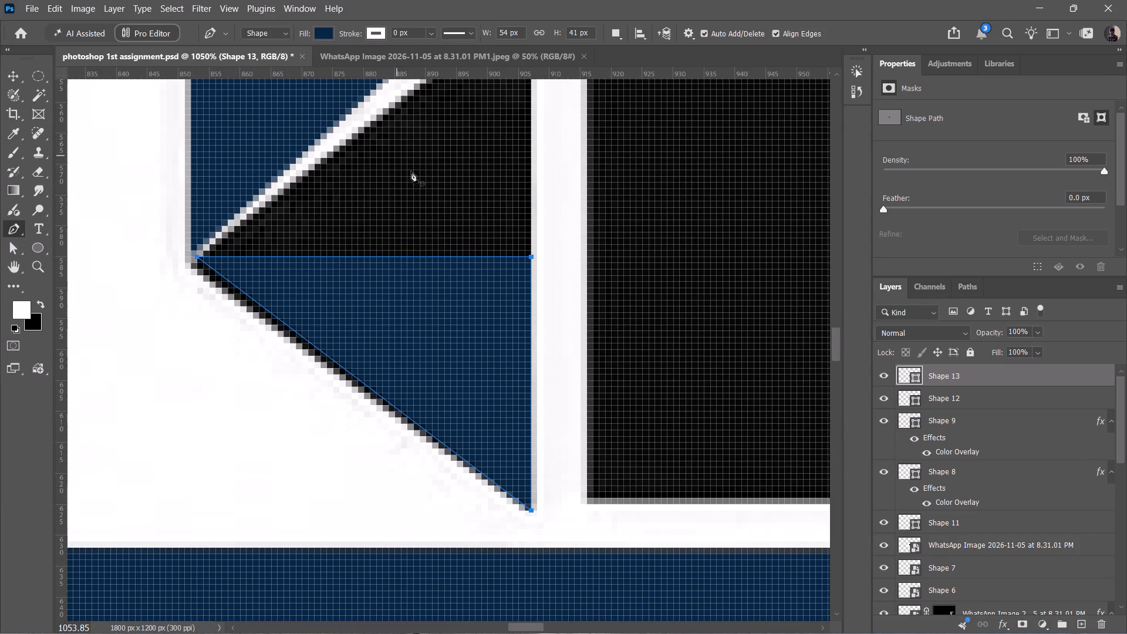
key(Return)
Draw a closed Pen tool sliver about 50 px wide and 7 px high below the lower triangle's slanted edge, near its bottom corner.
ctrl+scroll(466, 354, down, 3)
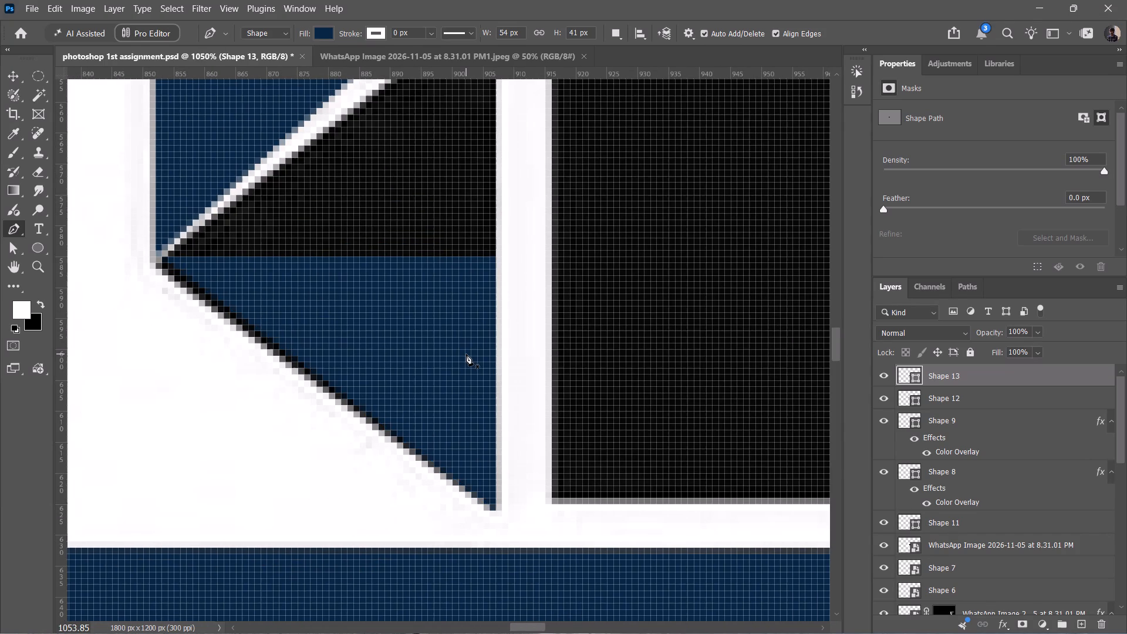
ctrl+scroll(466, 354, down, 3)
ctrl+alt+scroll(466, 354, down, 5)
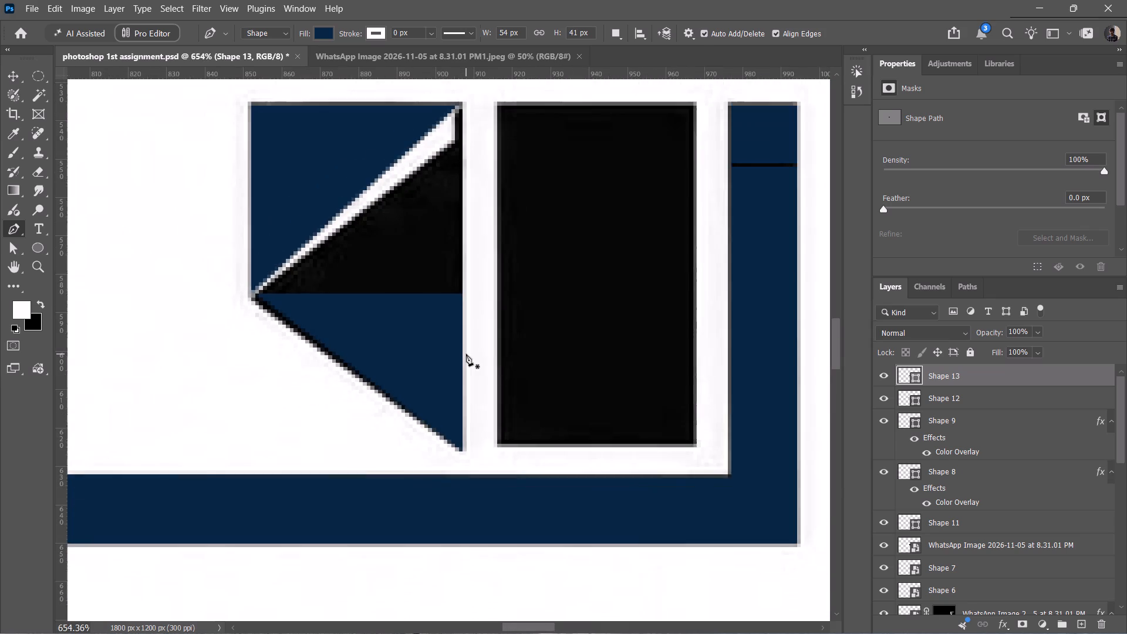
ctrl+alt+scroll(466, 354, down, 2)
scroll(466, 354, up, 1)
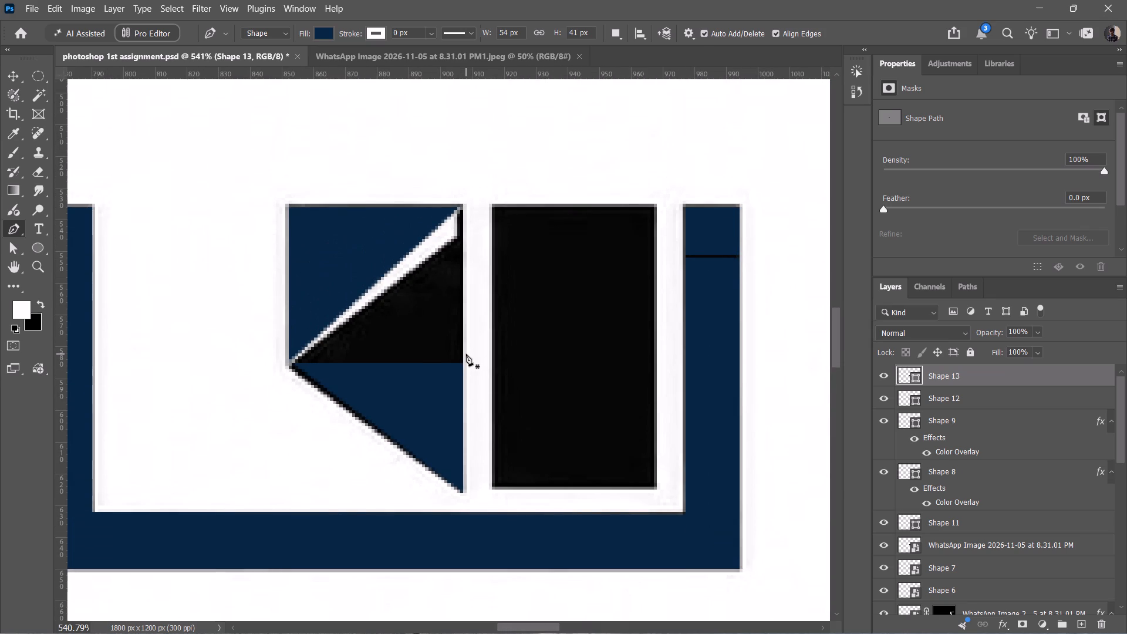
scroll(466, 354, up, 1)
ctrl+alt+scroll(457, 488, up, 14)
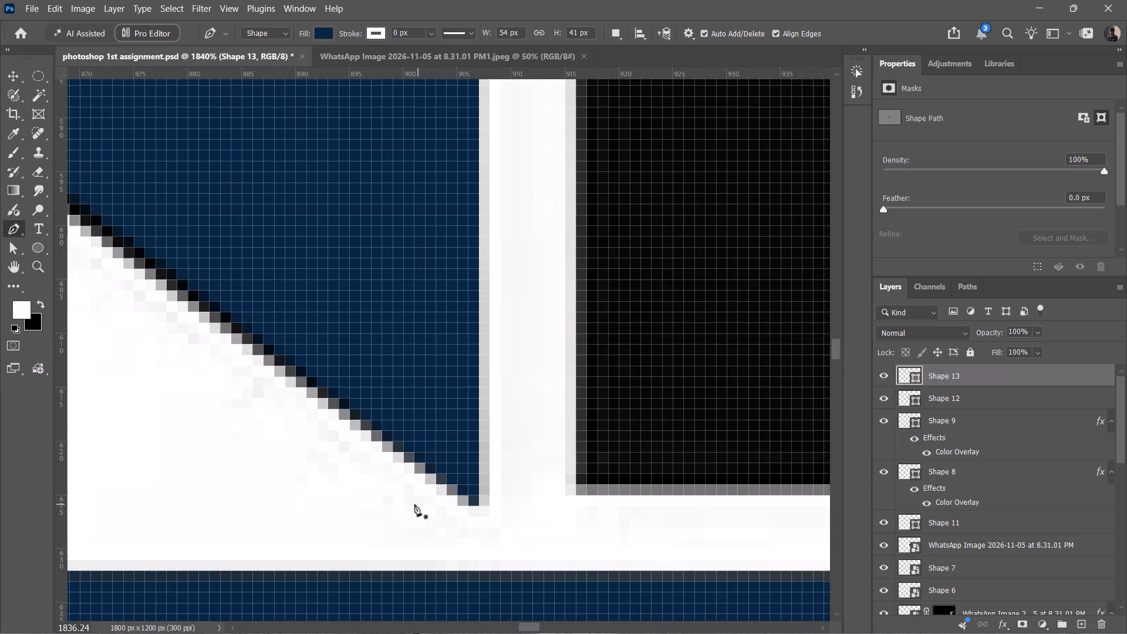
click(421, 505)
ctrl+scroll(421, 505, down, 6)
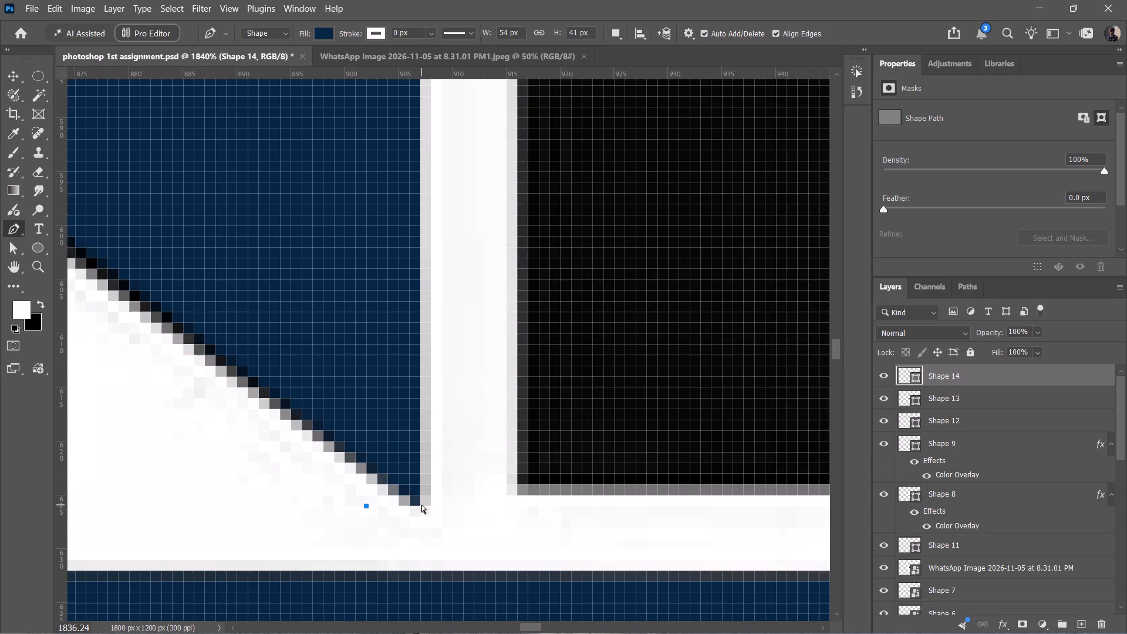
ctrl+scroll(421, 505, down, 1)
ctrl+alt+scroll(421, 505, down, 4)
scroll(421, 505, right, 2)
scroll(421, 505, left, 6)
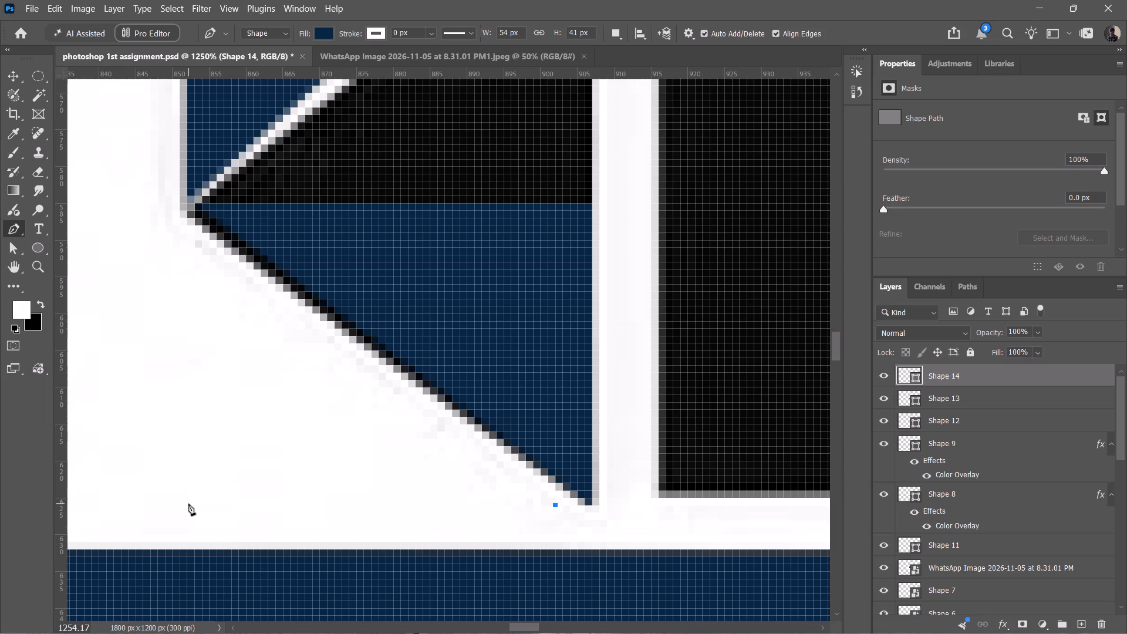
click(188, 503)
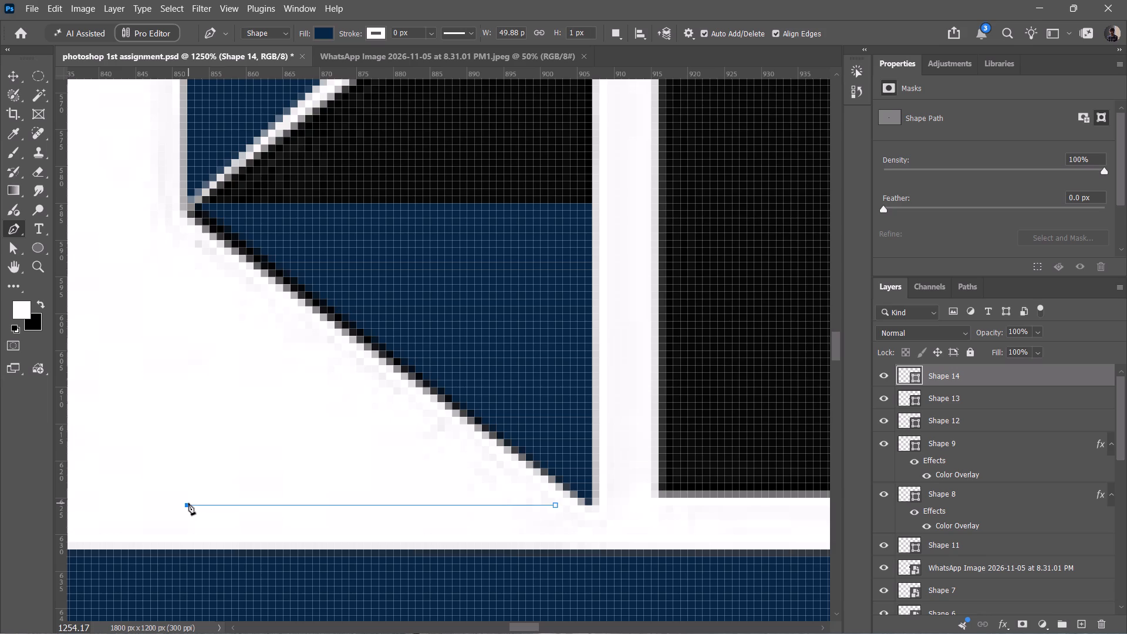
click(188, 457)
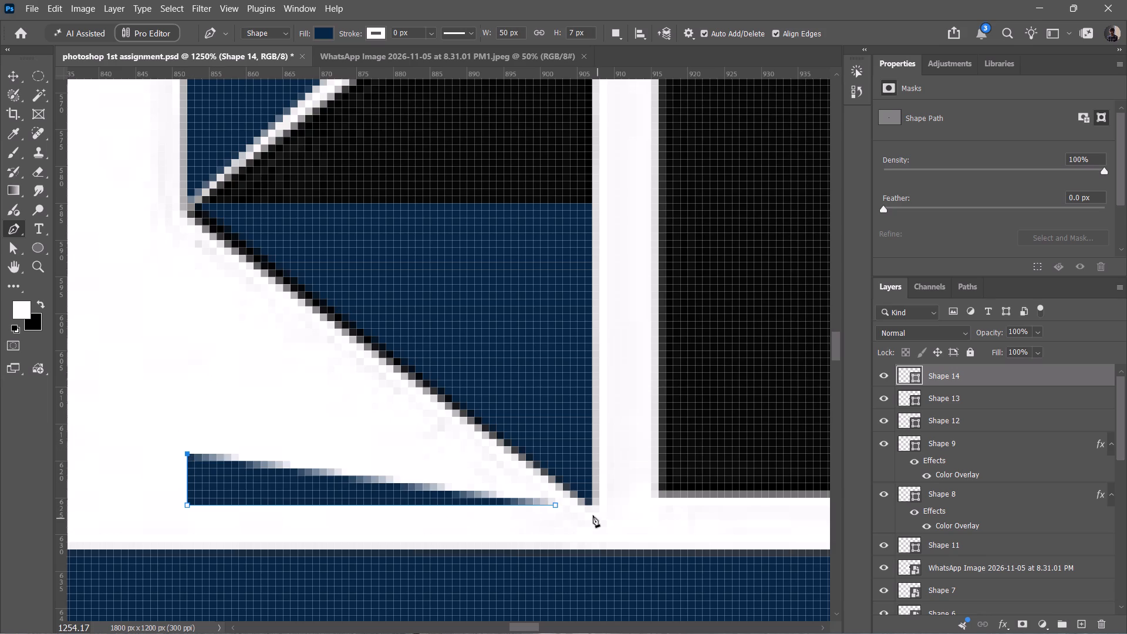
click(555, 503)
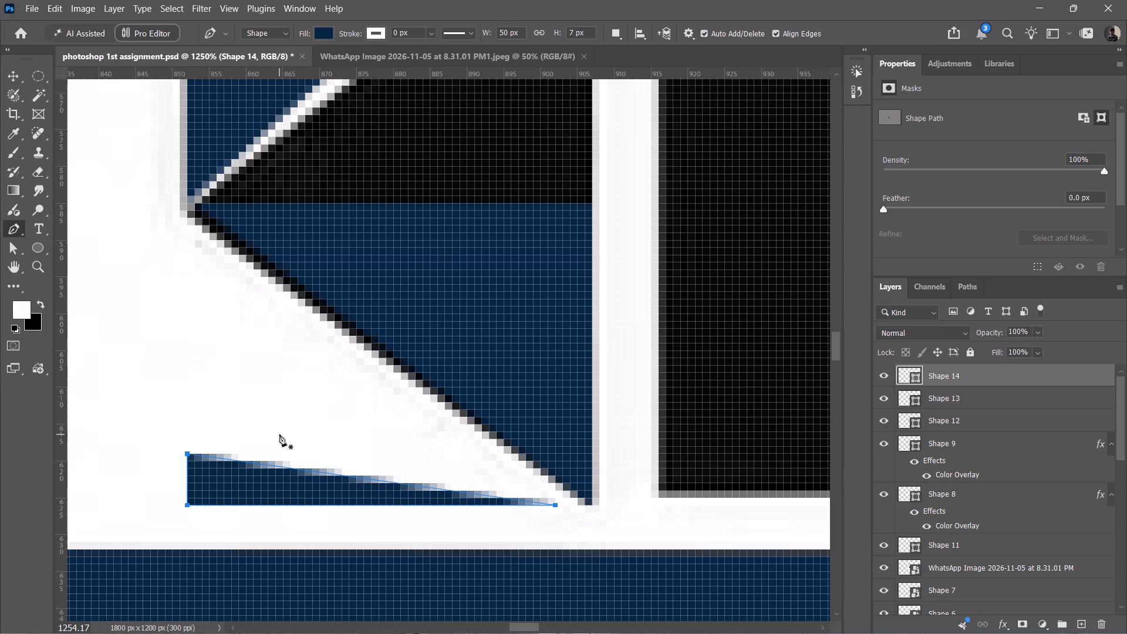
Commit the finished path of the Shape 14 sliver below the lower triangle.
ctrl+scroll(279, 434, down, 5)
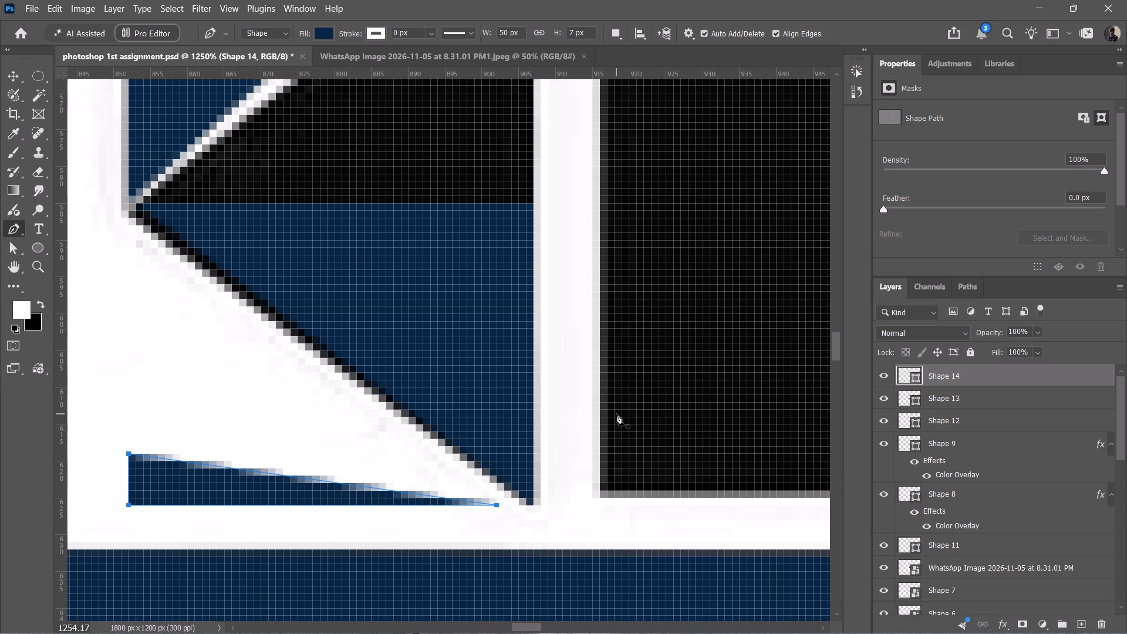
key(Return)
Mask the WhatsApp Image layer to the tall black rectangle inside the bracket, using a Magic Wand selection with tolerance 32.
ctrl+scroll(616, 414, down, 8)
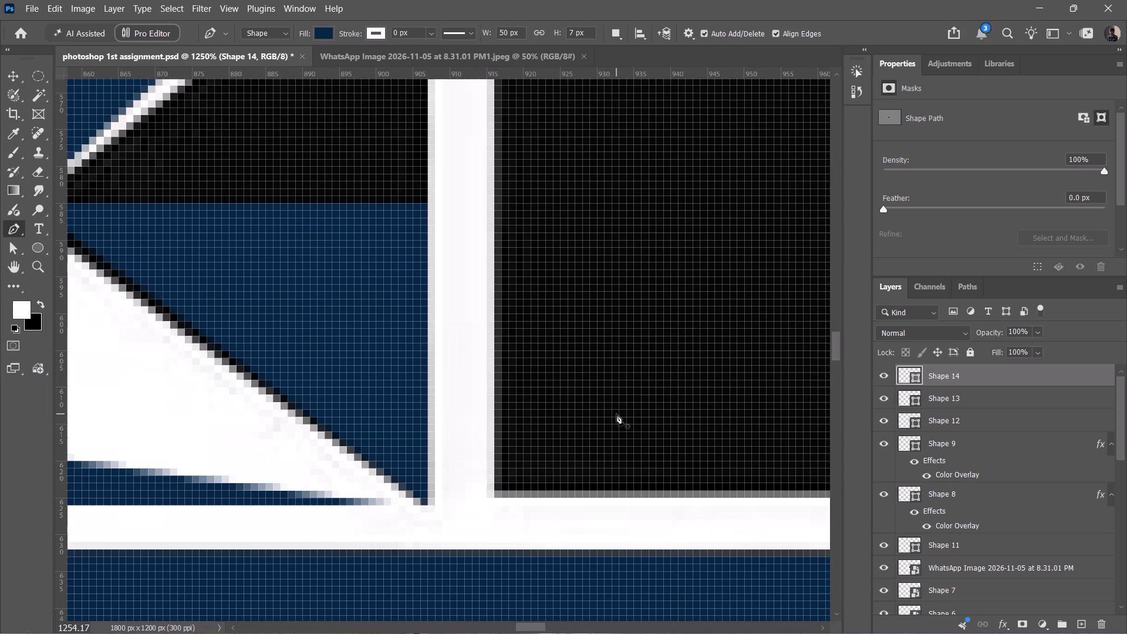
ctrl+scroll(616, 414, down, 3)
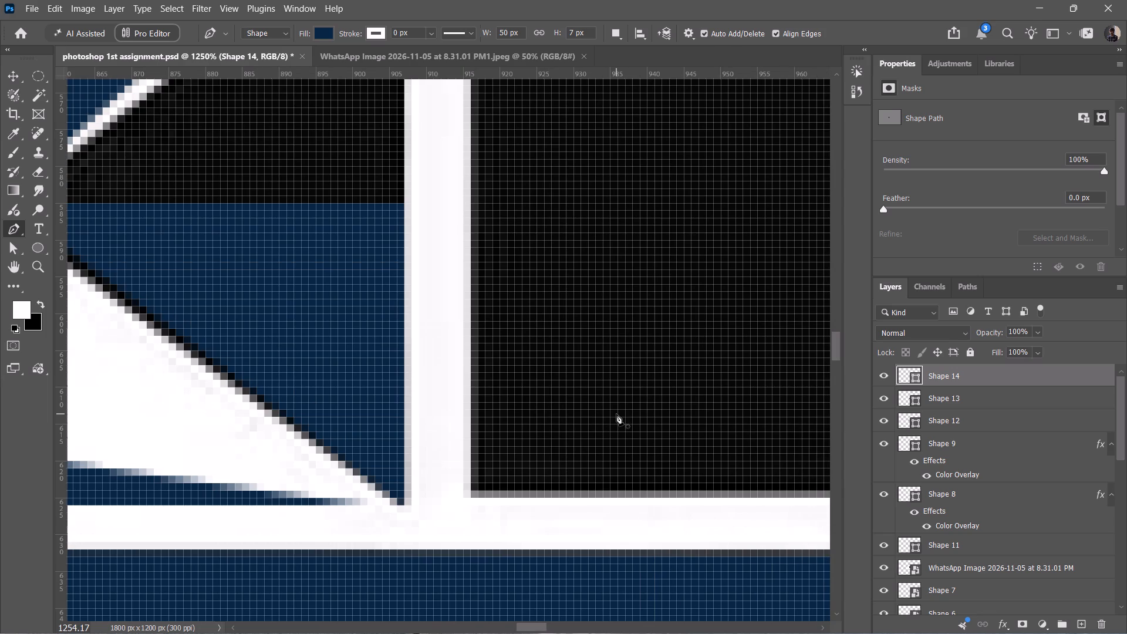
ctrl+alt+scroll(471, 401, down, 10)
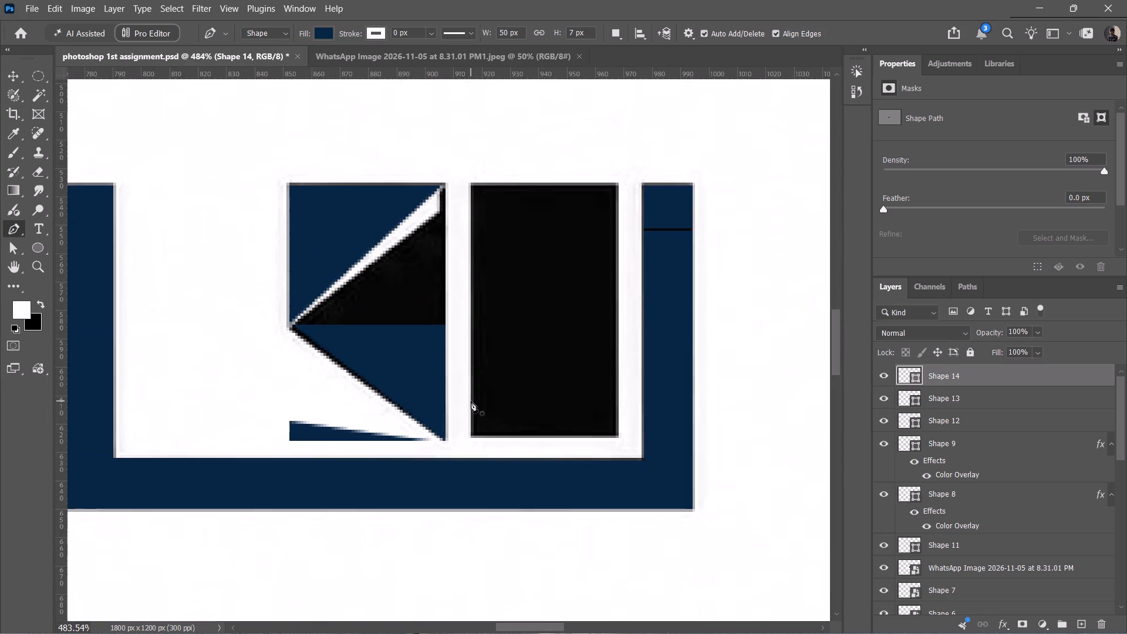
ctrl+alt+scroll(471, 401, down, 11)
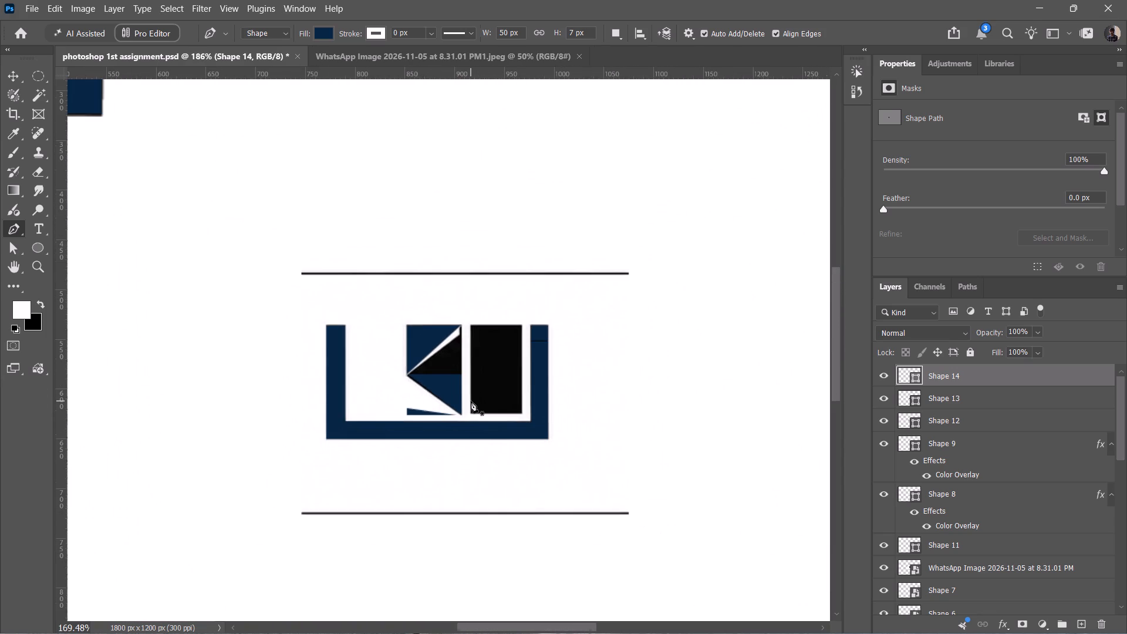
ctrl+alt+scroll(471, 401, up, 6)
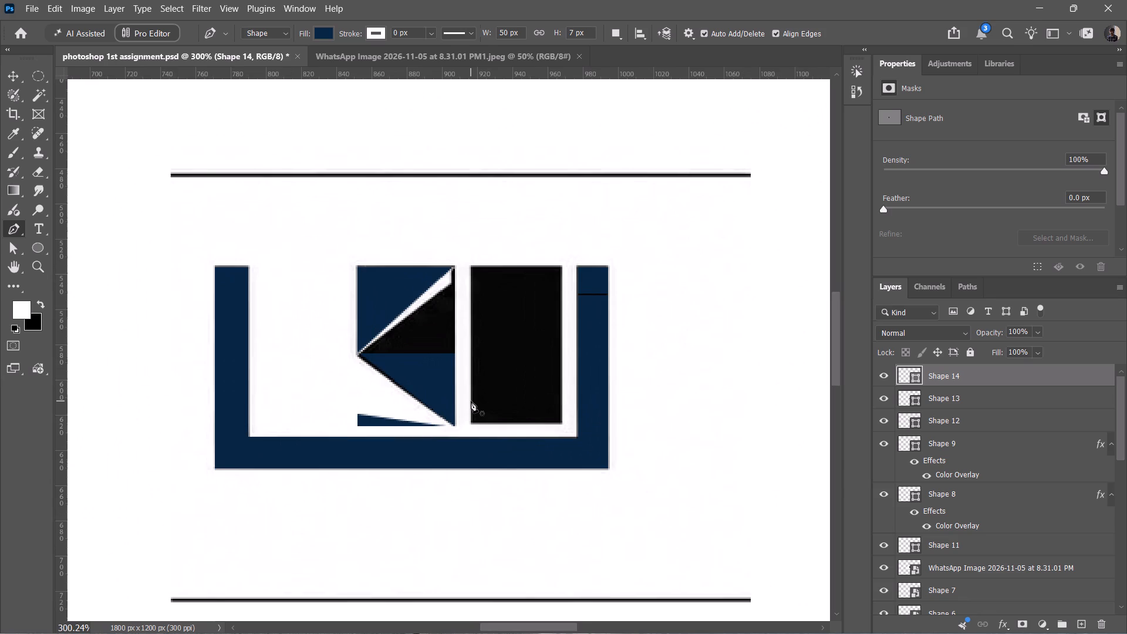
ctrl+alt+scroll(471, 401, down, 3)
click(961, 564)
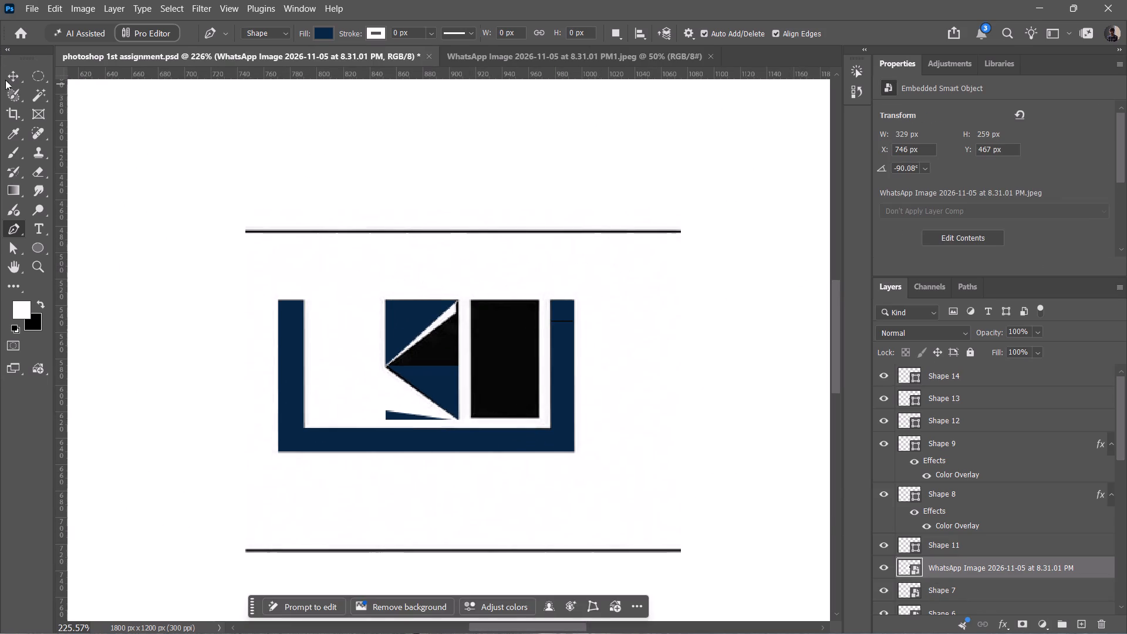
click(44, 93)
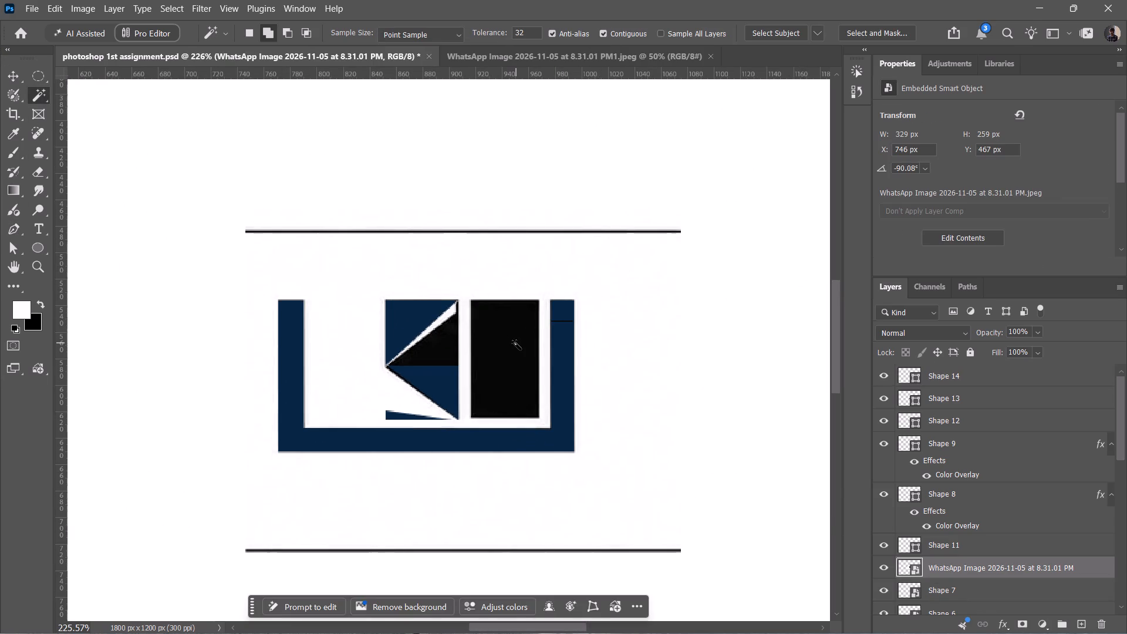
click(515, 343)
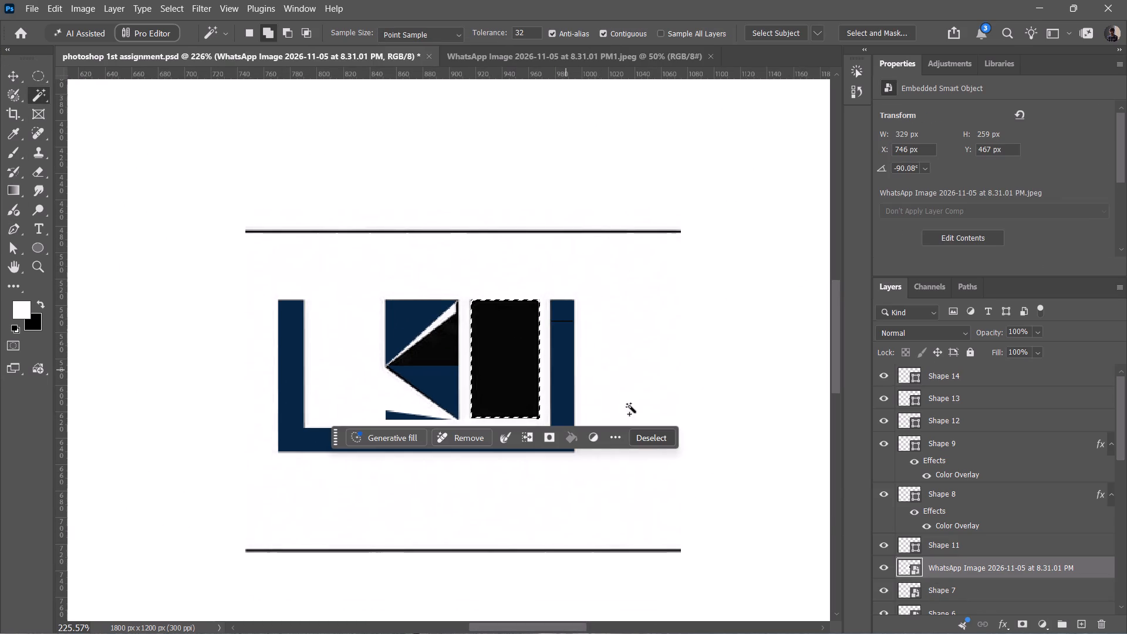
click(1024, 630)
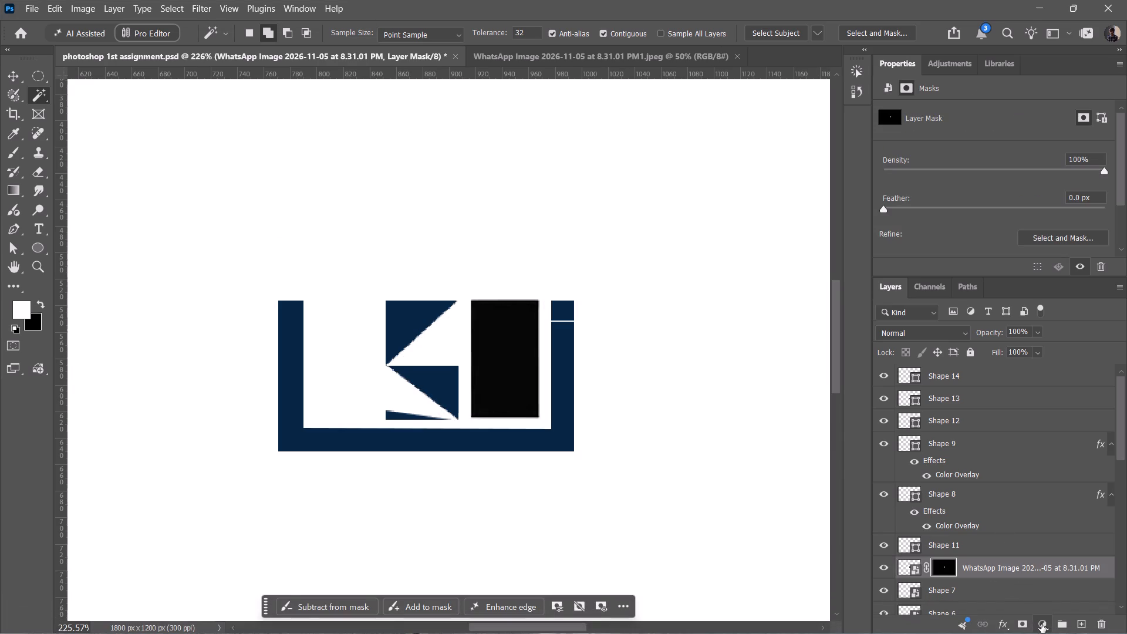
Apply a navy Color Overlay in Normal blend mode at 100% opacity to the masked WhatsApp Image layer.
click(1011, 627)
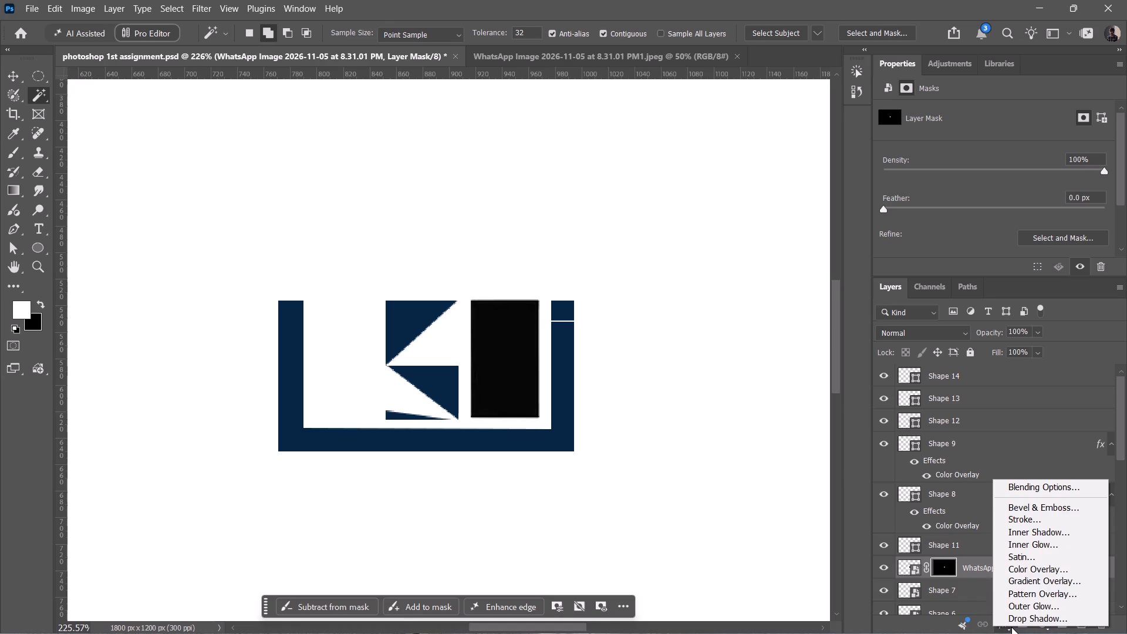
click(1039, 575)
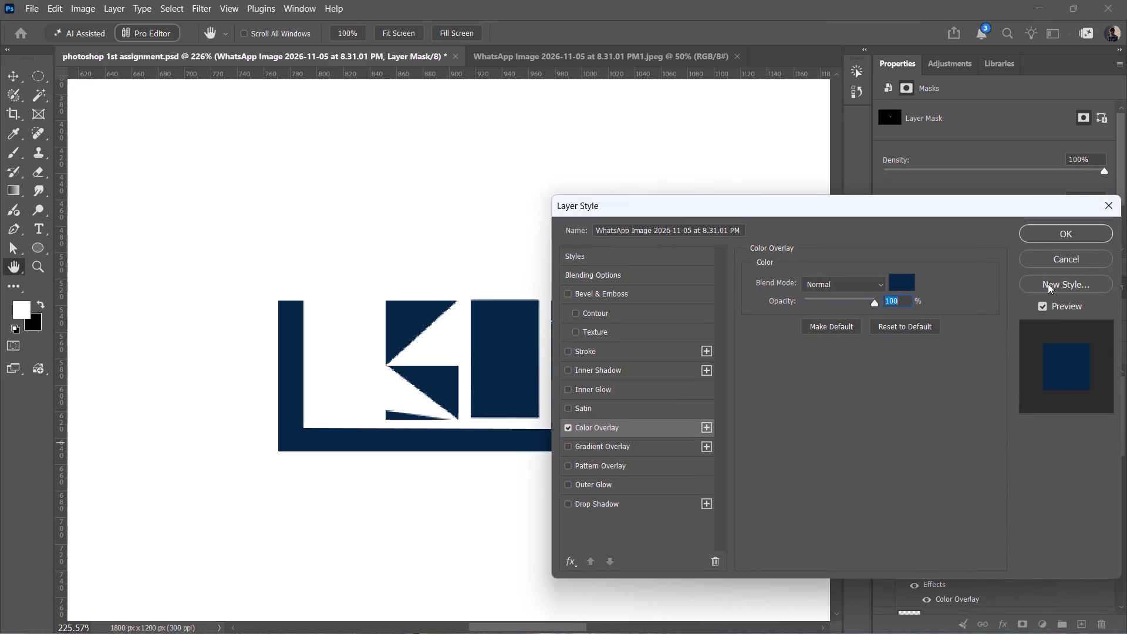
click(1076, 230)
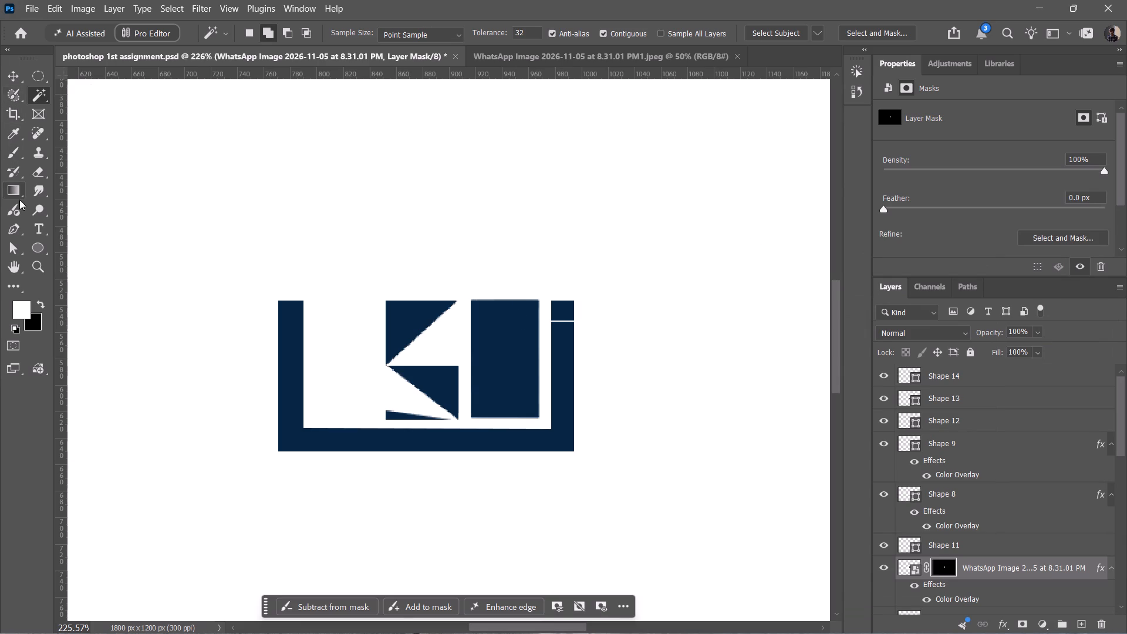
Bring up the available shape tools for drawing over the tall navy rectangle inside the bracket.
click(14, 225)
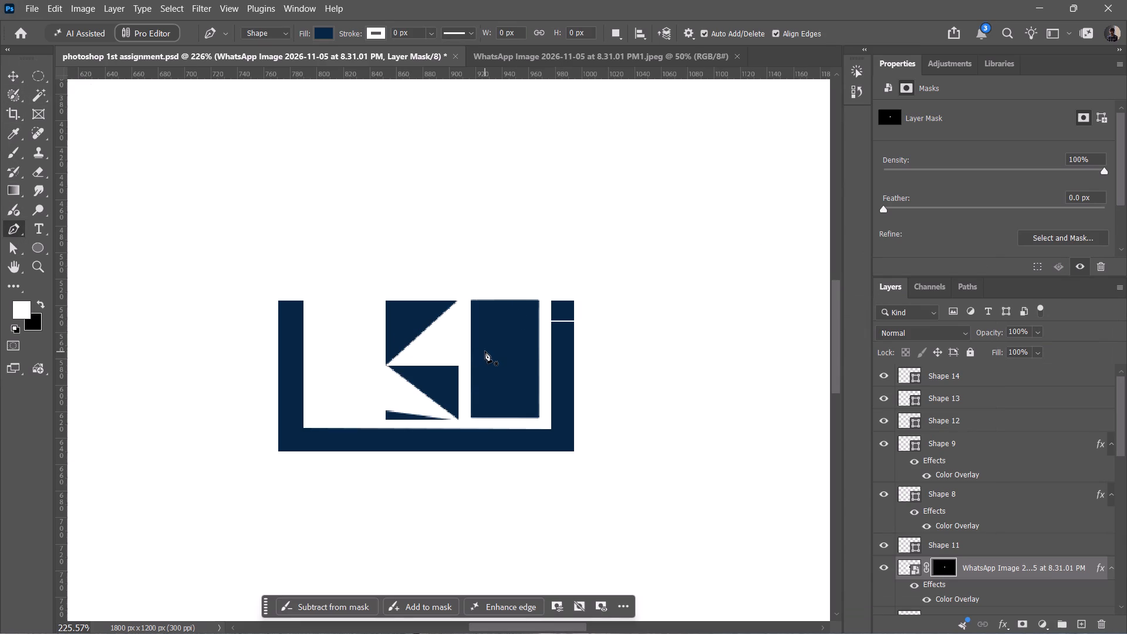
ctrl+alt+scroll(499, 346, up, 17)
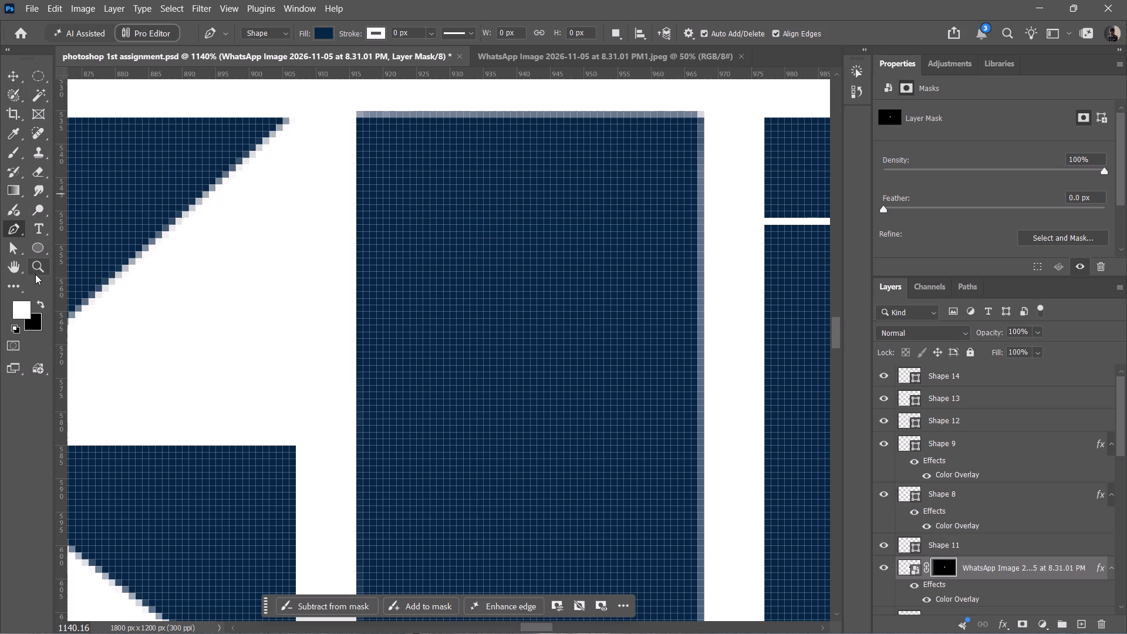
click(38, 244)
right_click(38, 244)
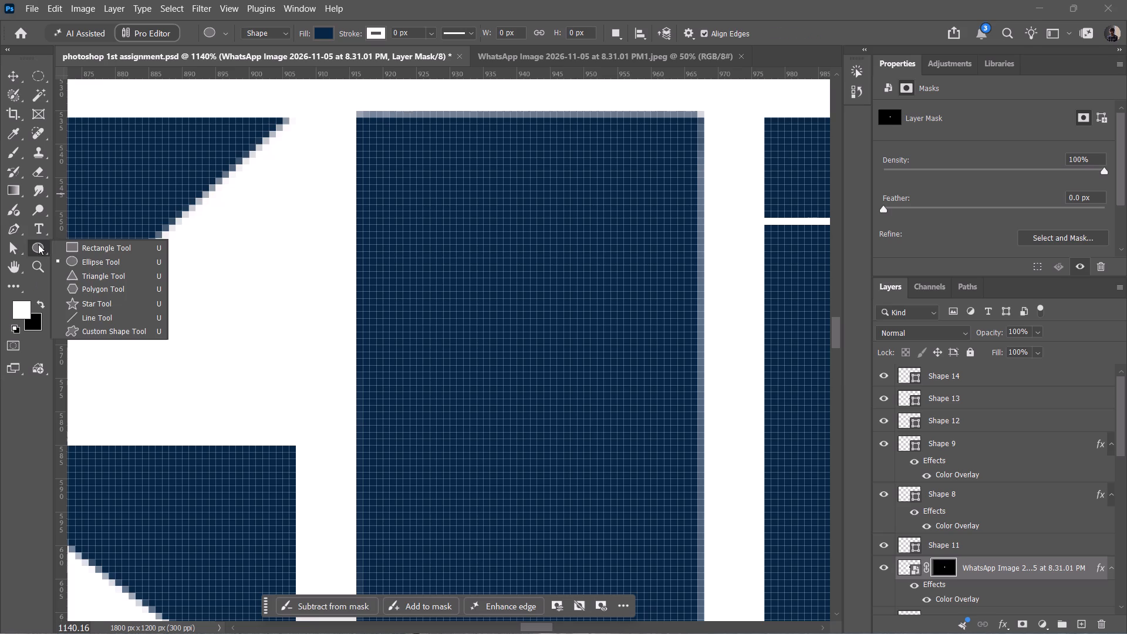
Draw a rectangle about 19 px wide and 58 px high inside the tall navy block beside the bracket's right arm.
click(86, 246)
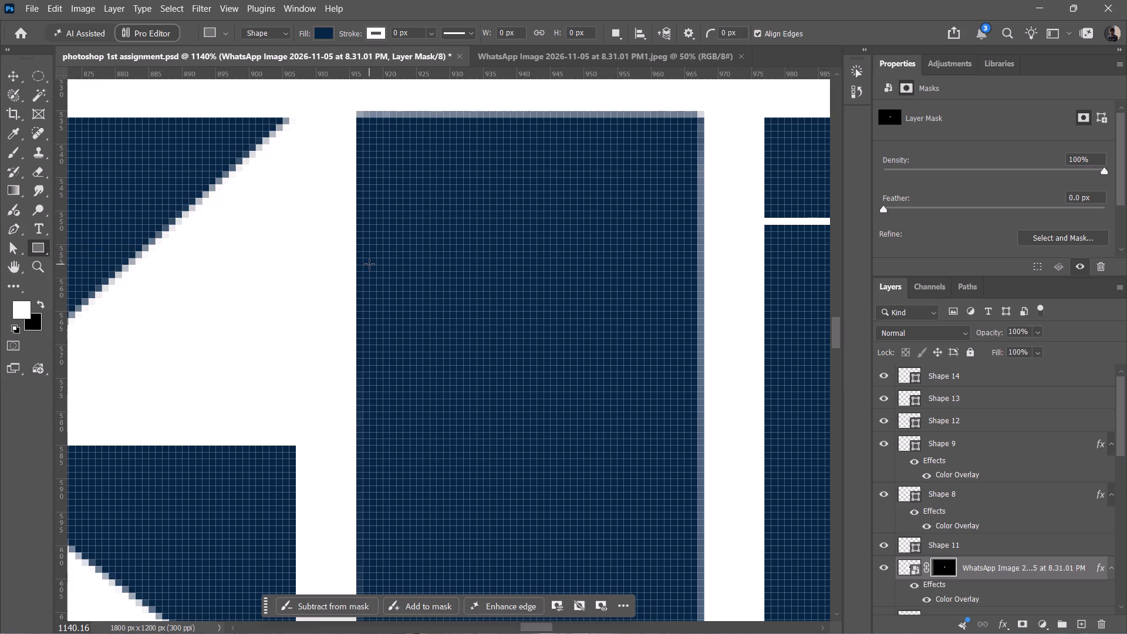
ctrl+alt+scroll(369, 264, down, 5)
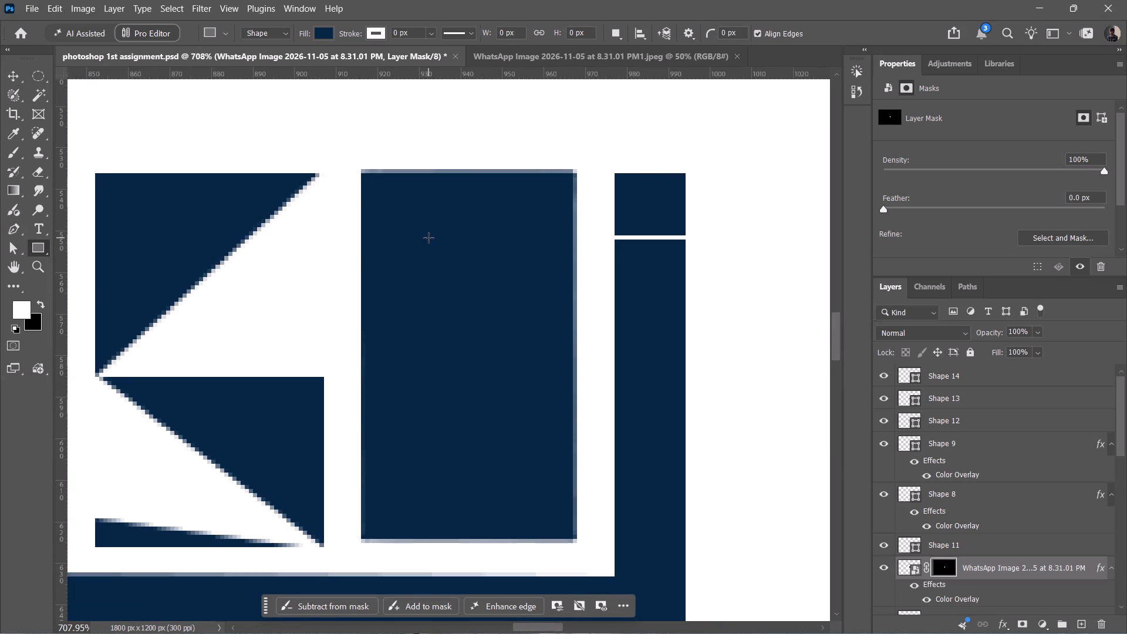
drag(428, 238, 497, 478)
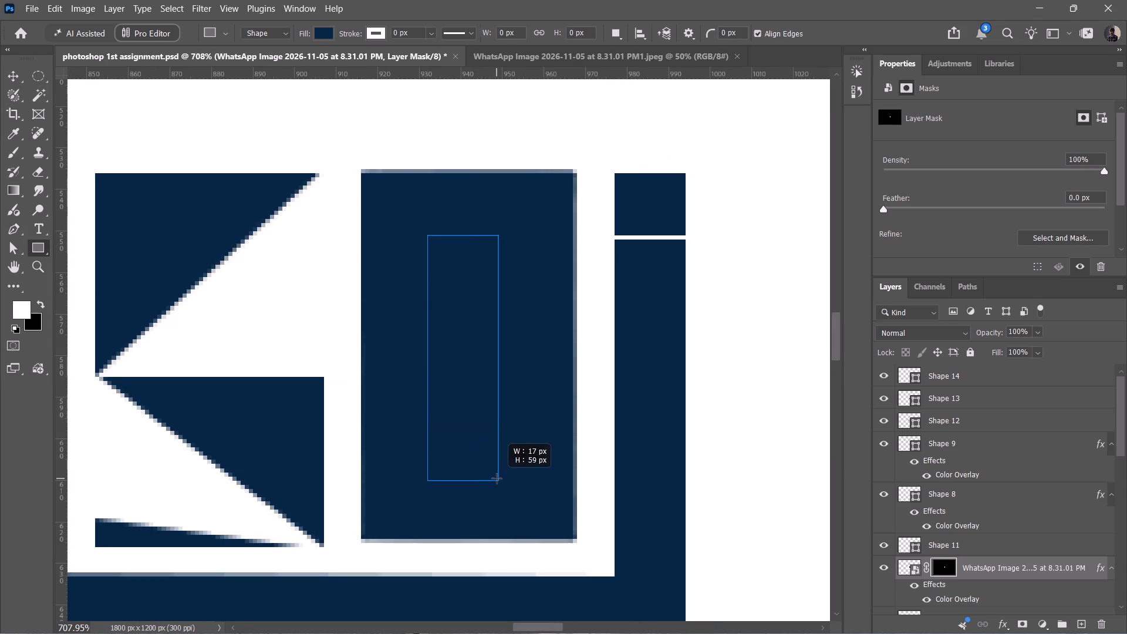
drag(497, 478, 503, 500)
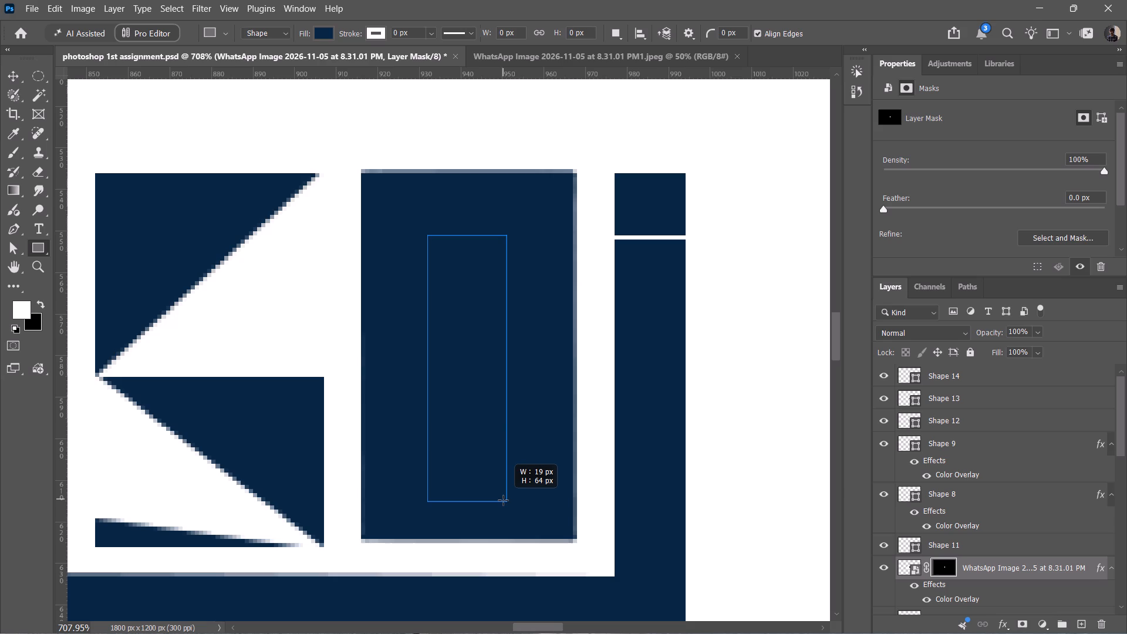
drag(503, 500, 507, 475)
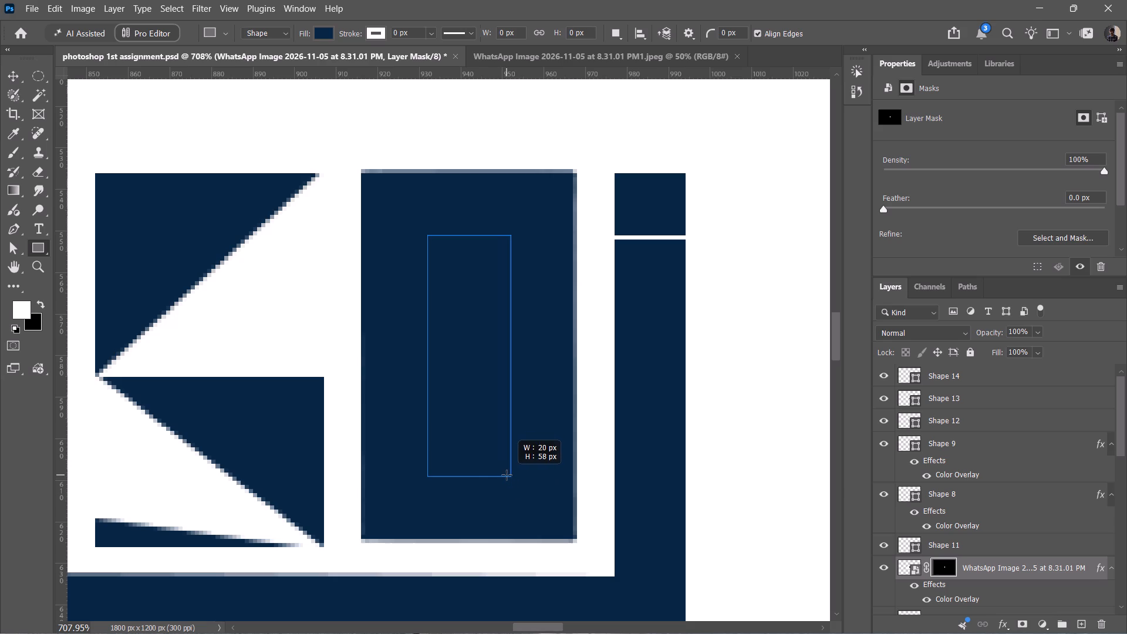
drag(507, 475, 505, 475)
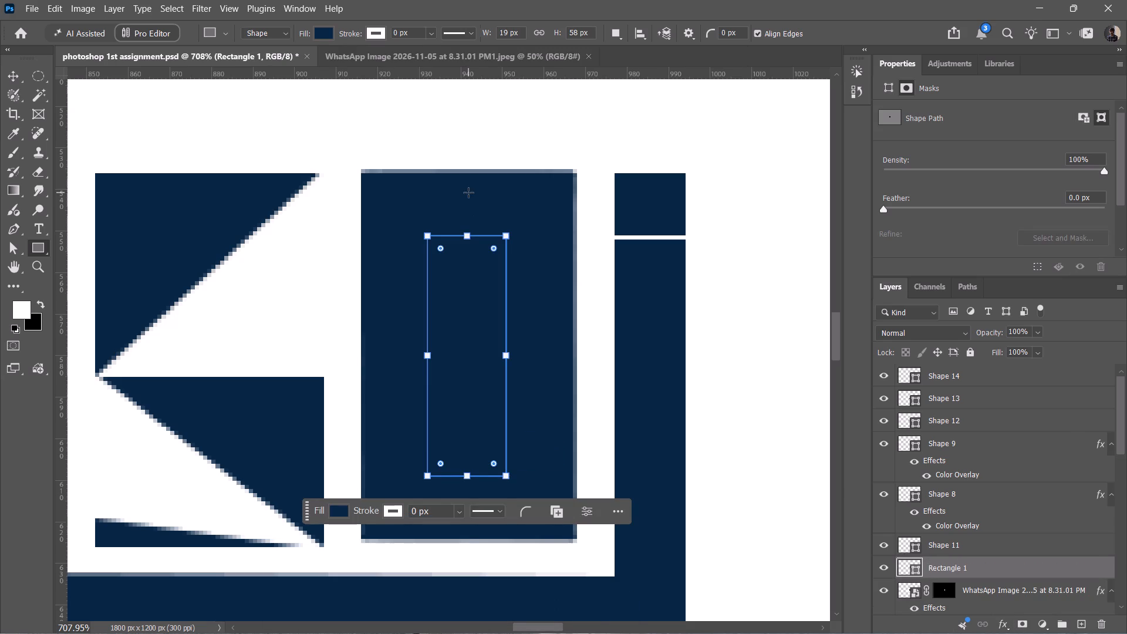
Set the inner rectangle's fill to off-white #f7f5ef, sampled from the curved off-white shape in the bottom logo.
click(325, 36)
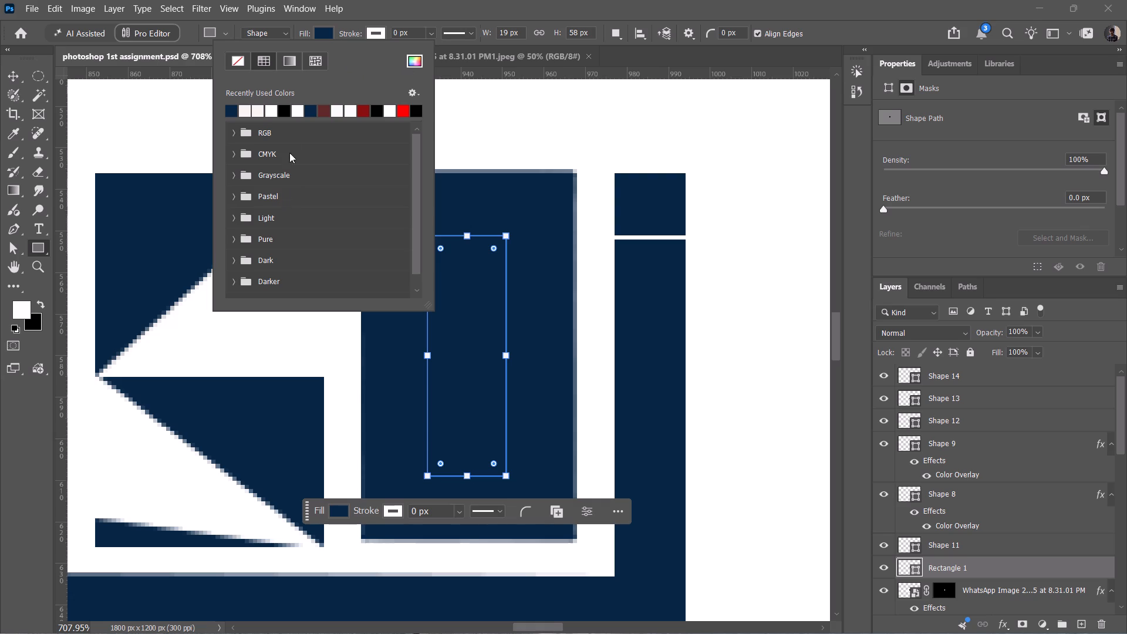
click(320, 33)
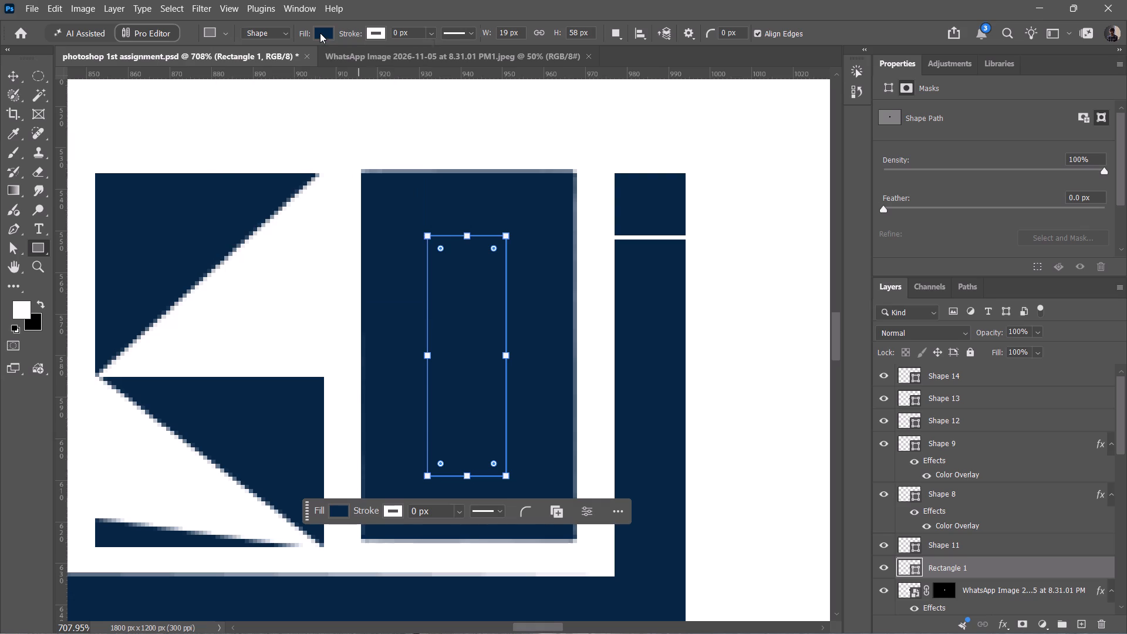
ctrl+scroll(300, 178, down, 4)
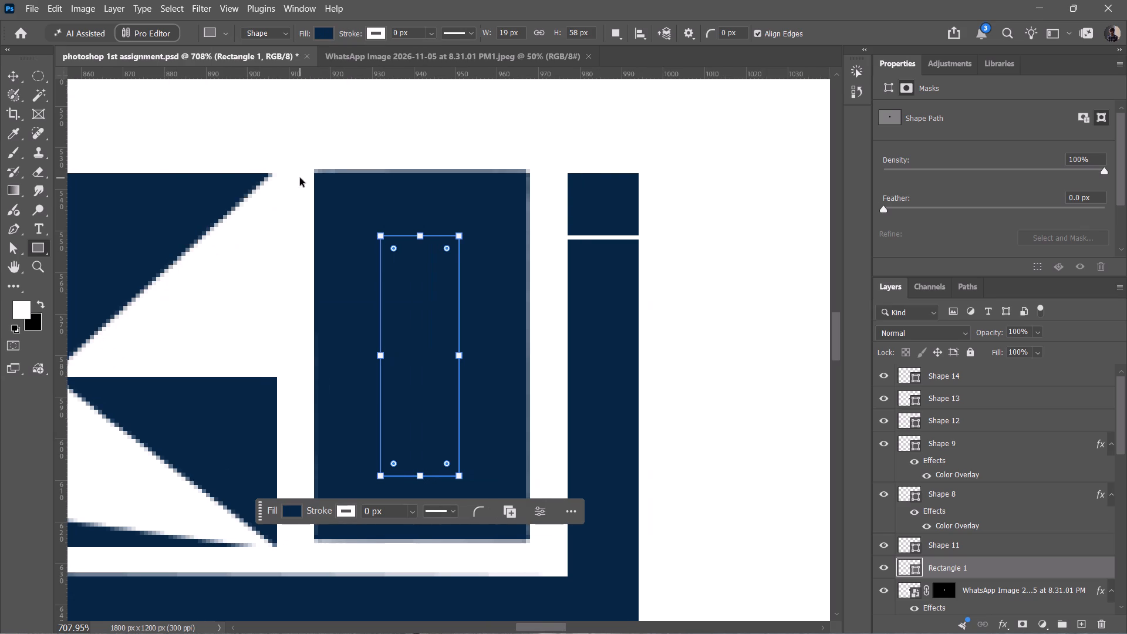
ctrl+scroll(300, 178, down, 1)
ctrl+alt+scroll(300, 178, down, 7)
scroll(300, 178, right, 5)
scroll(300, 178, left, 8)
scroll(300, 178, right, 2)
ctrl+alt+scroll(300, 178, down, 2)
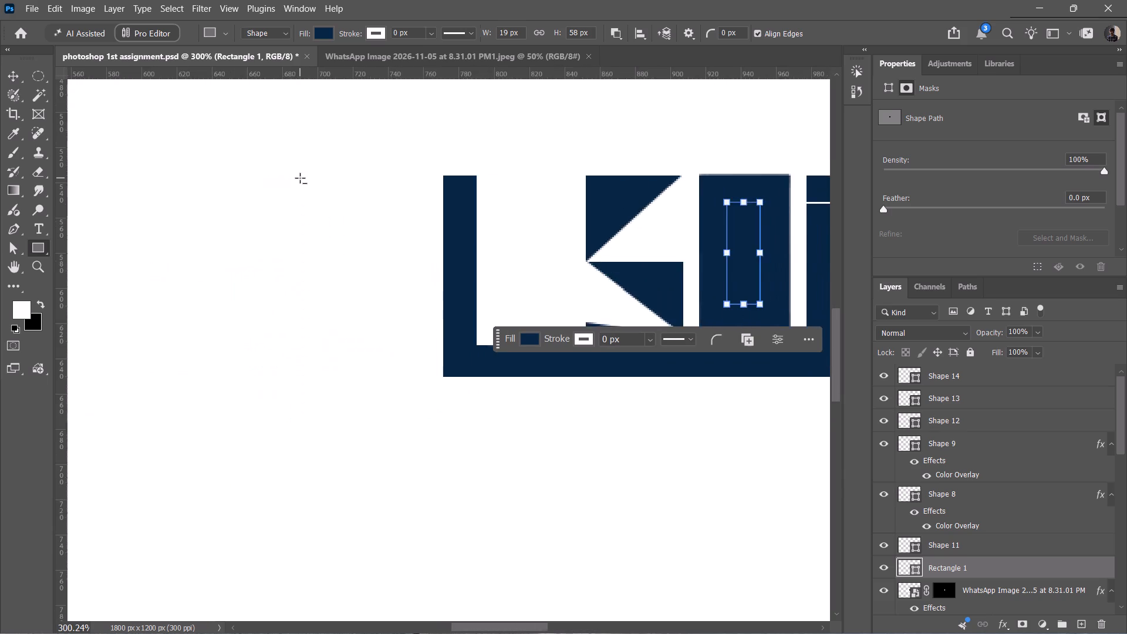
ctrl+alt+scroll(300, 178, down, 10)
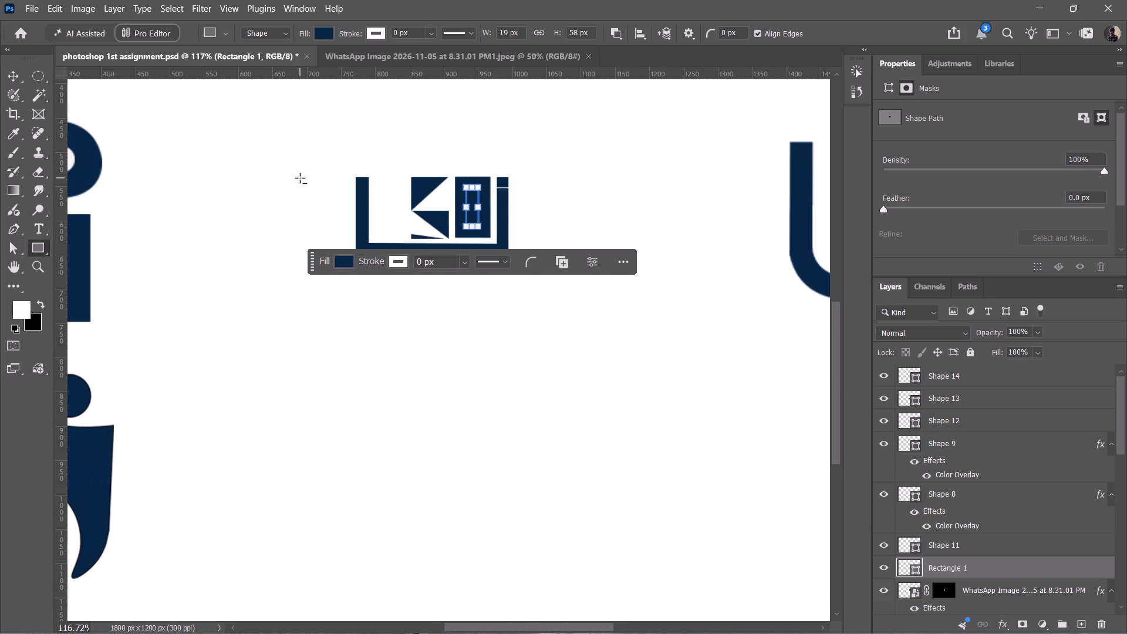
ctrl+alt+scroll(300, 178, down, 3)
click(322, 29)
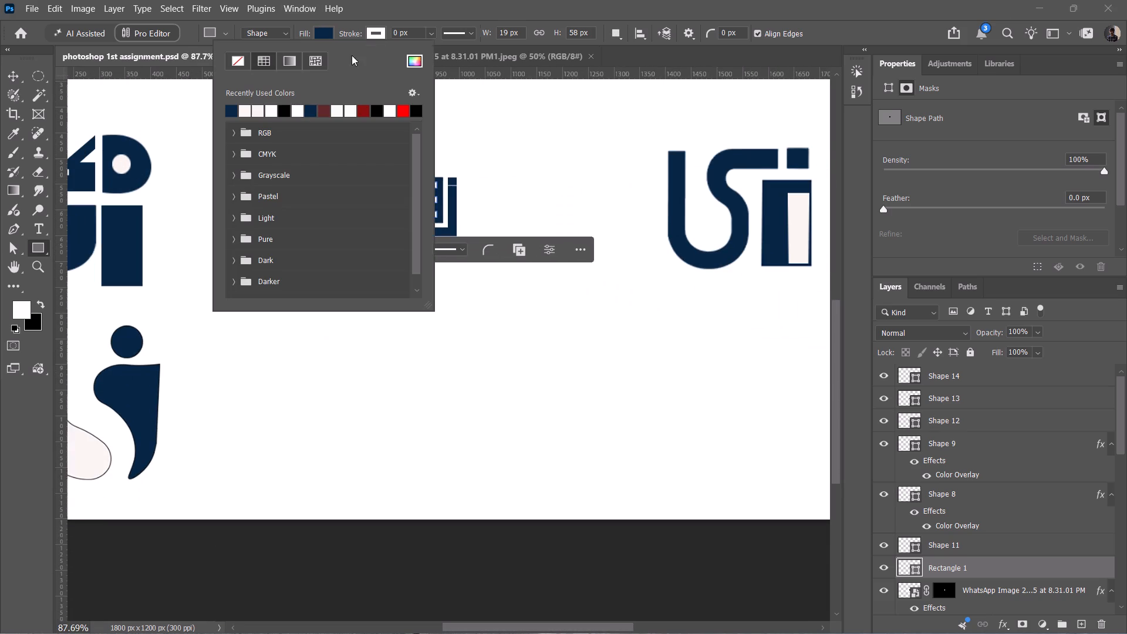
click(420, 59)
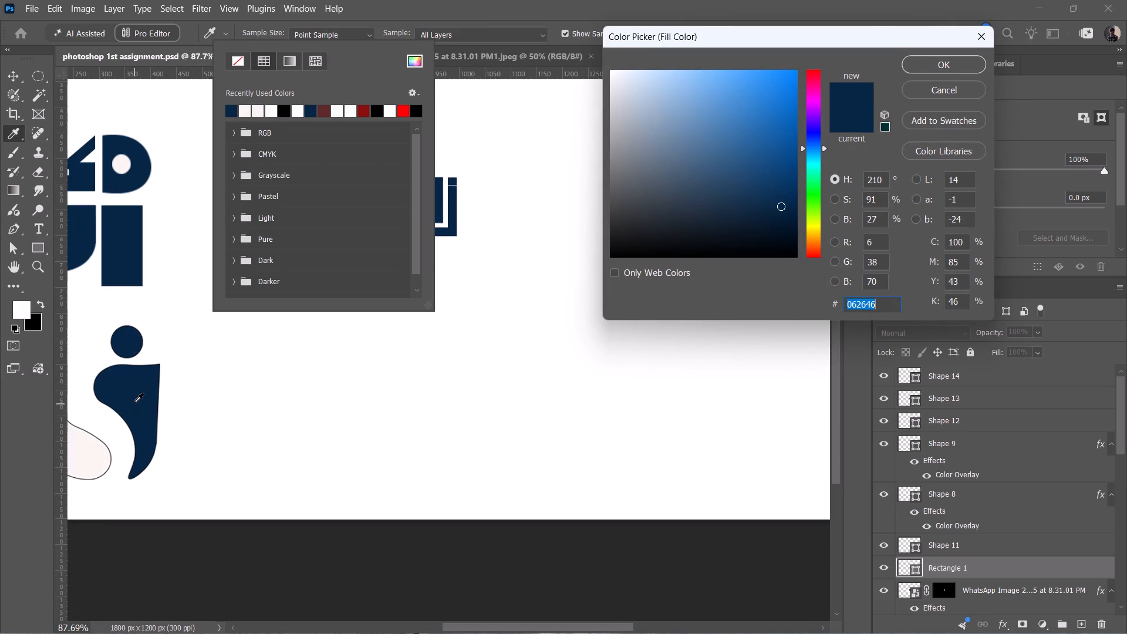
click(134, 402)
click(91, 445)
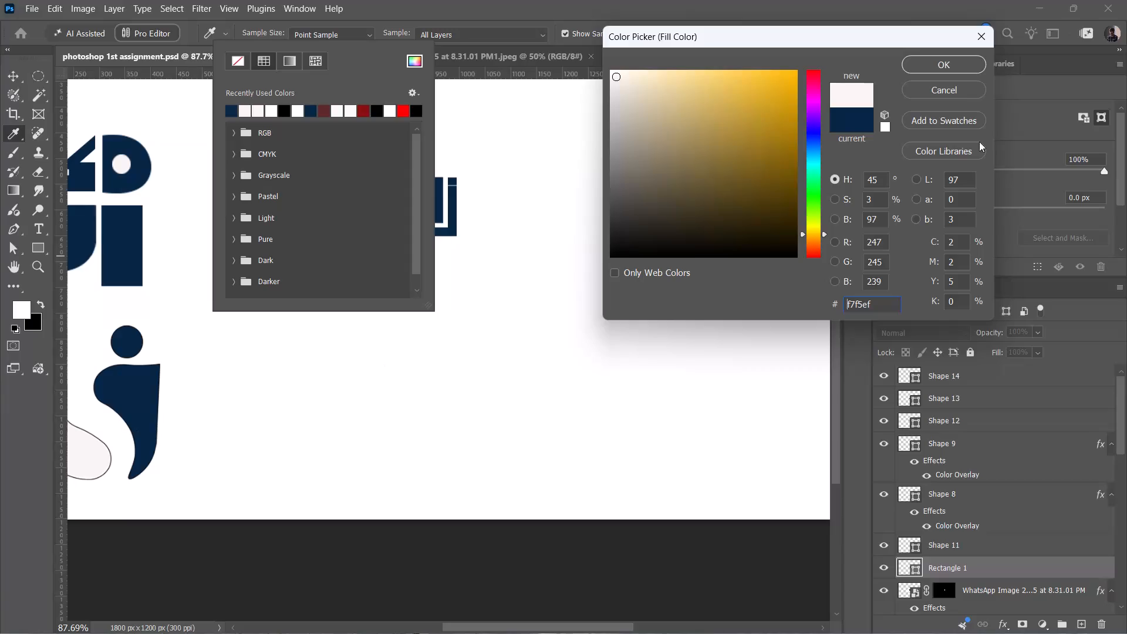
click(943, 56)
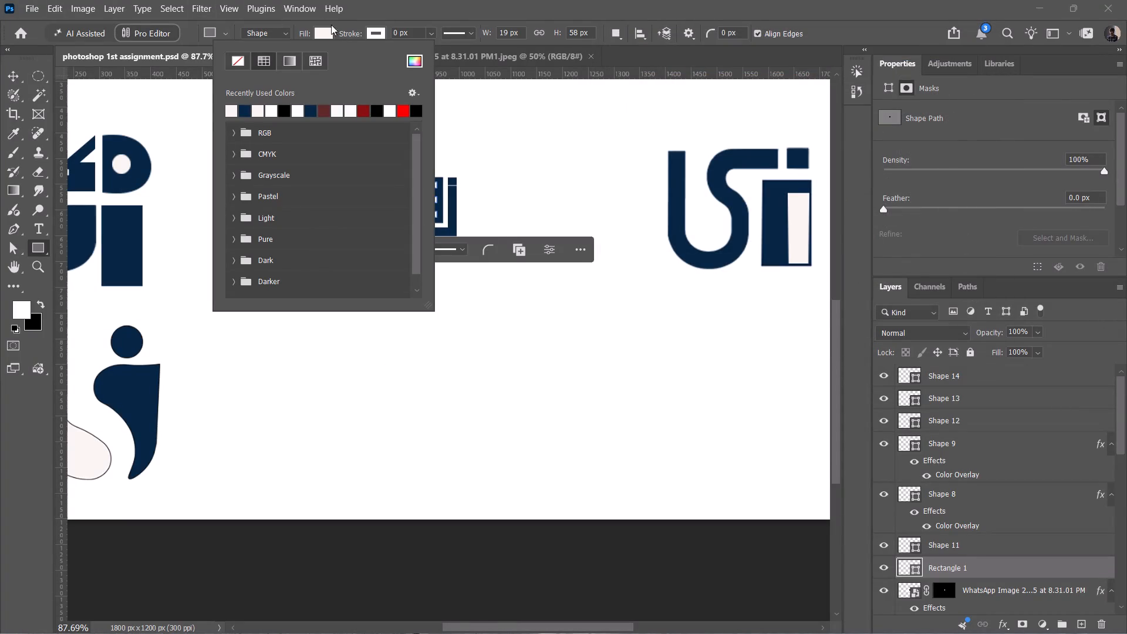
click(323, 29)
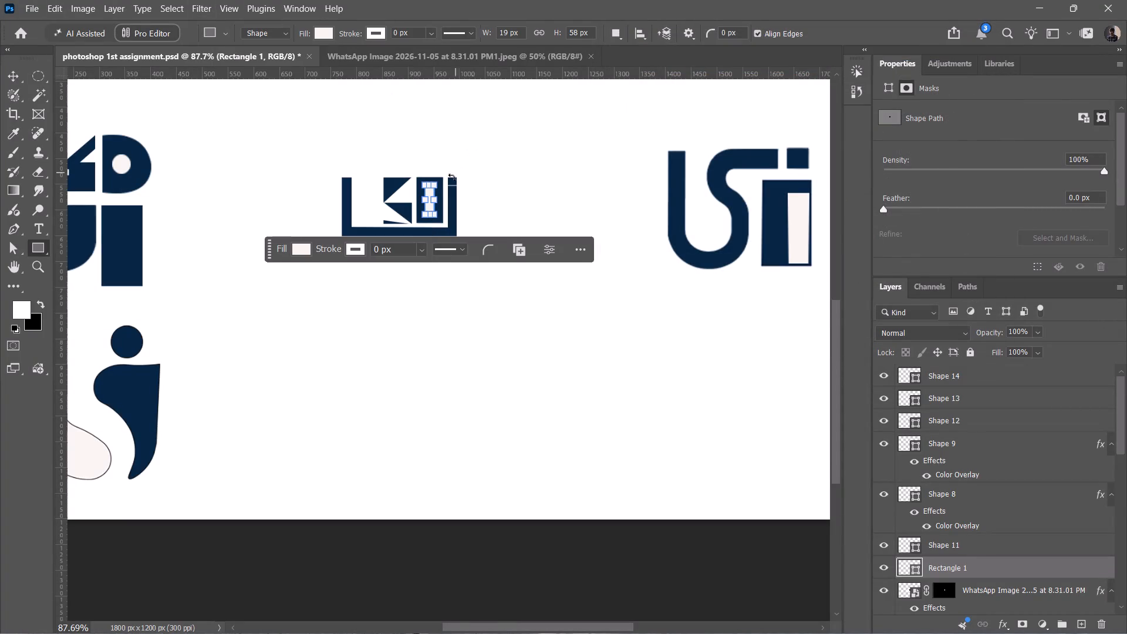
Convert the Shape 14, Shape 13, Shape 12 and Shape 9 layers individually to Smart Objects.
right_click(947, 360)
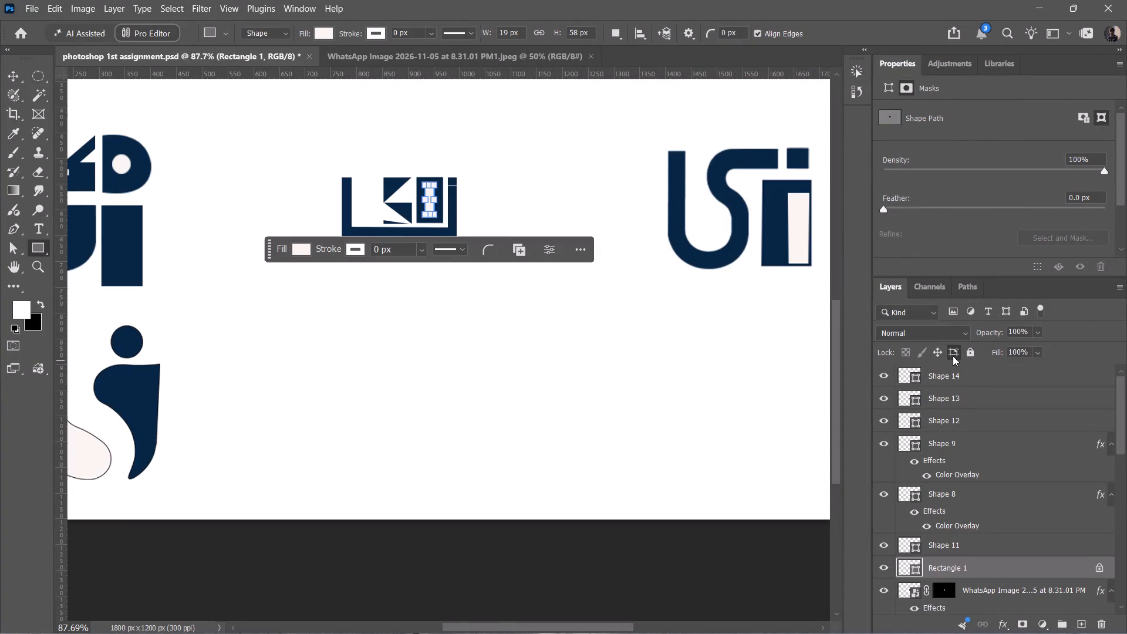
click(953, 356)
right_click(940, 367)
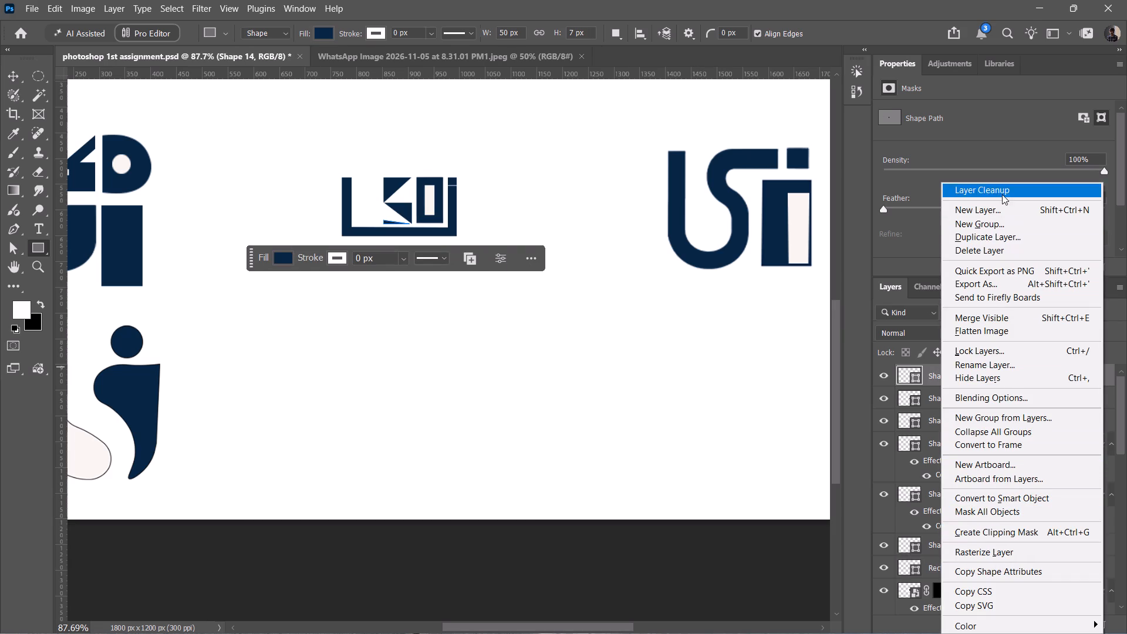
click(1019, 503)
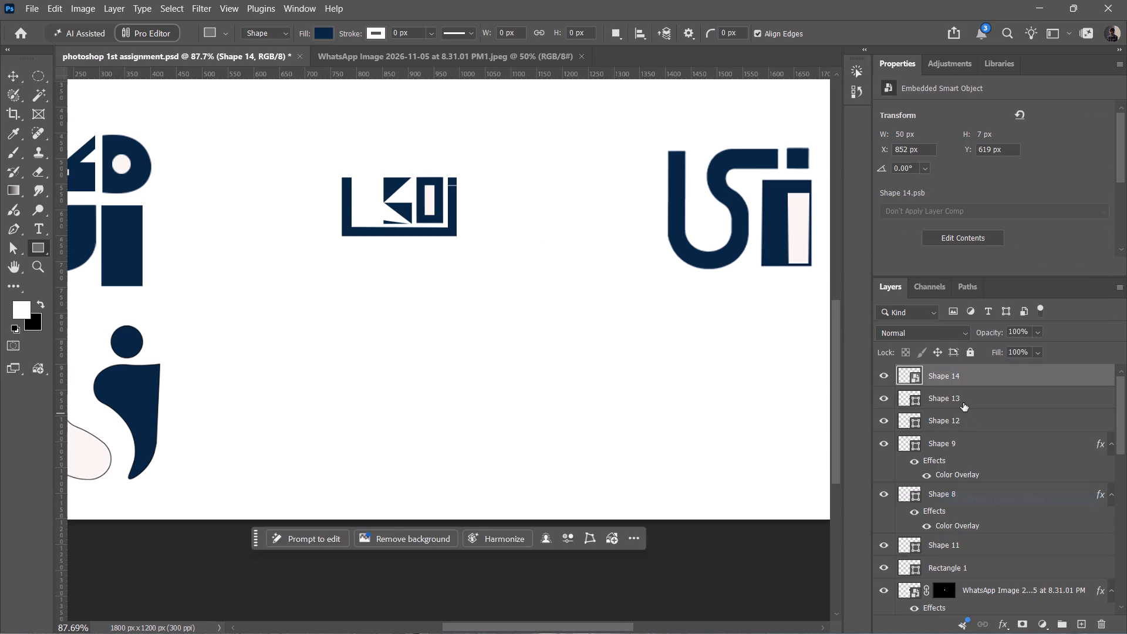
right_click(959, 398)
click(1015, 501)
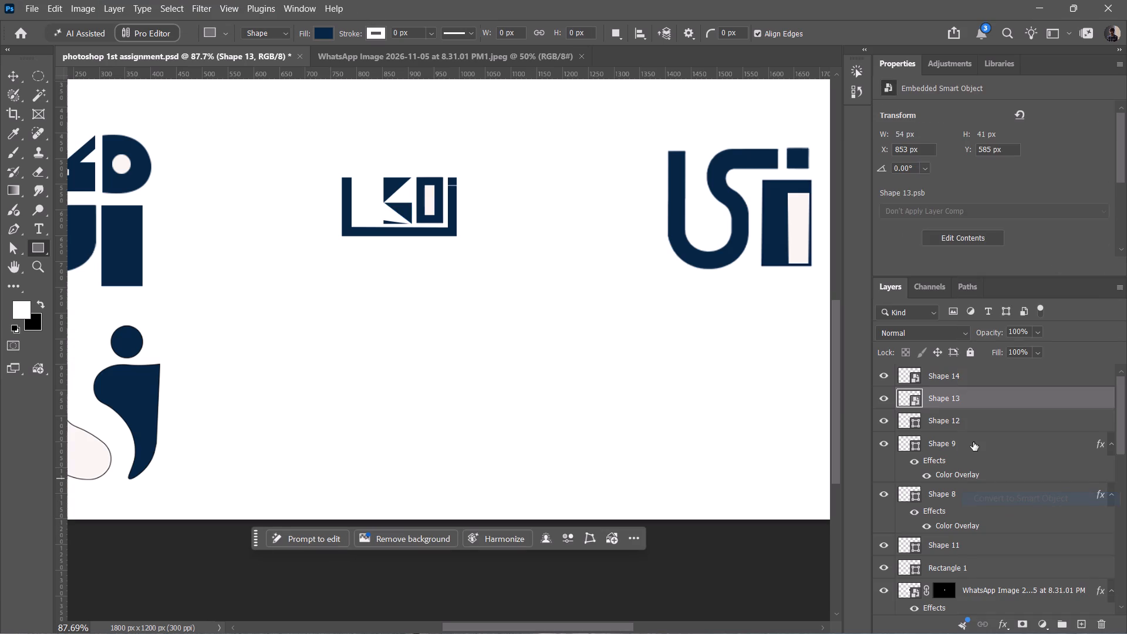
right_click(964, 430)
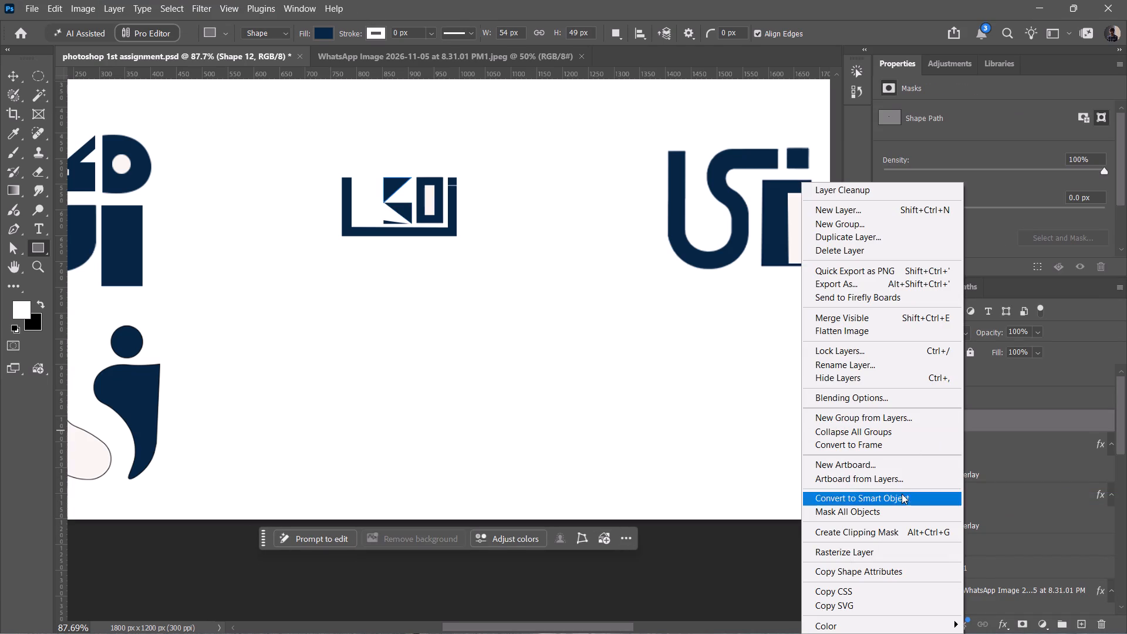
click(912, 502)
right_click(937, 444)
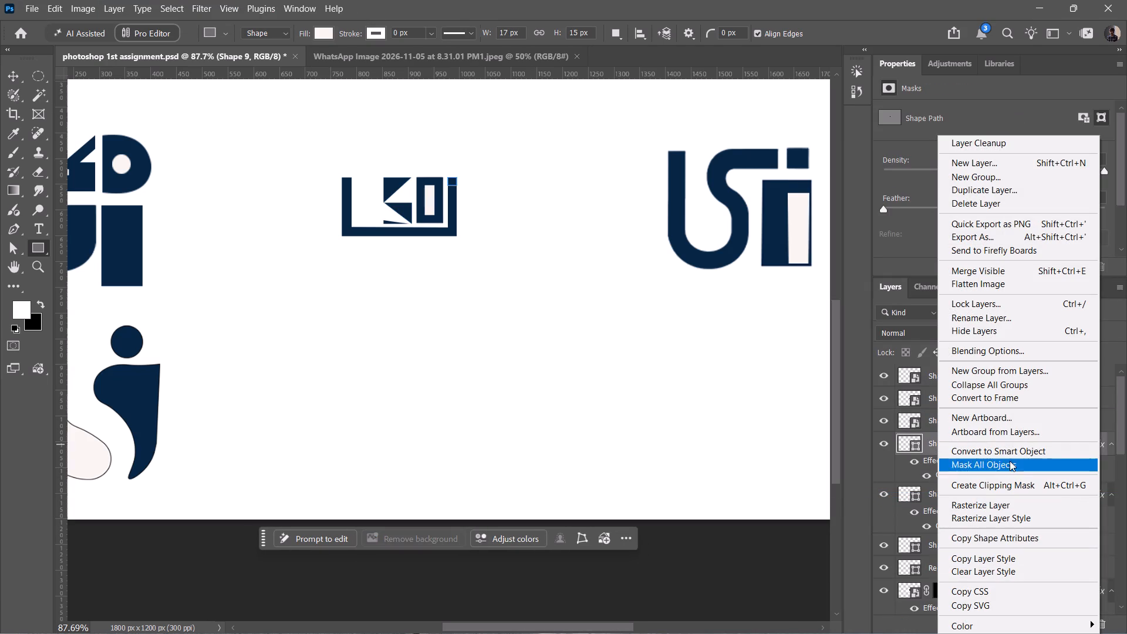
click(1009, 447)
Convert the Shape 8, Shape 11, Rectangle 1 and masked WhatsApp Image block layers individually to Smart Objects.
right_click(956, 468)
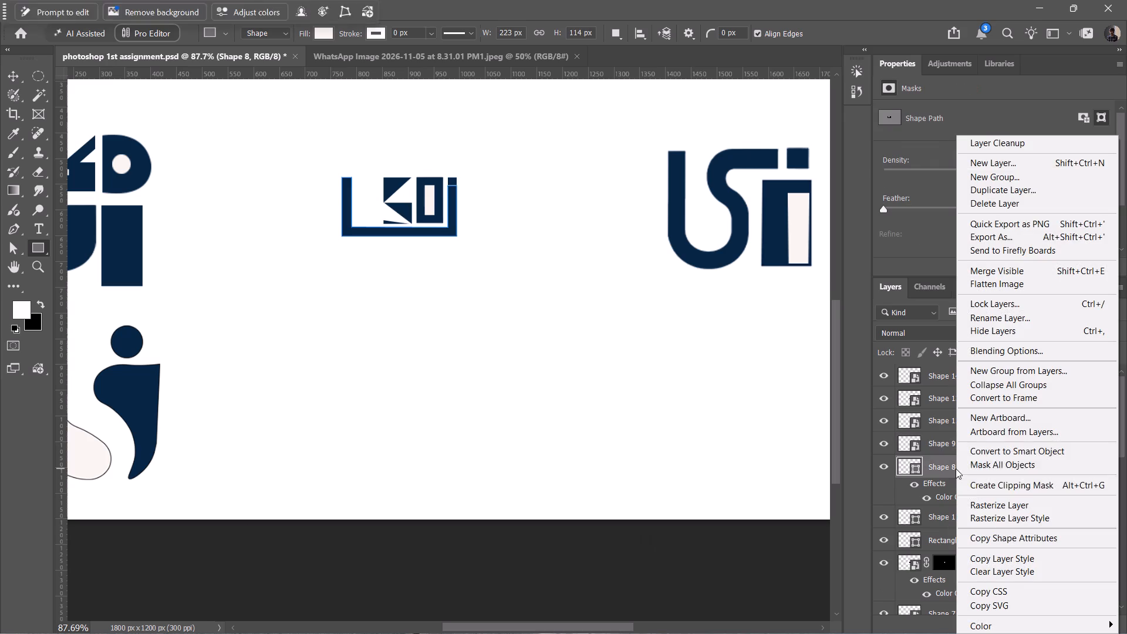
click(1019, 447)
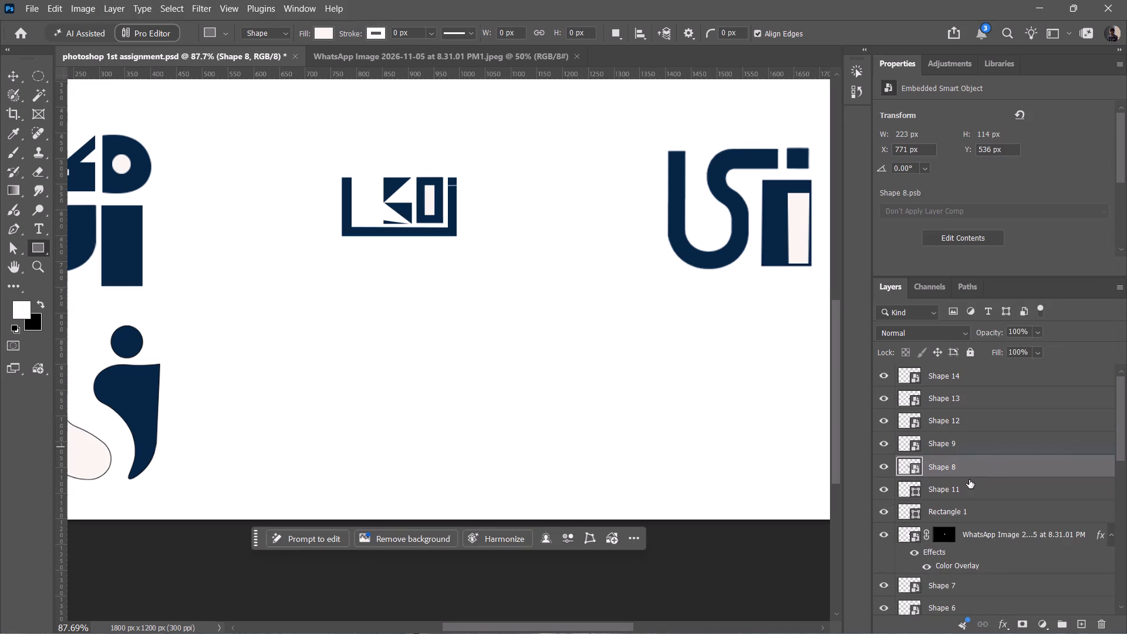
click(969, 480)
right_click(969, 480)
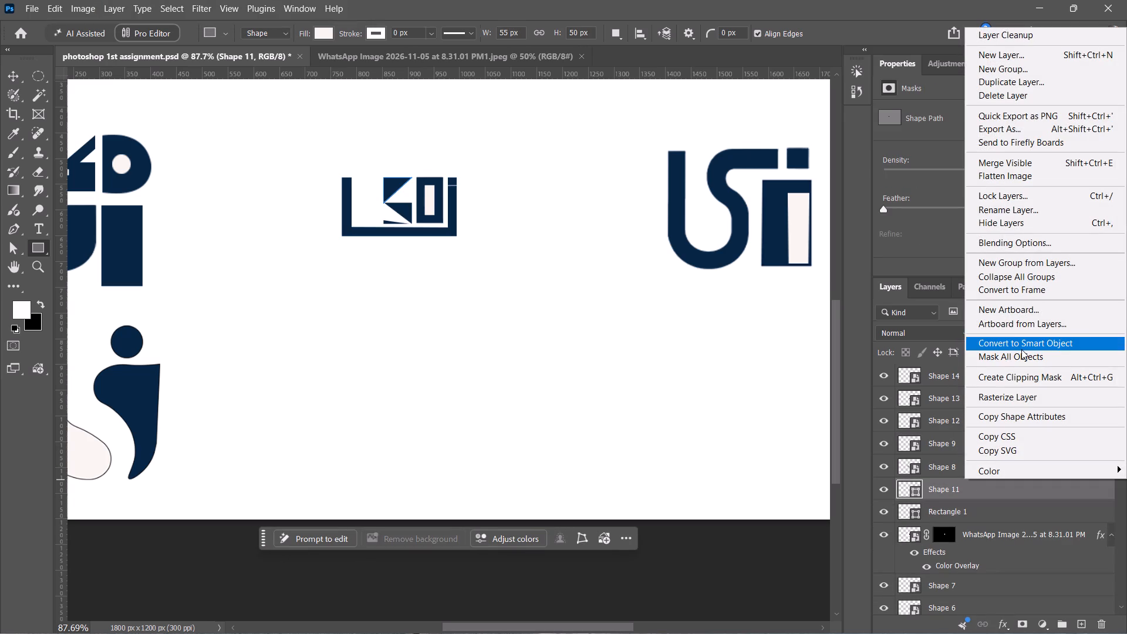
click(1021, 349)
click(961, 511)
right_click(961, 511)
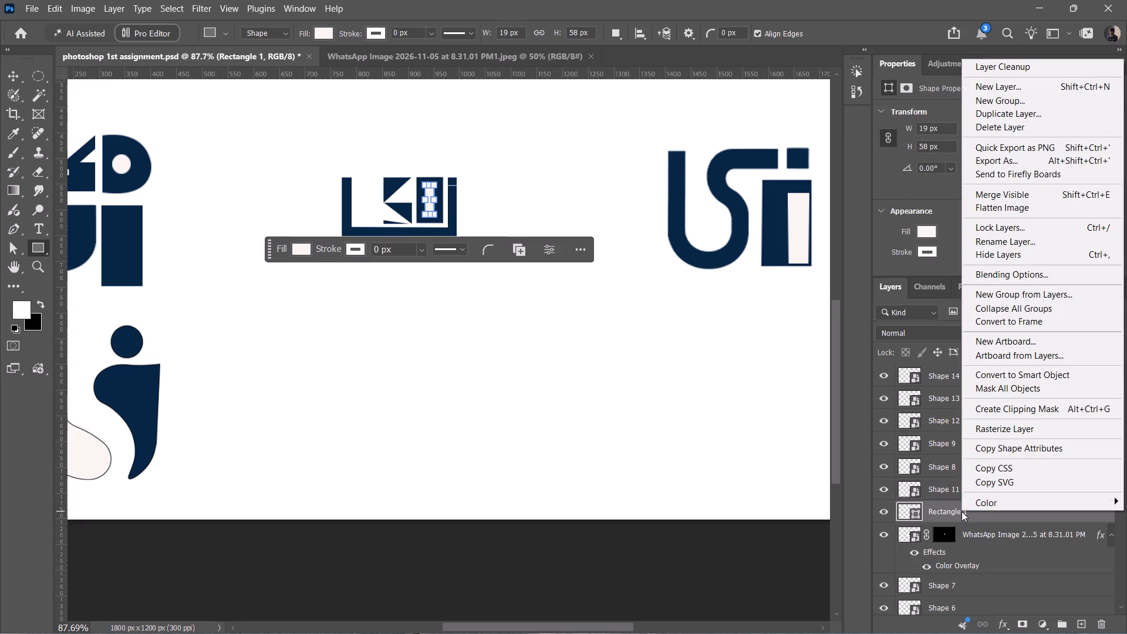
scroll(961, 511, down, 1)
click(1031, 373)
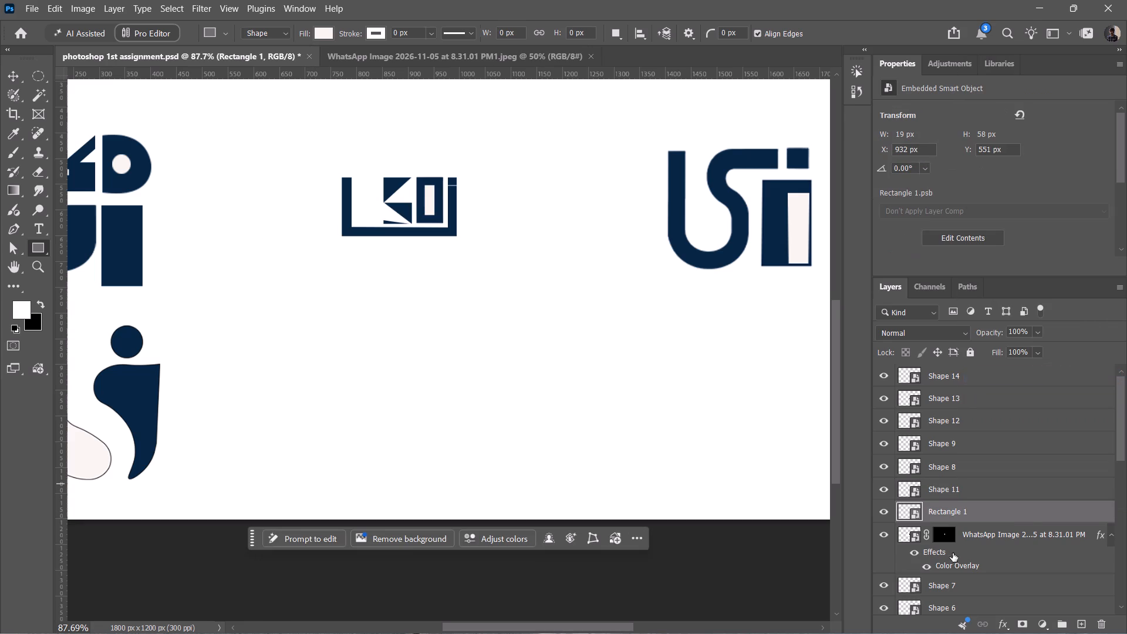
right_click(997, 538)
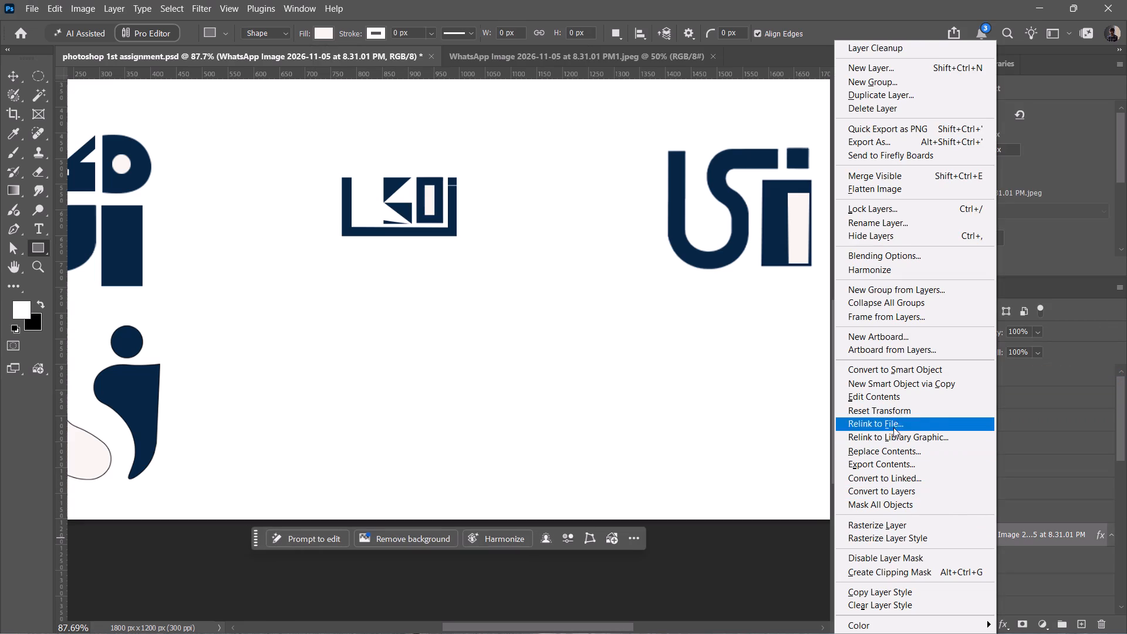
click(920, 375)
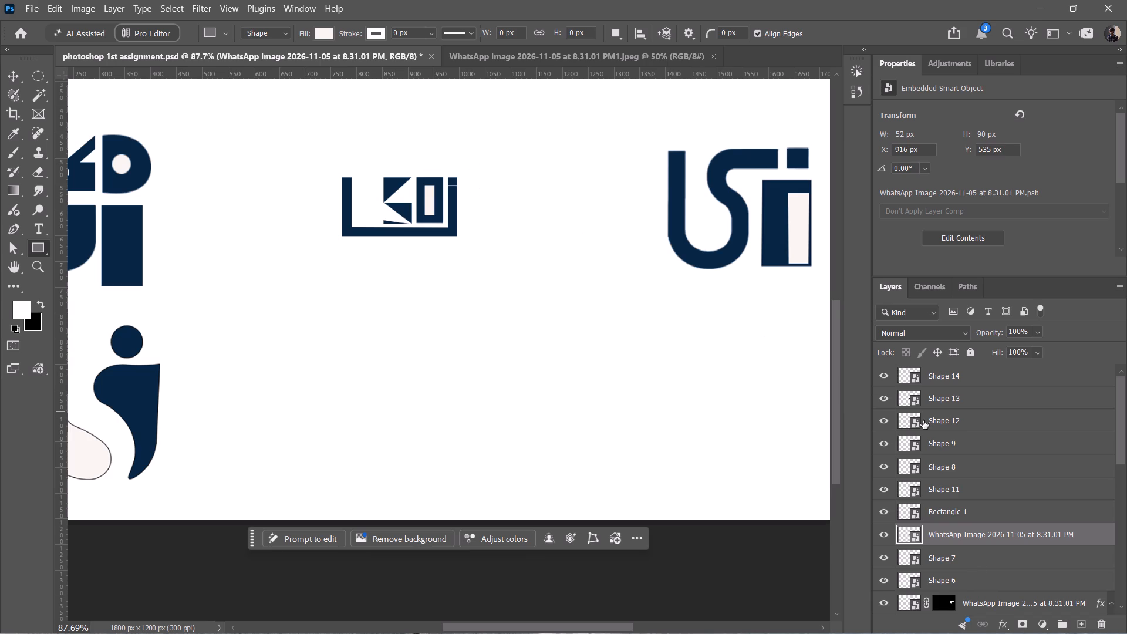
Select the eight bracket logo layers, Shape 14 through the WhatsApp Image block, and scale them proportionally to about 192%.
shift+click(957, 379)
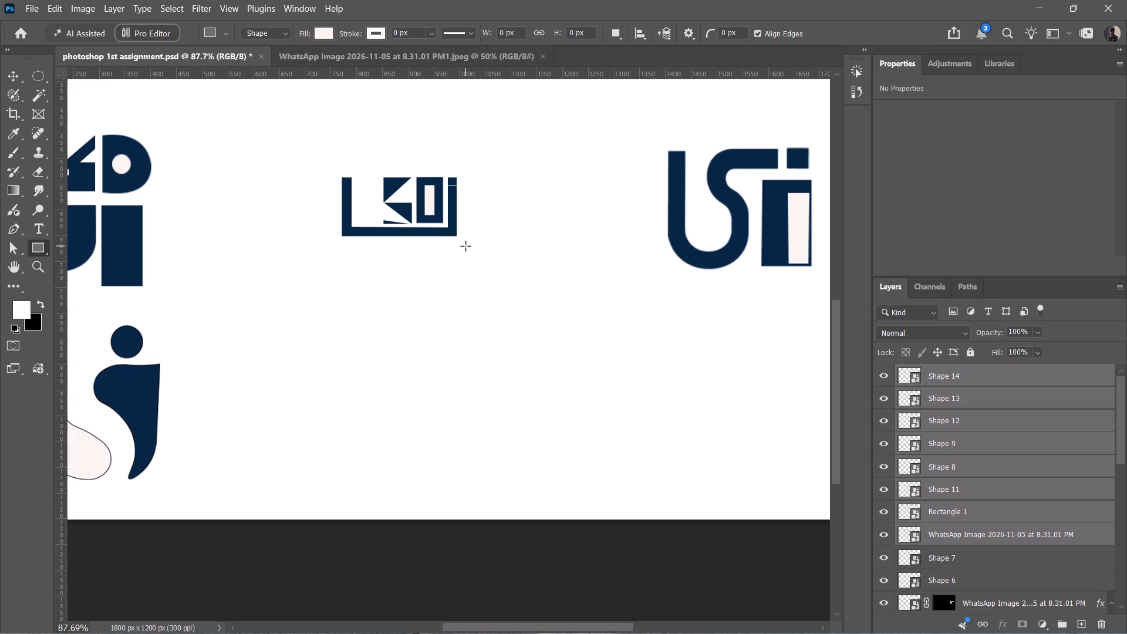
drag(465, 246, 482, 258)
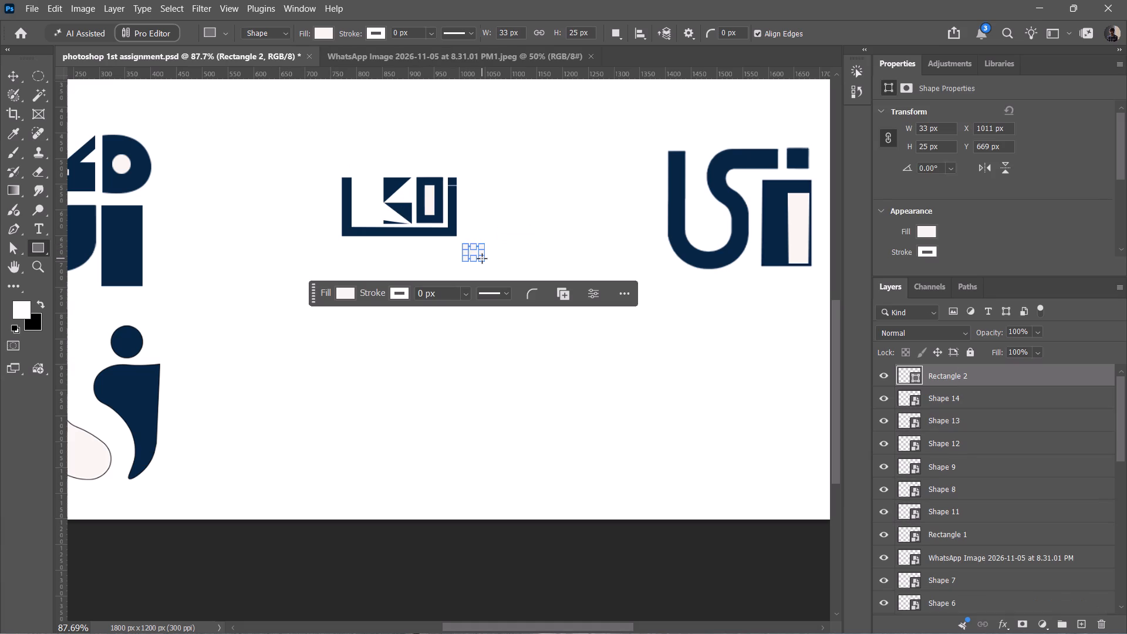
key(ctrl+z)
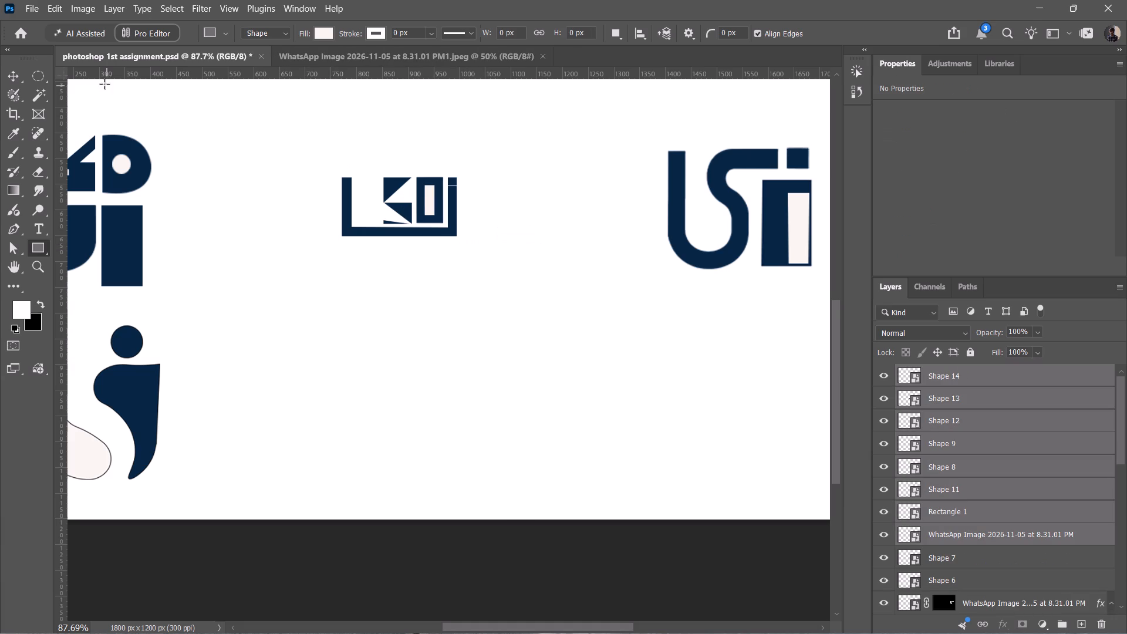
click(6, 80)
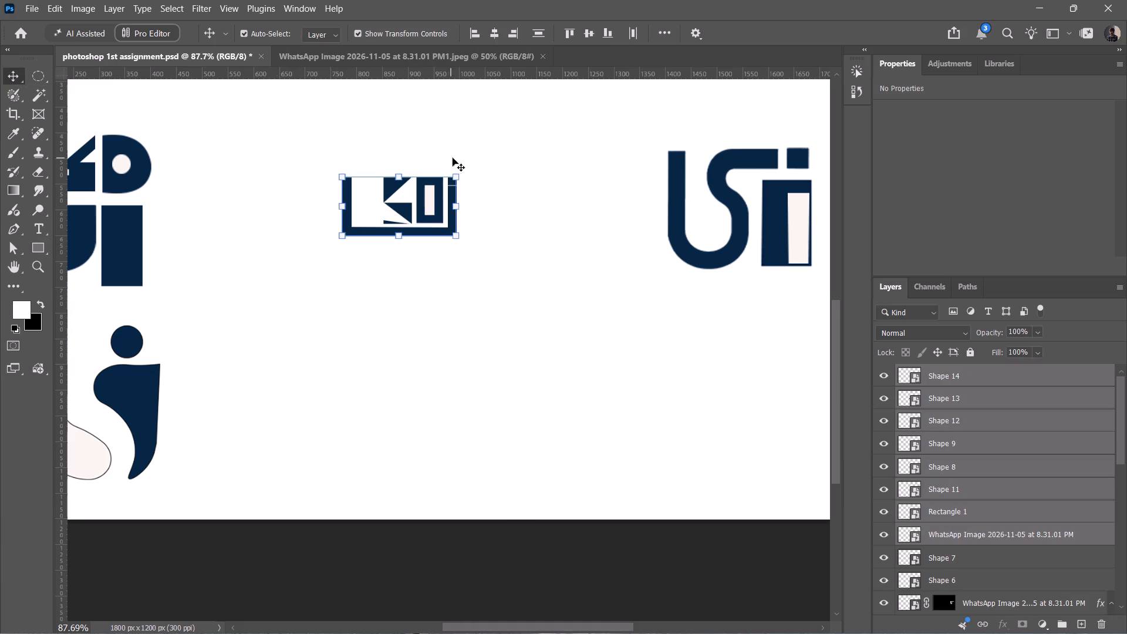
drag(457, 236, 488, 255)
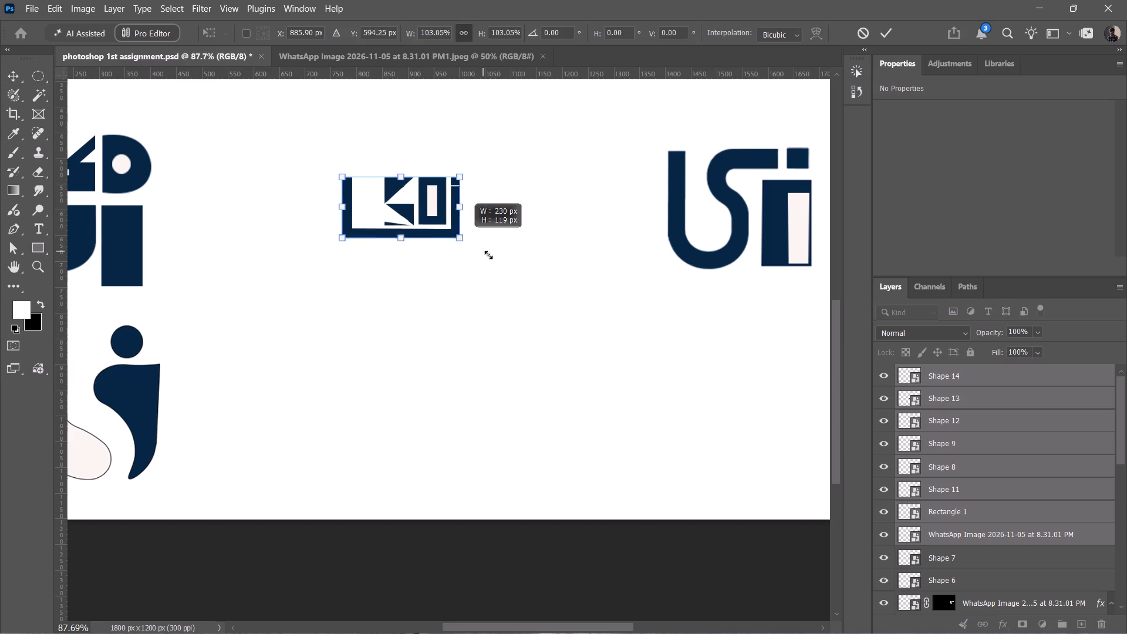
drag(488, 255, 554, 308)
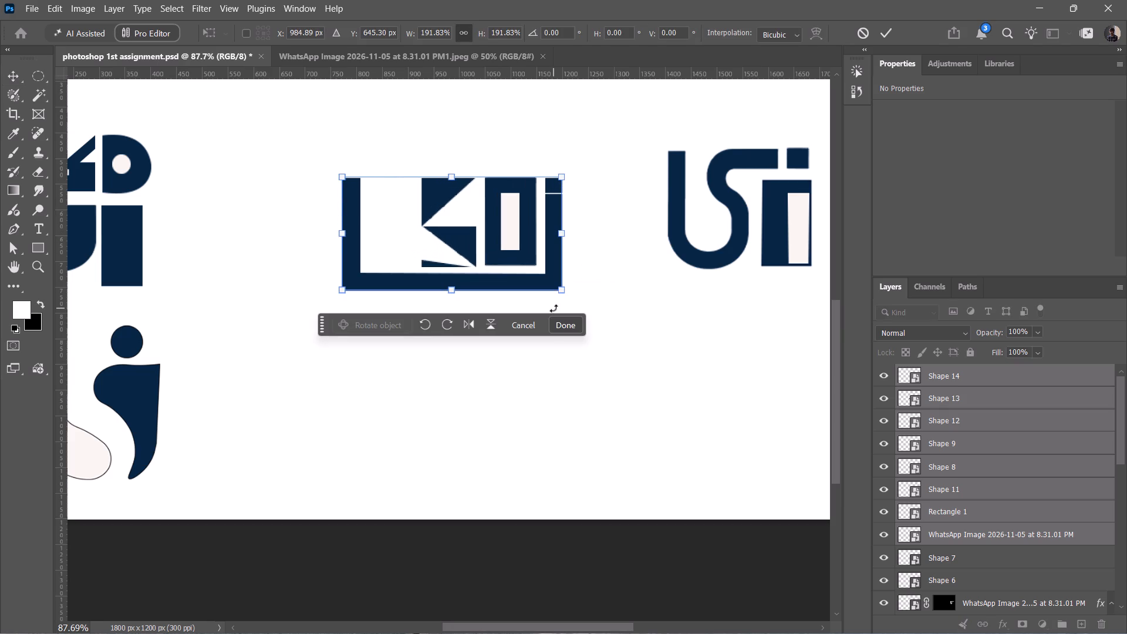
Move the enlarged bracket logo to the canvas's upper-right area, above the other right-hand logo with their right edges aligned.
ctrl+scroll(554, 308, down, 3)
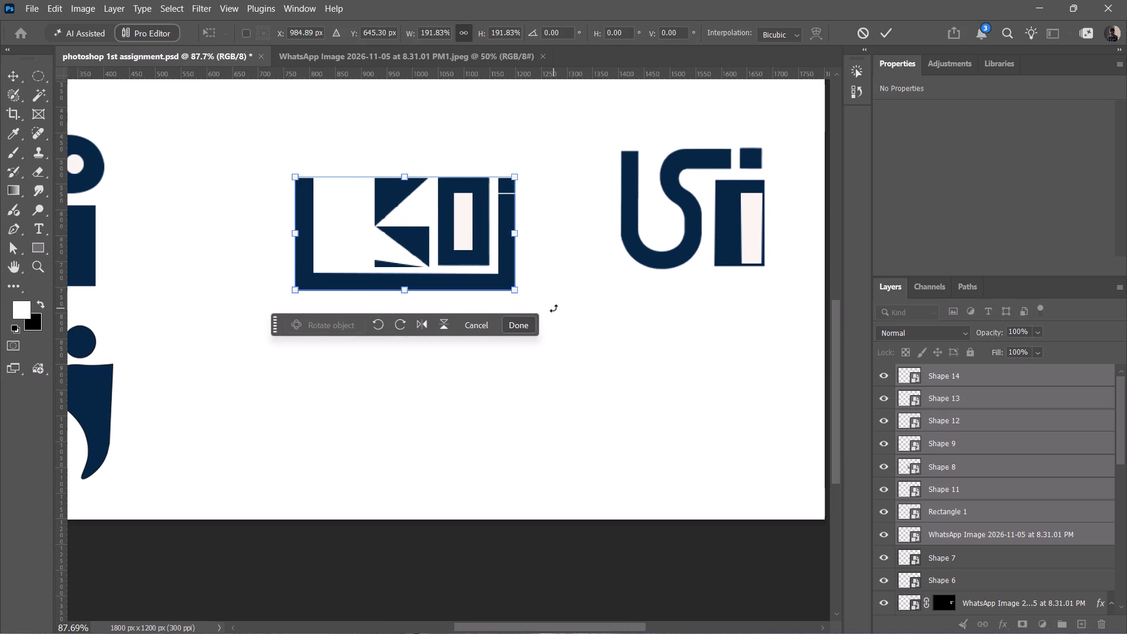
ctrl+alt+scroll(503, 281, down, 5)
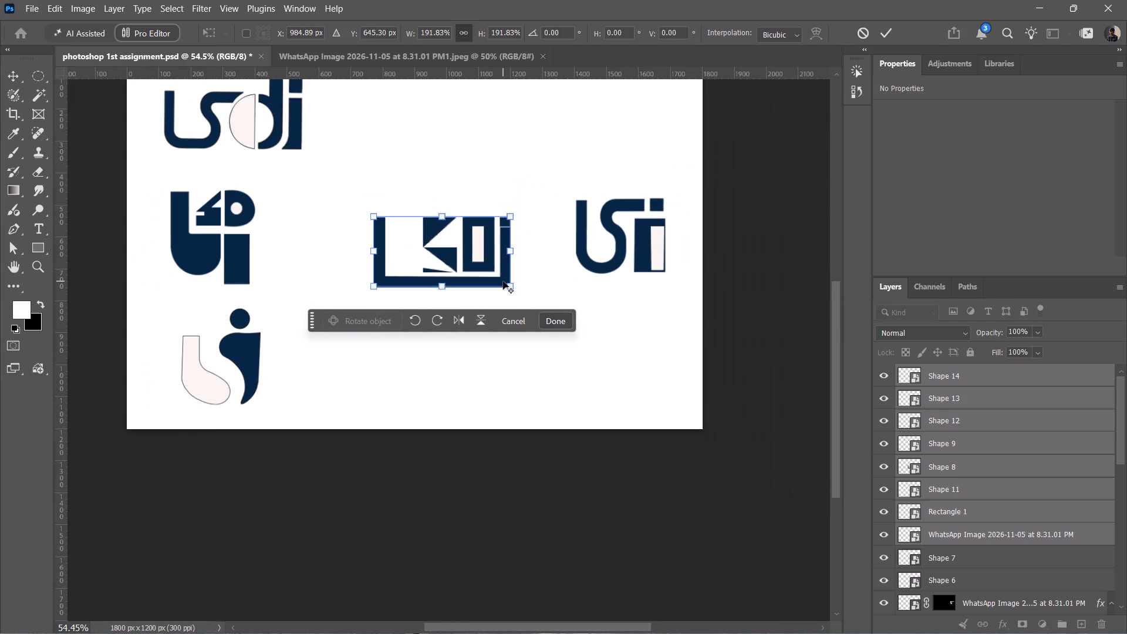
scroll(503, 281, up, 1)
drag(441, 345, 505, 287)
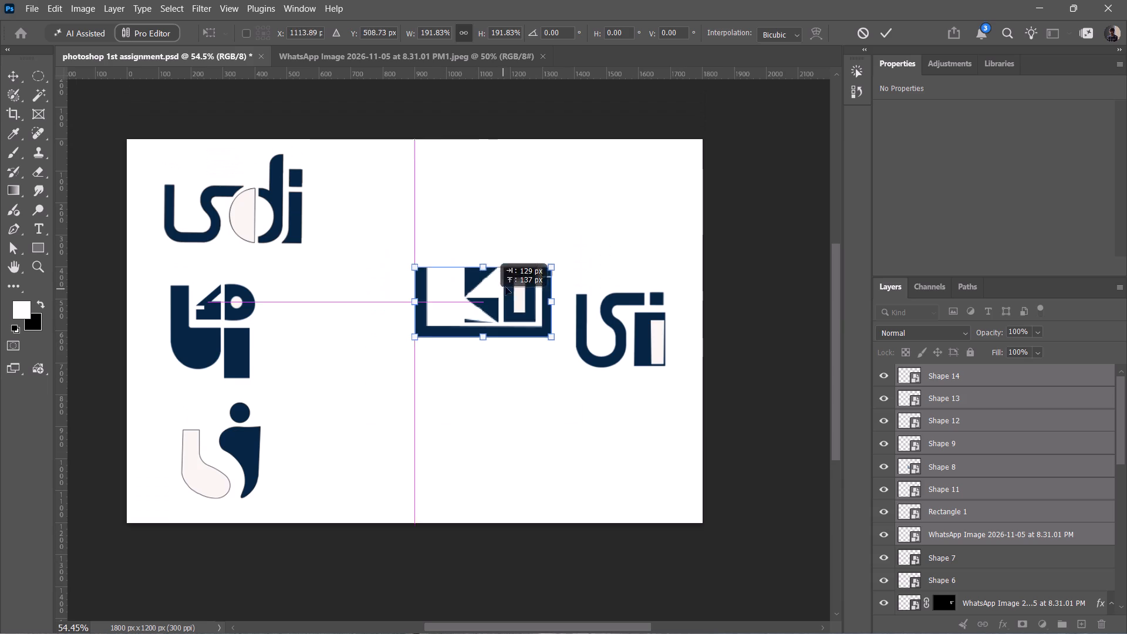
drag(505, 287, 598, 205)
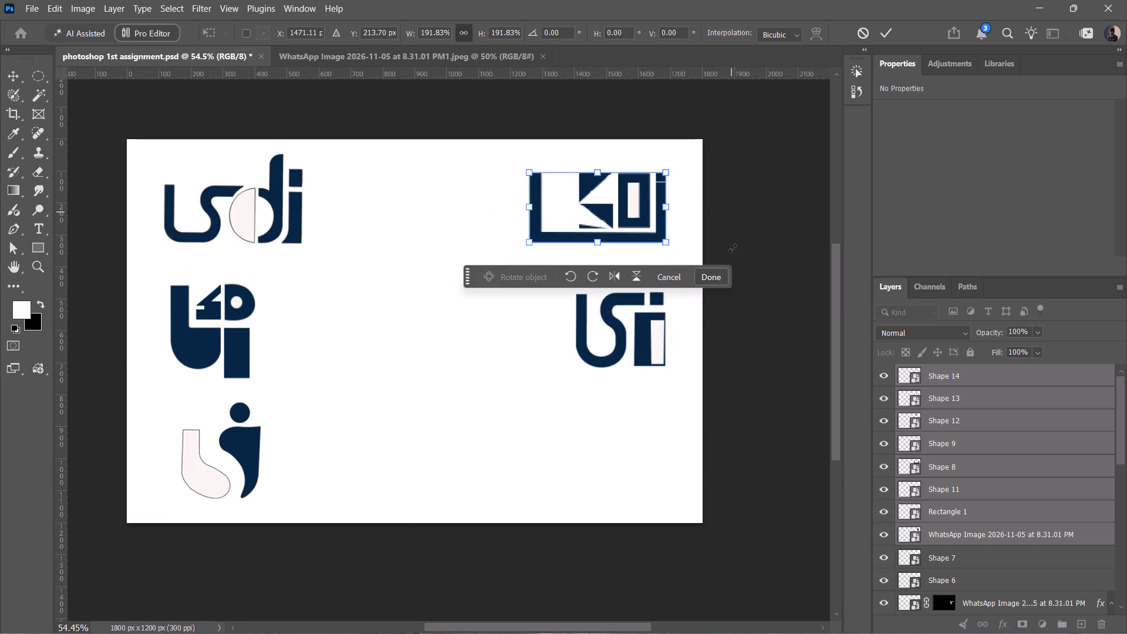
click(719, 281)
click(719, 281)
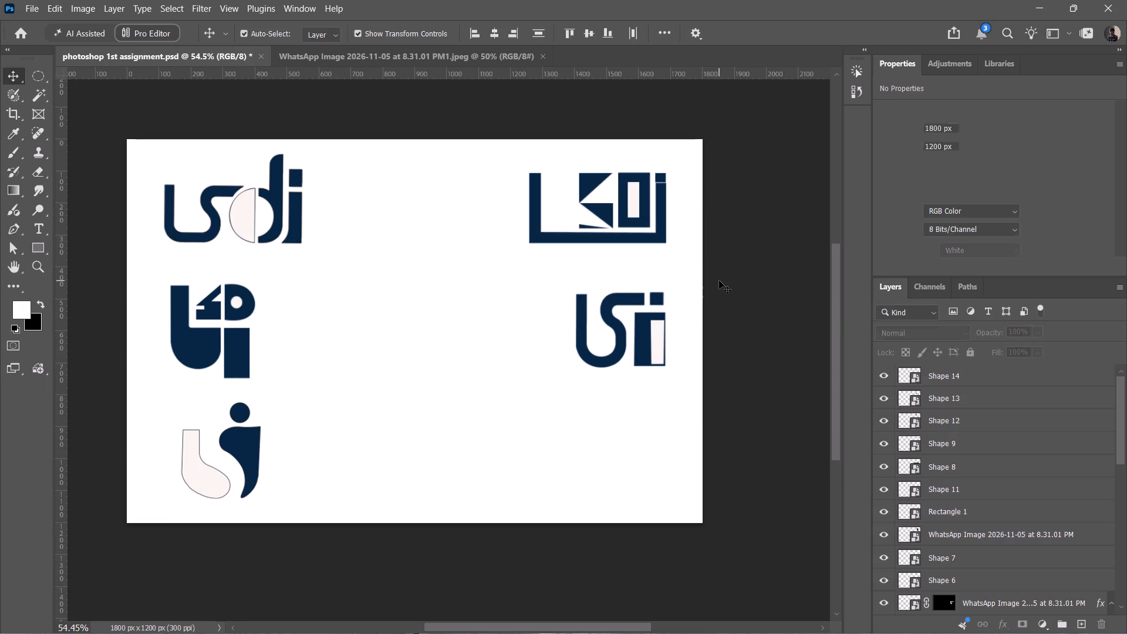
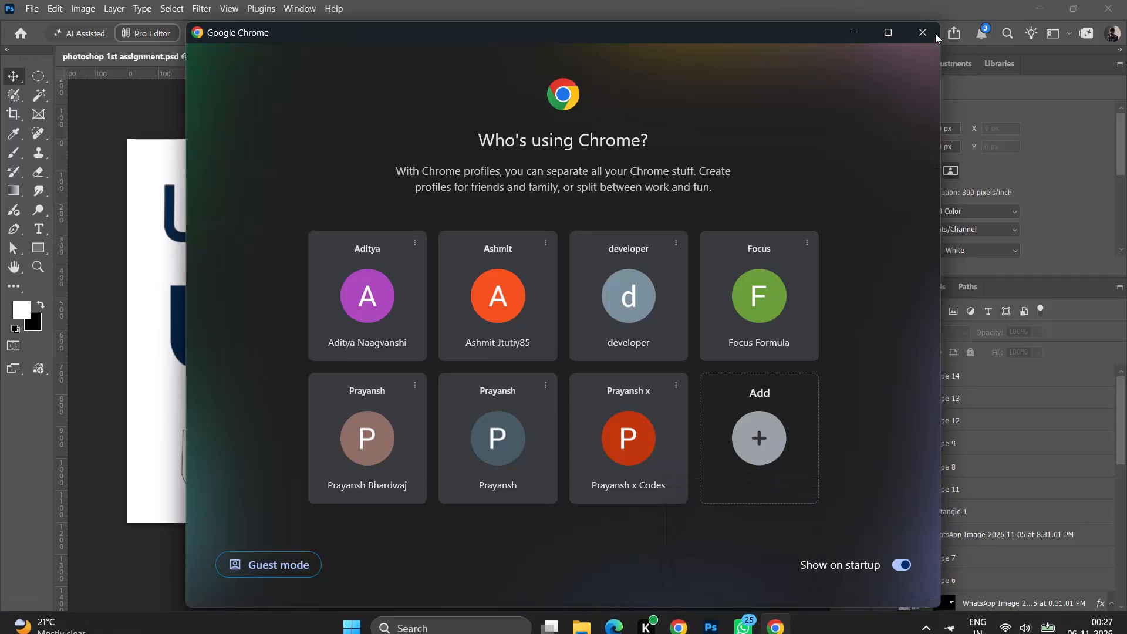
Close the Chrome profile picker window covering the Photoshop document.
click(935, 32)
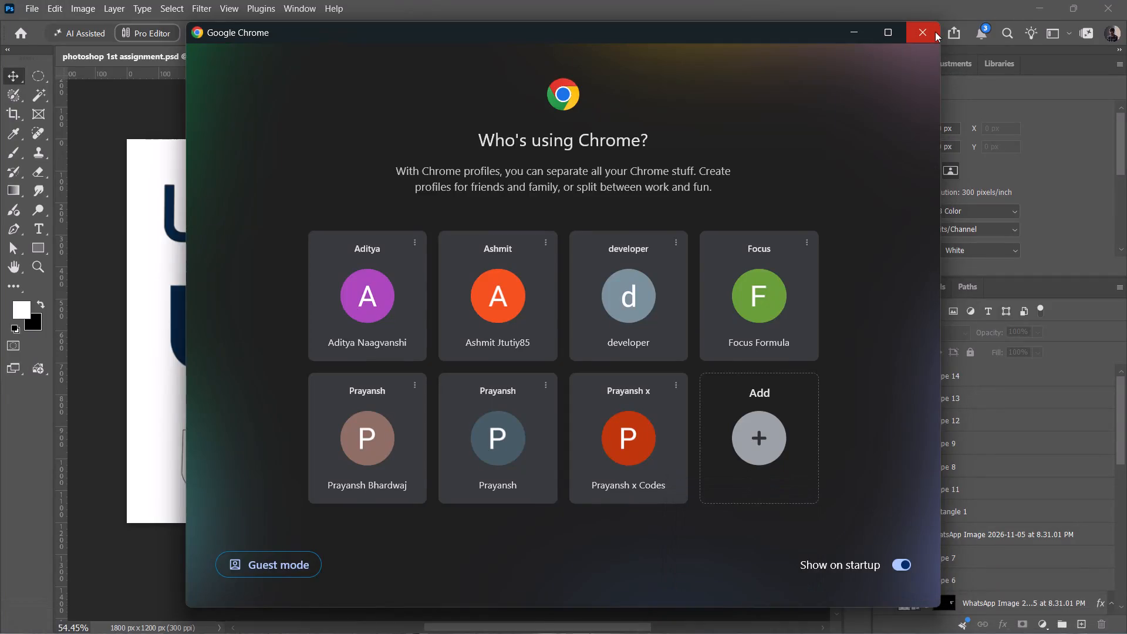
click(685, 624)
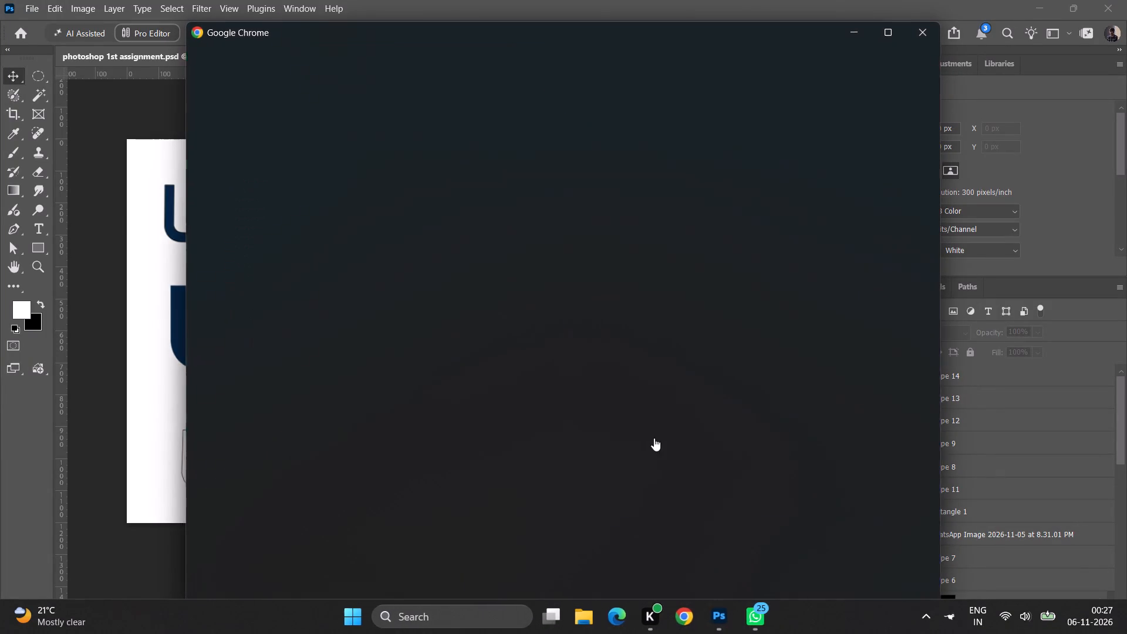
click(927, 32)
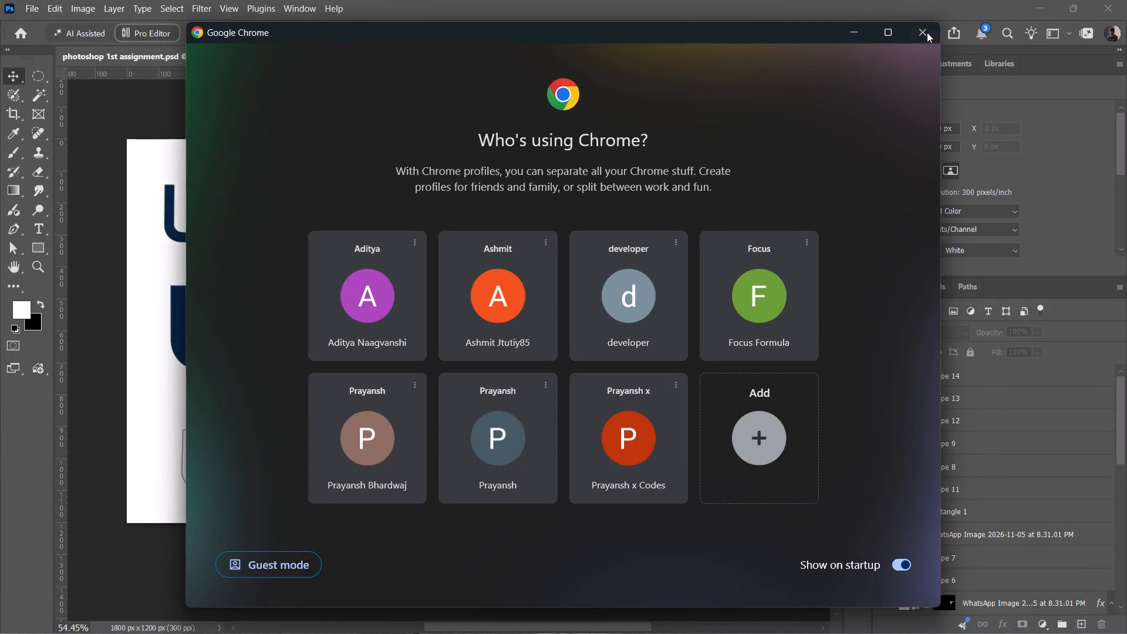
Switch to WhatsApp.
click(779, 620)
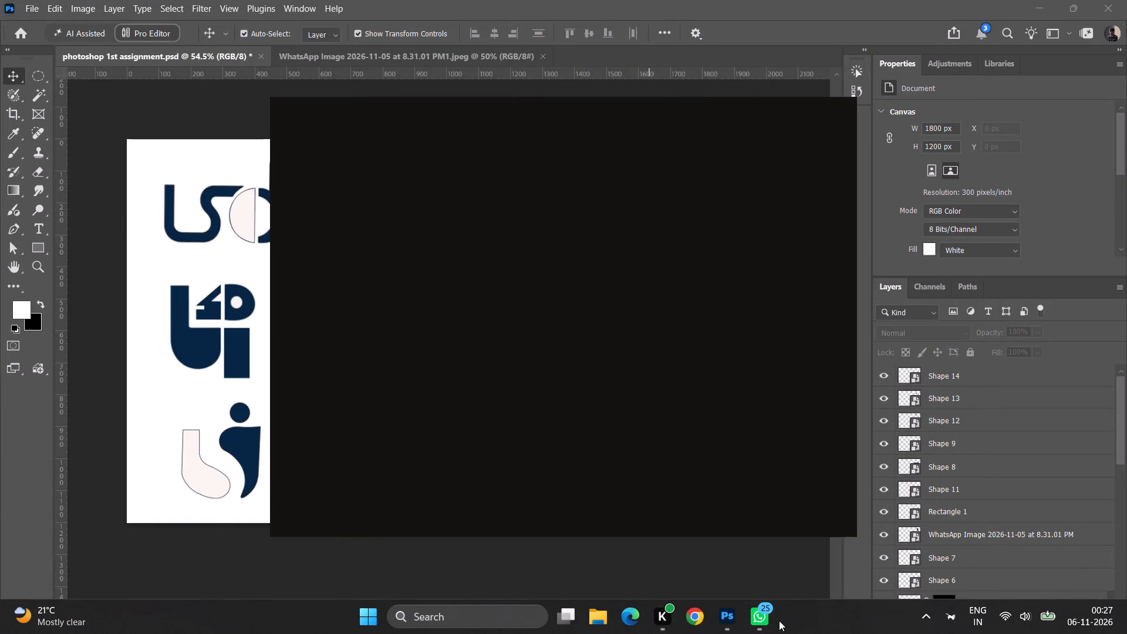
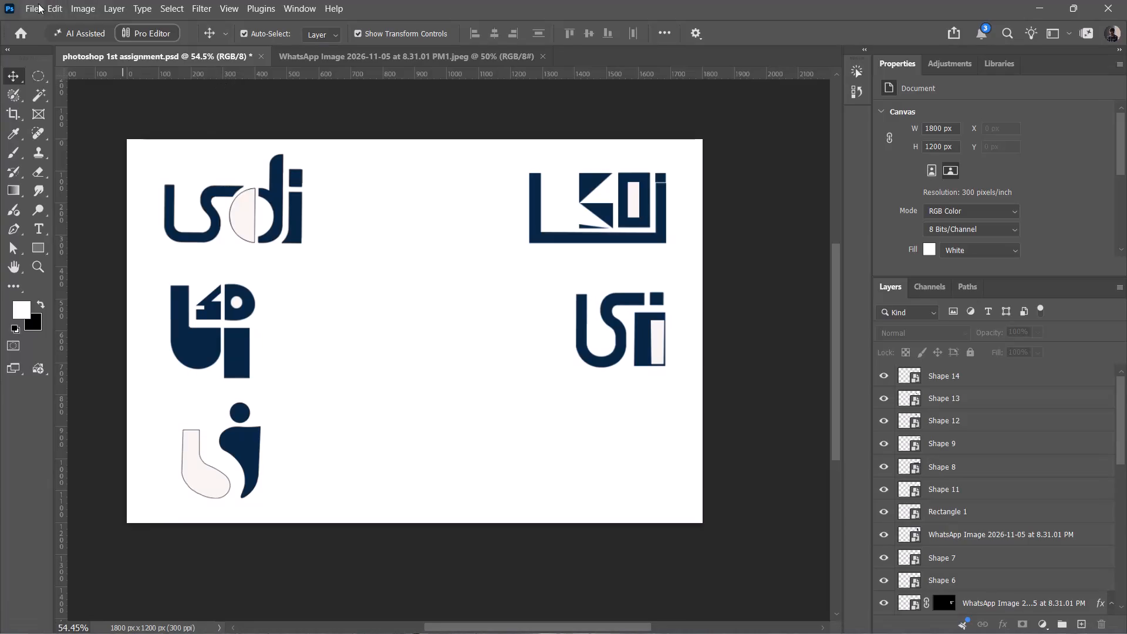
Place the "WhatsApp Image 2026-11-05 at 8.31.01" JPEG from Downloads as an embedded image in the "photoshop 1st assignment" document.
click(36, 2)
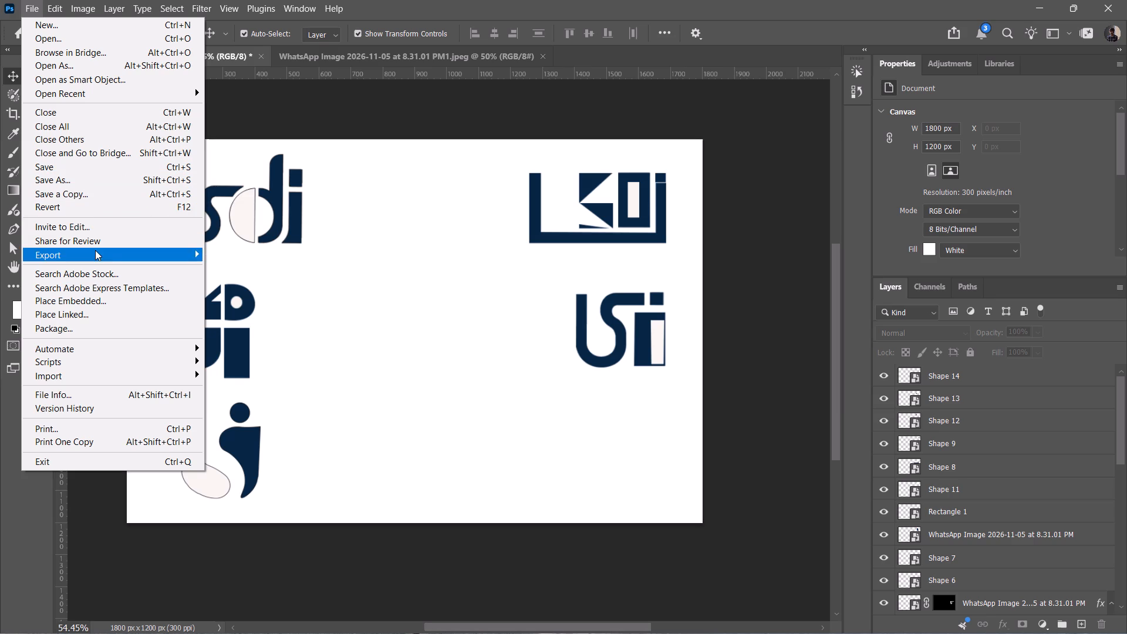
click(110, 299)
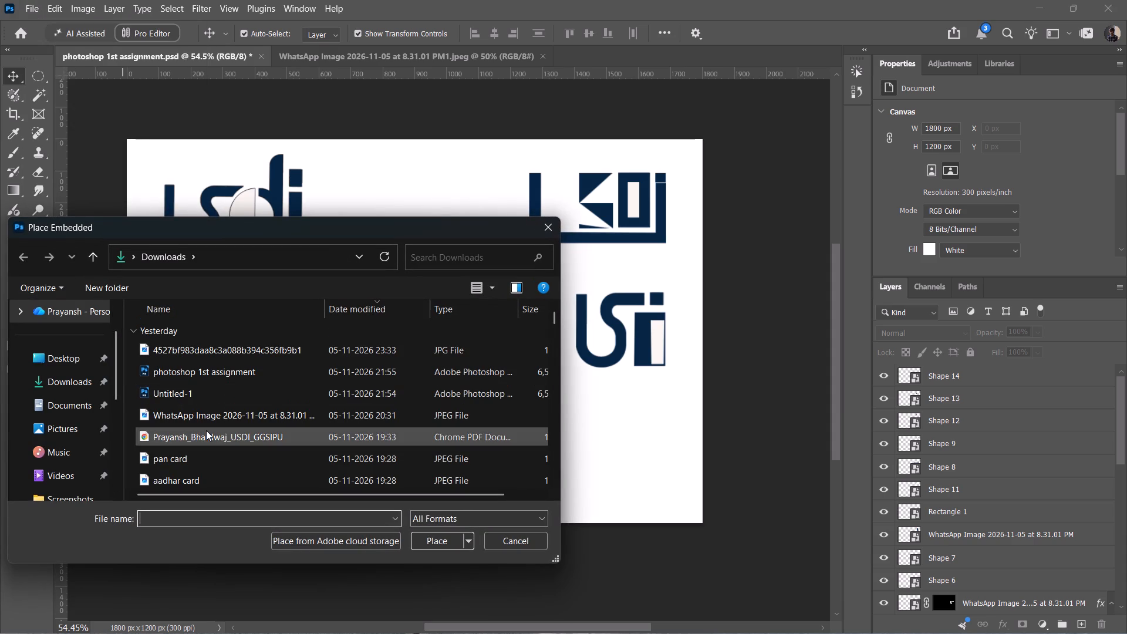
click(230, 413)
click(427, 544)
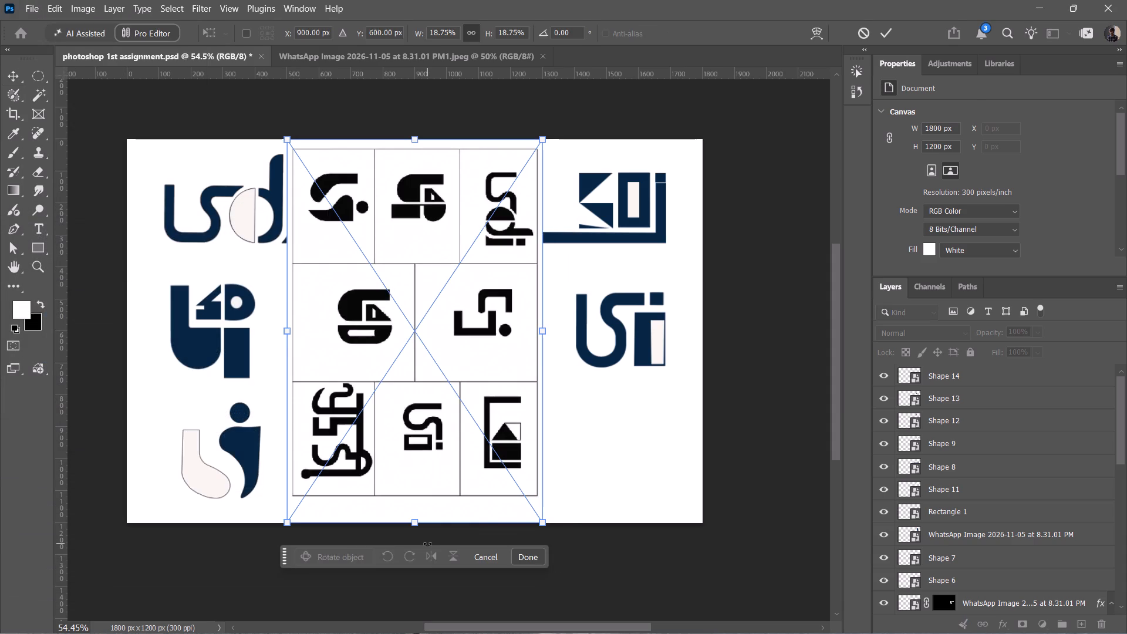
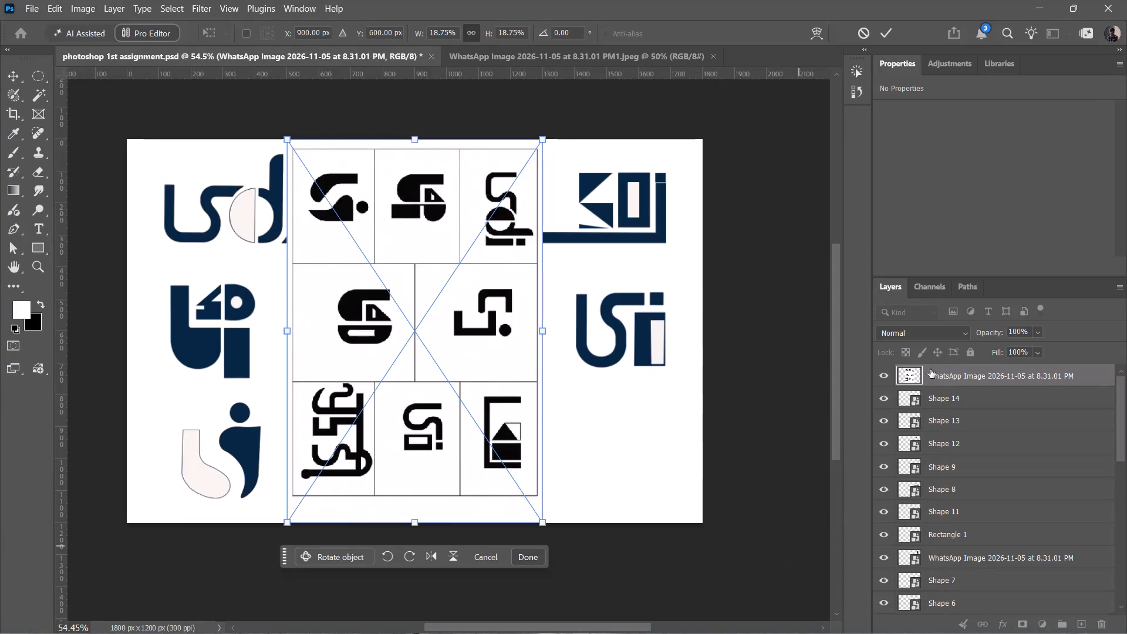
Accept the placed reference sheet at its current size and open its smart object contents for editing.
right_click(892, 383)
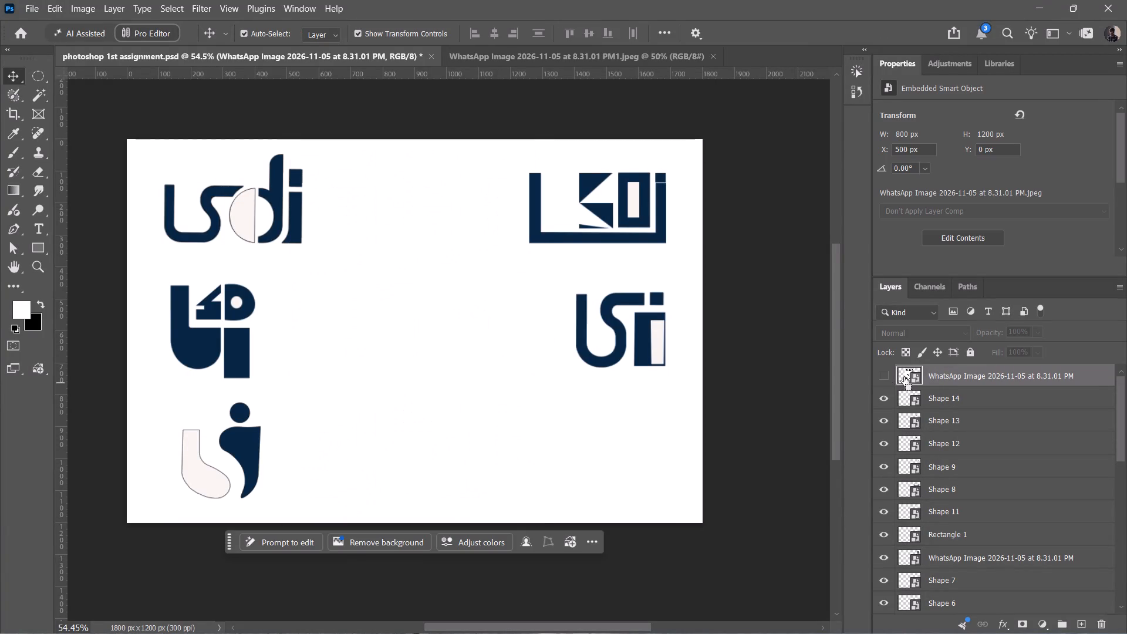
key(ctrl+z)
right_click(917, 376)
right_click(917, 376)
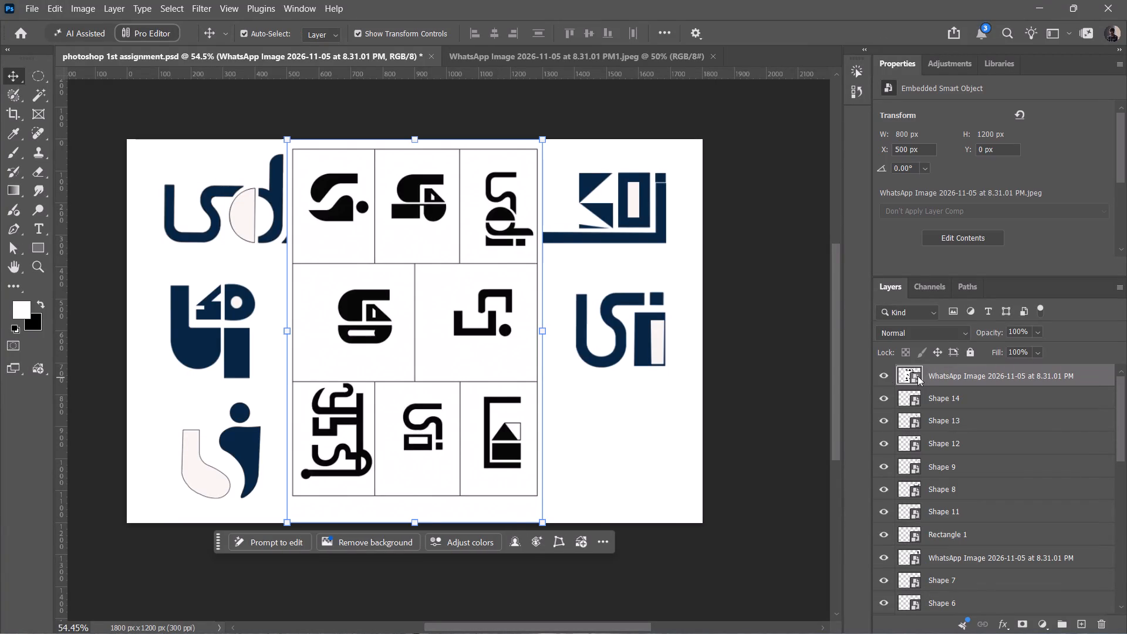
triple_click(909, 373)
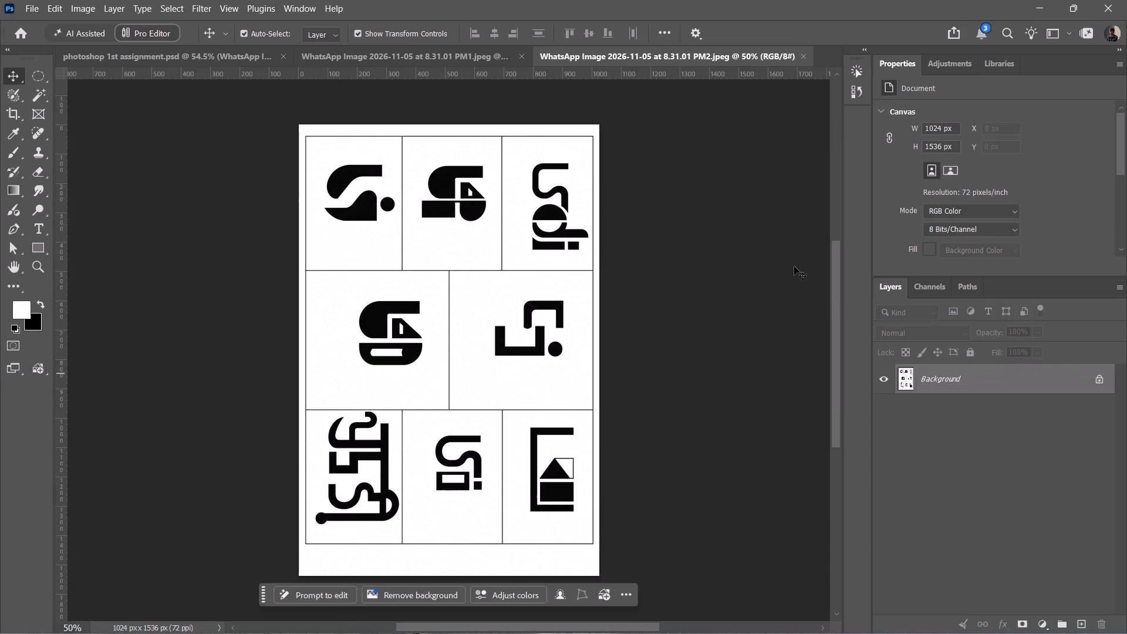
Crop the reference sheet to the middle row's right-hand logo, the angular one with a dot, about 364 × 382 px.
click(8, 115)
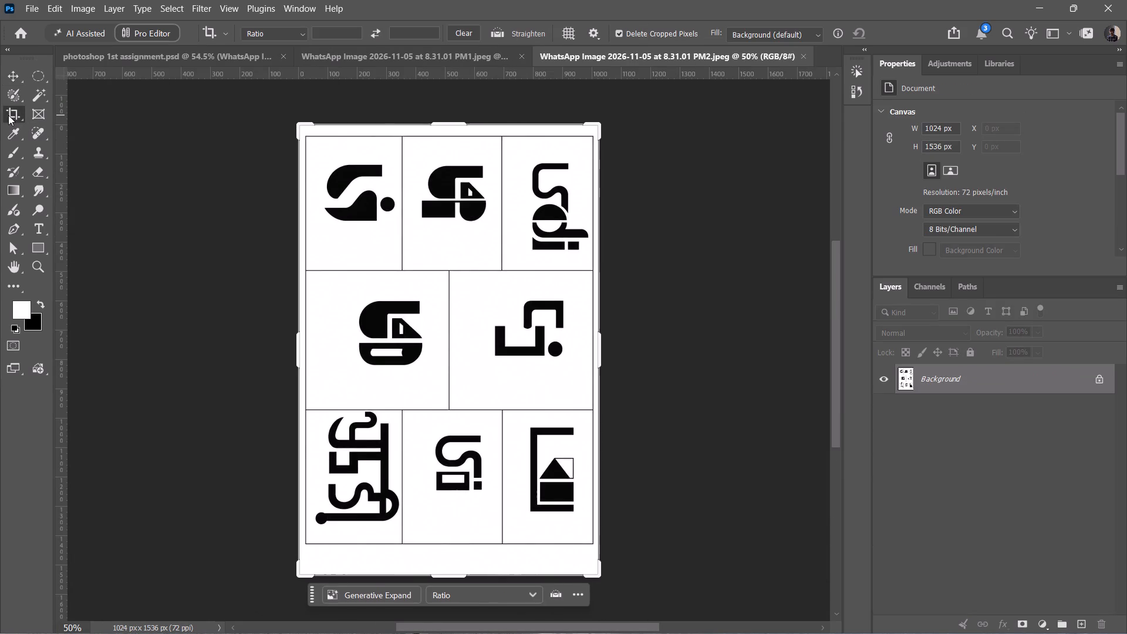
drag(299, 125, 411, 188)
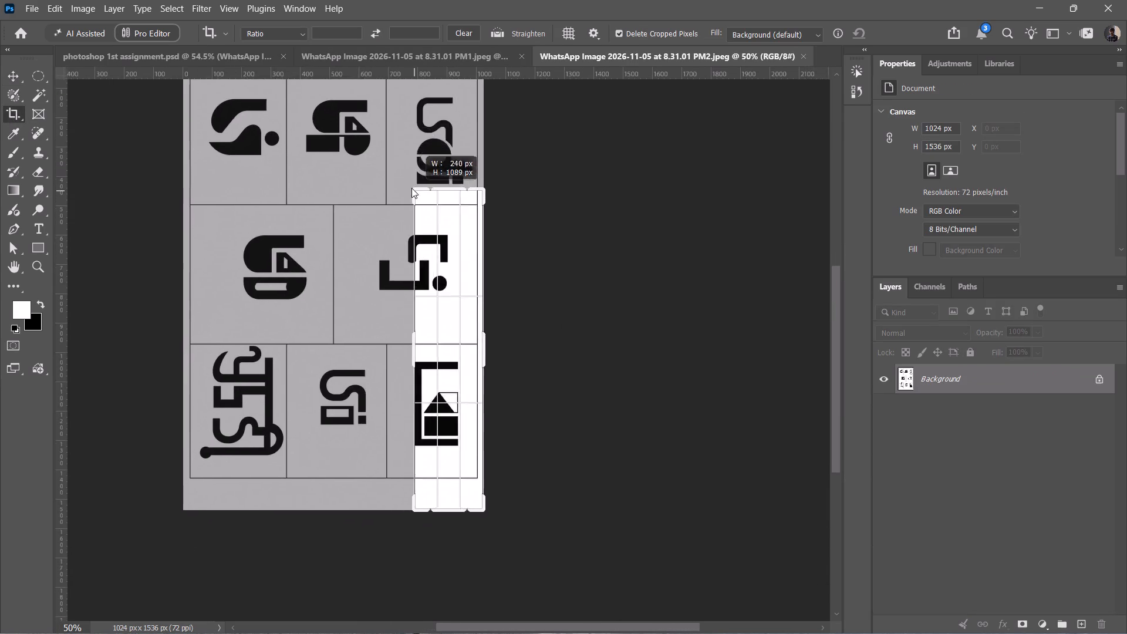
drag(411, 188, 390, 211)
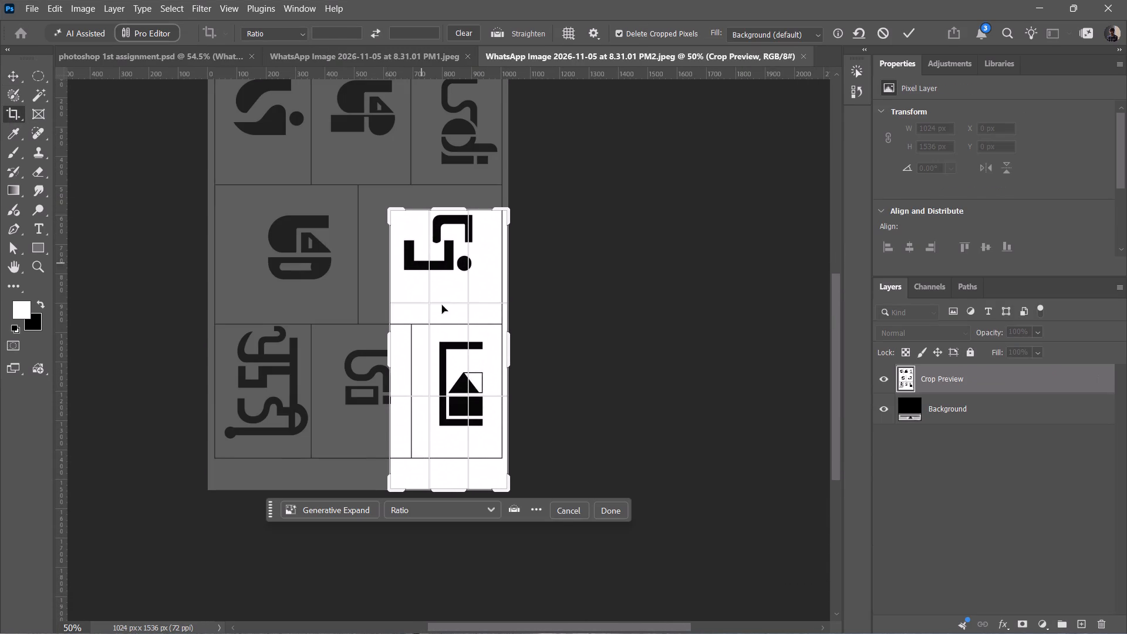
drag(453, 485, 454, 395)
drag(509, 356, 503, 356)
drag(453, 296, 453, 290)
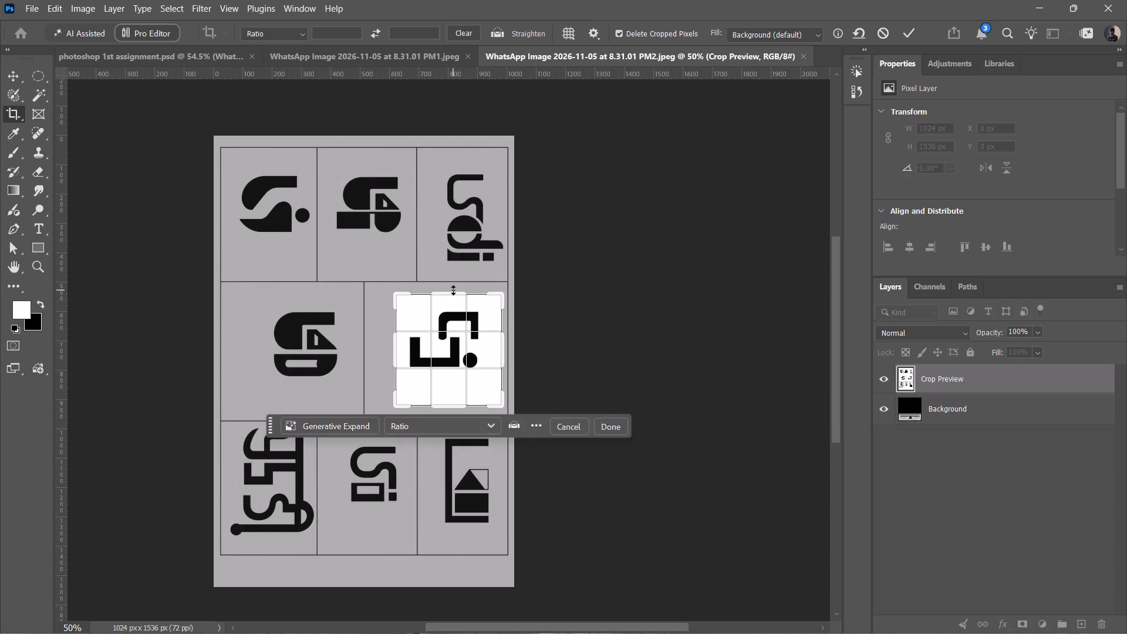
key(Return)
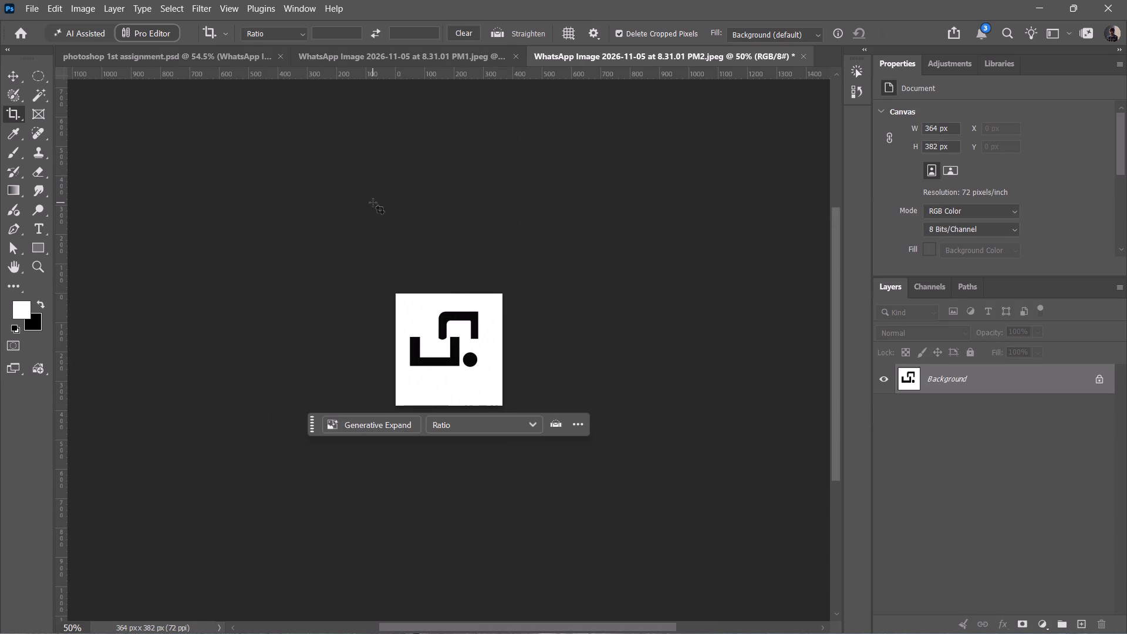
Save the cropped smart object contents with the offered JPEG options.
key(ctrl+s)
click(663, 156)
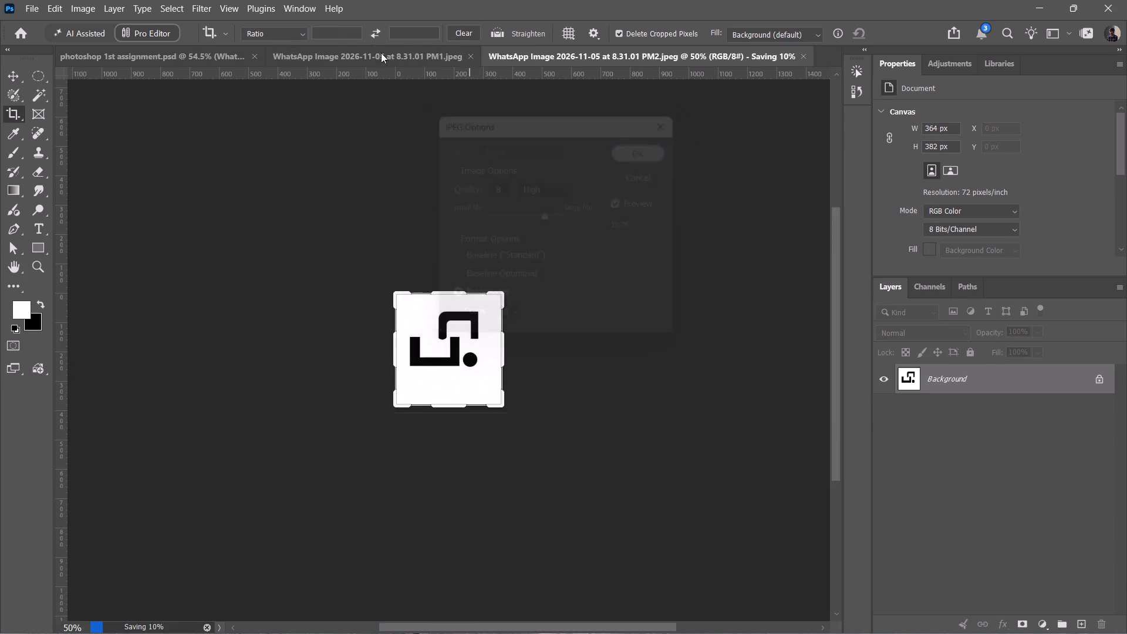
Close the cropped "PM1.jpeg" image document and return to the "photoshop 1st assignment" document.
drag(345, 58, 532, 49)
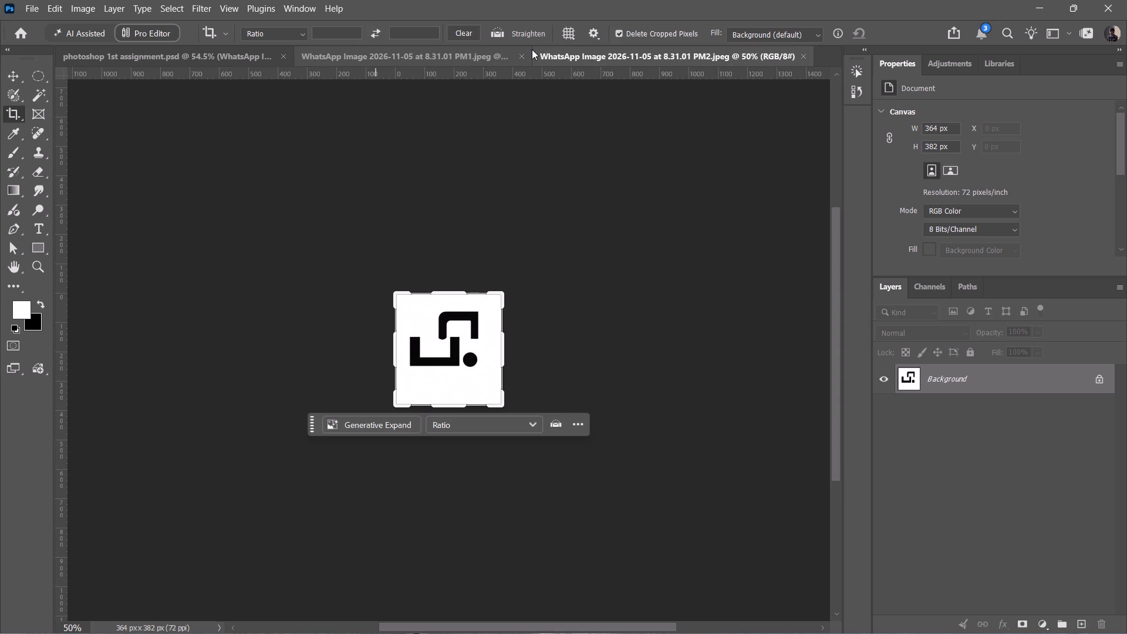
click(525, 53)
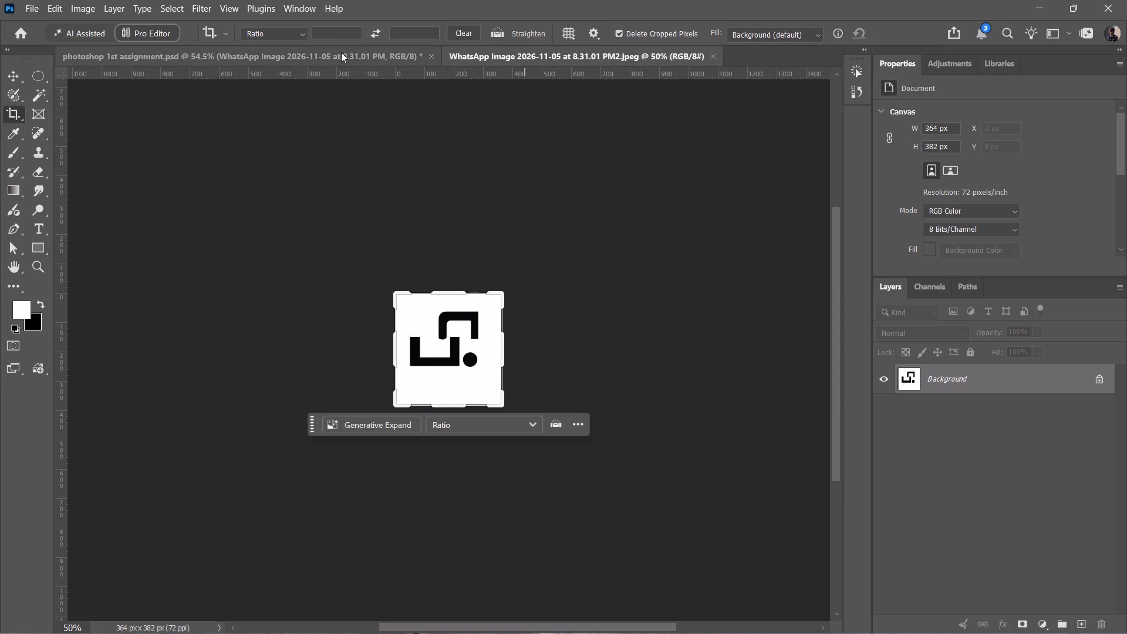
click(341, 52)
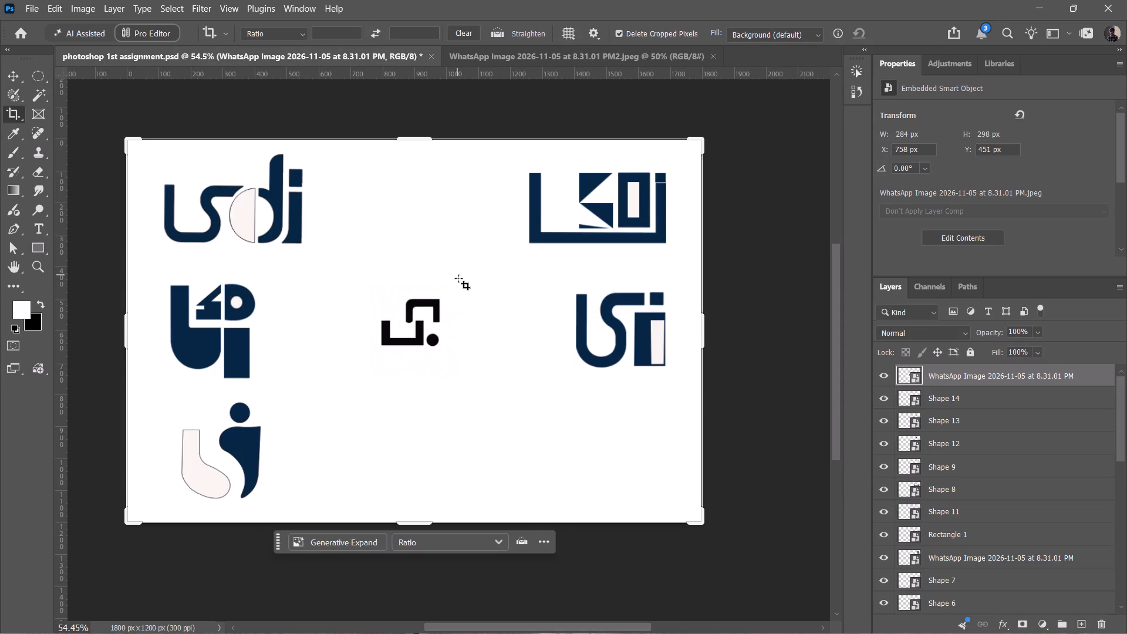
Rotate the black logo image in the centre of the canvas counterclockwise to about -89.73°.
click(13, 75)
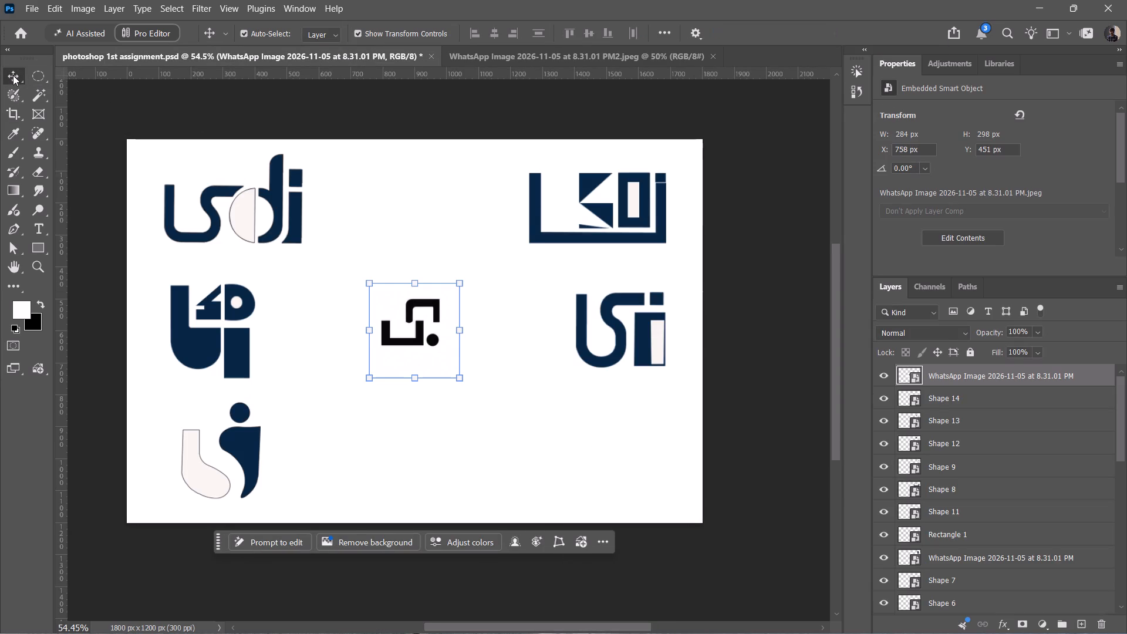
click(468, 278)
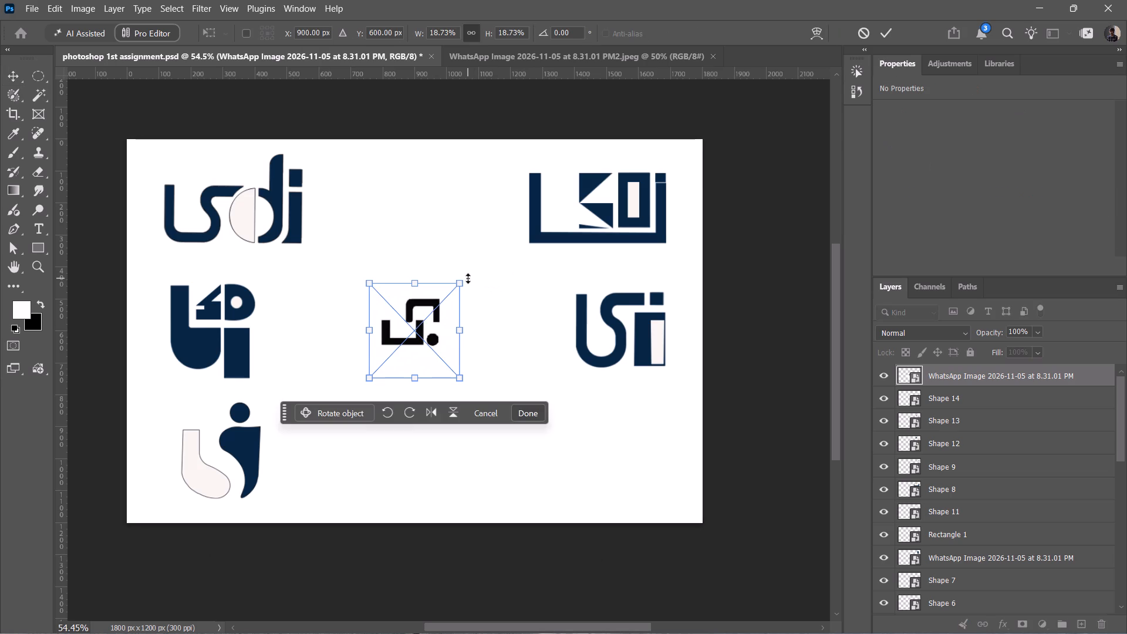
drag(472, 278, 357, 266)
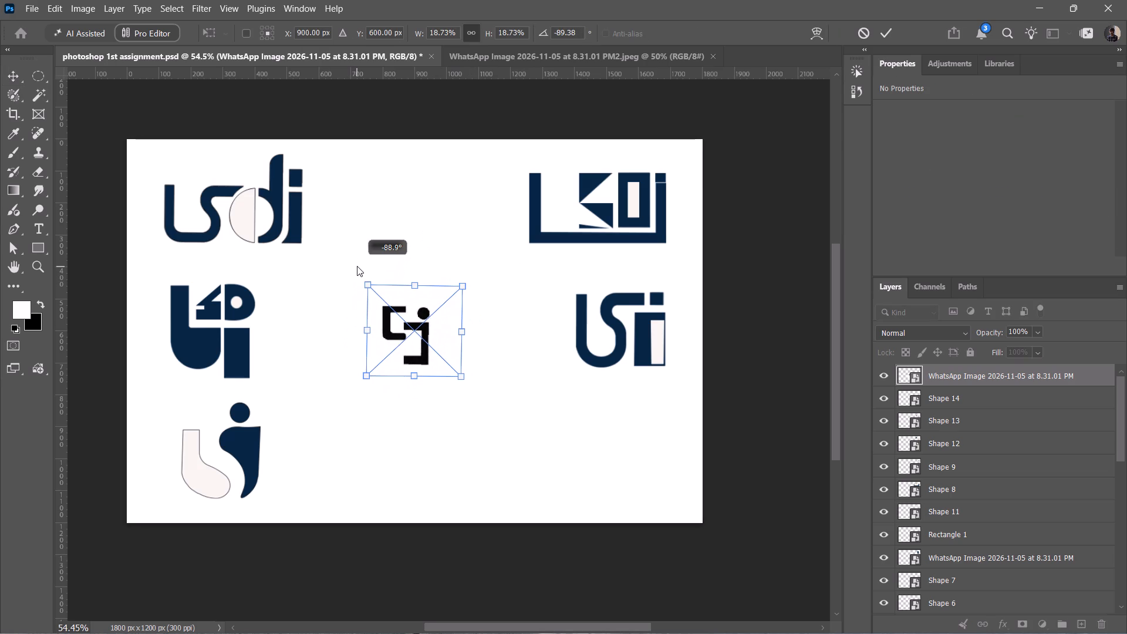
drag(357, 266, 355, 266)
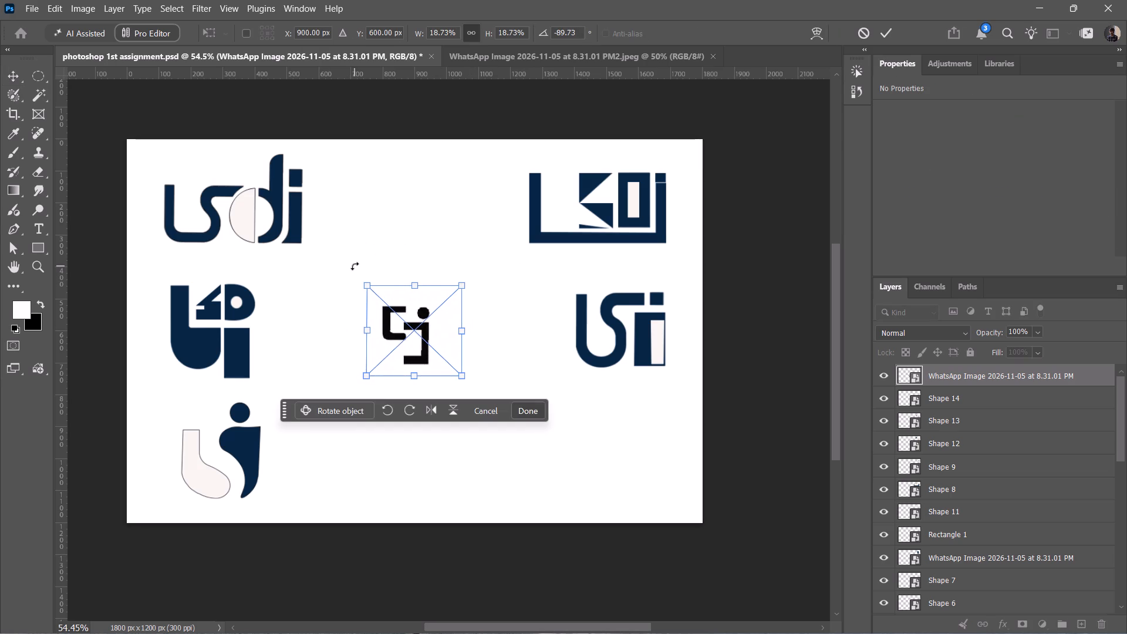
click(530, 411)
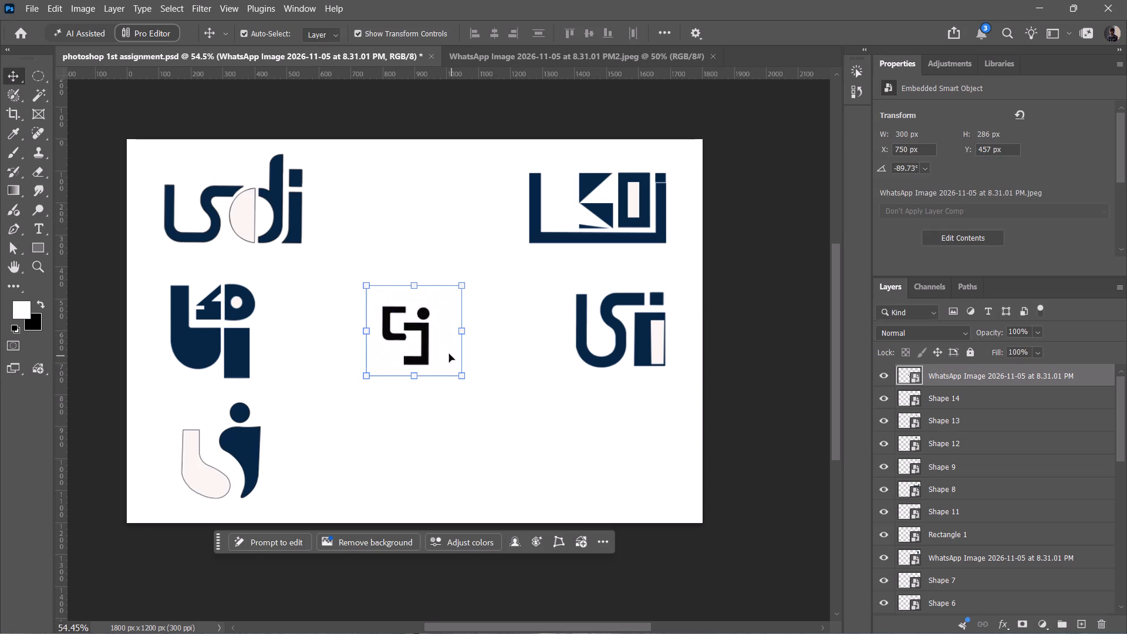
Select the logo's bracket-like "j" shape and the dot above it with the Magic Wand and add a layer mask from the selection.
ctrl+scroll(449, 354, up, 8)
right_click(529, 292)
ctrl+alt+scroll(529, 292, up, 8)
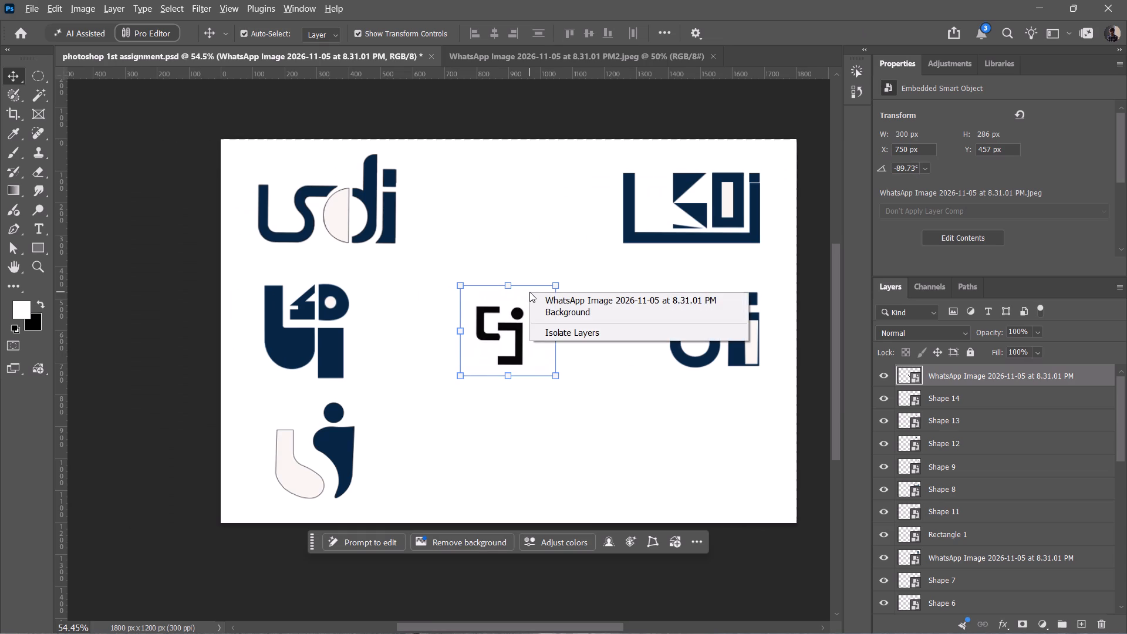
click(512, 318)
ctrl+alt+scroll(512, 318, up, 13)
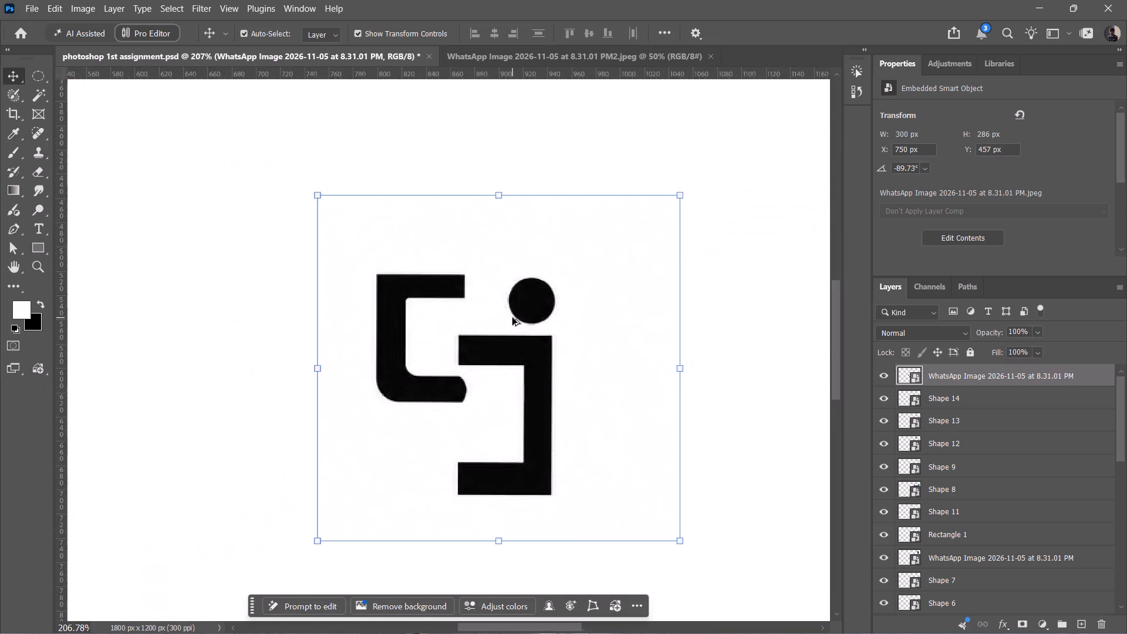
ctrl+alt+scroll(512, 318, up, 5)
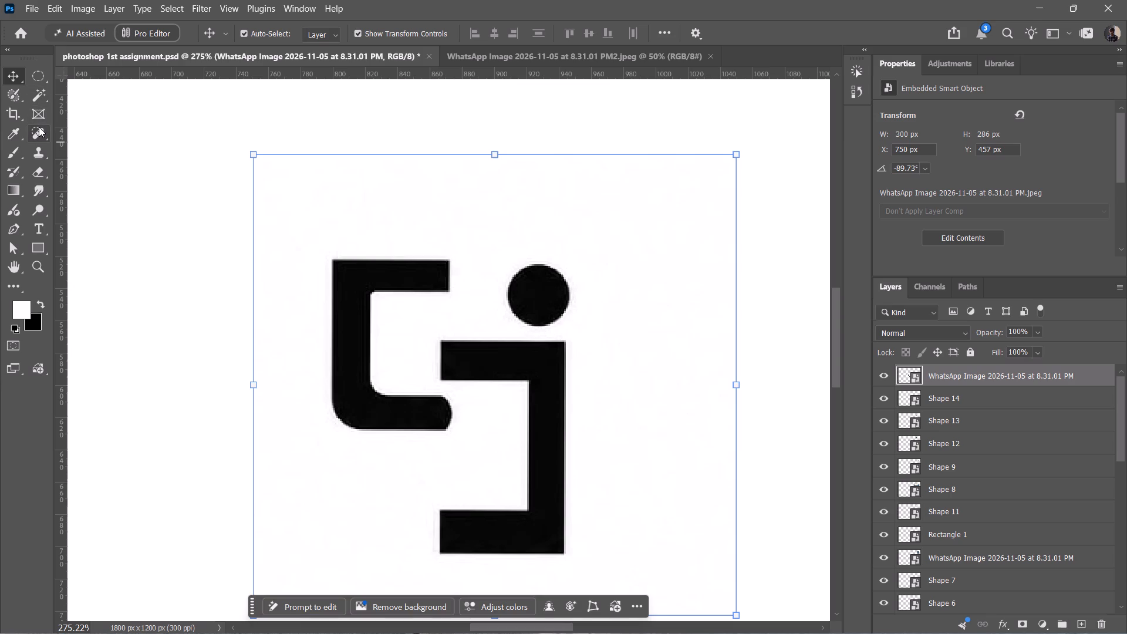
click(38, 93)
click(555, 374)
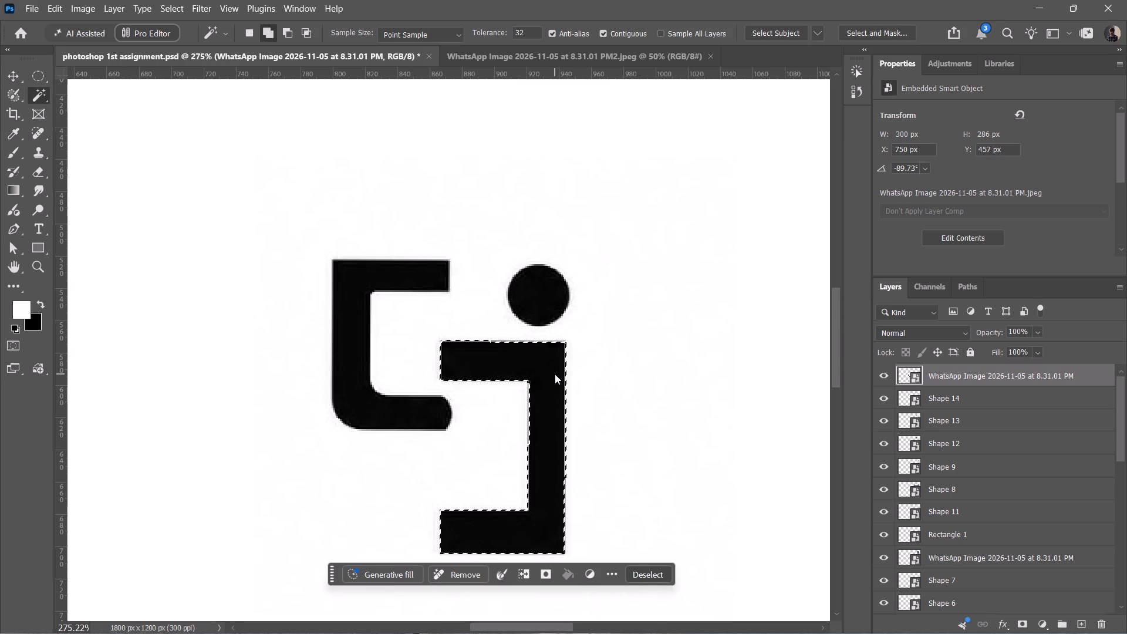
click(543, 272)
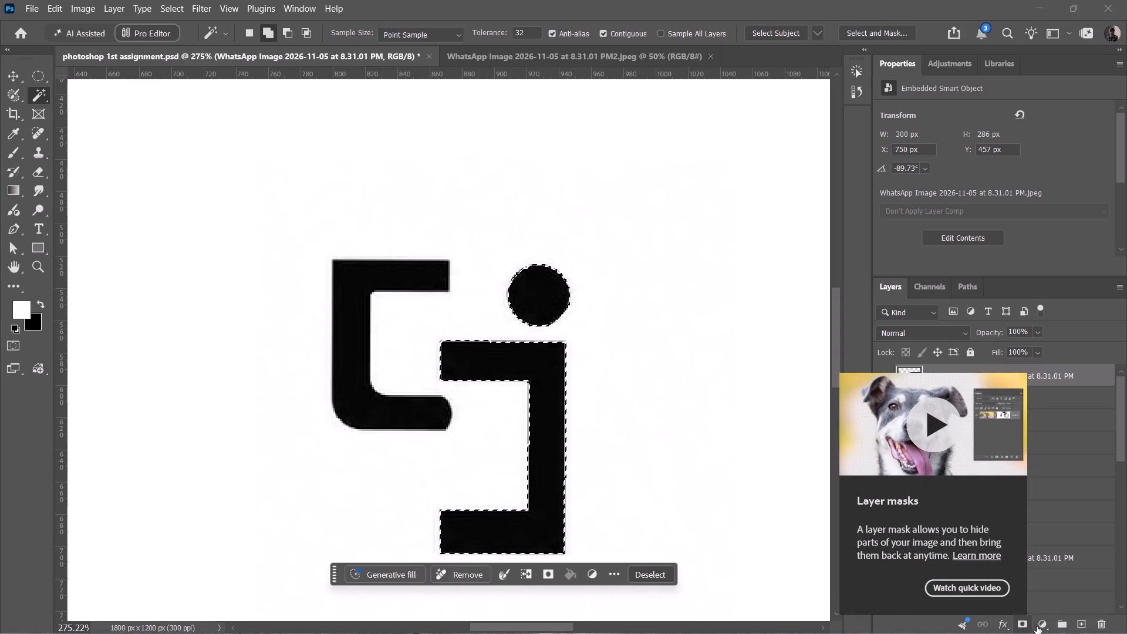
click(1024, 628)
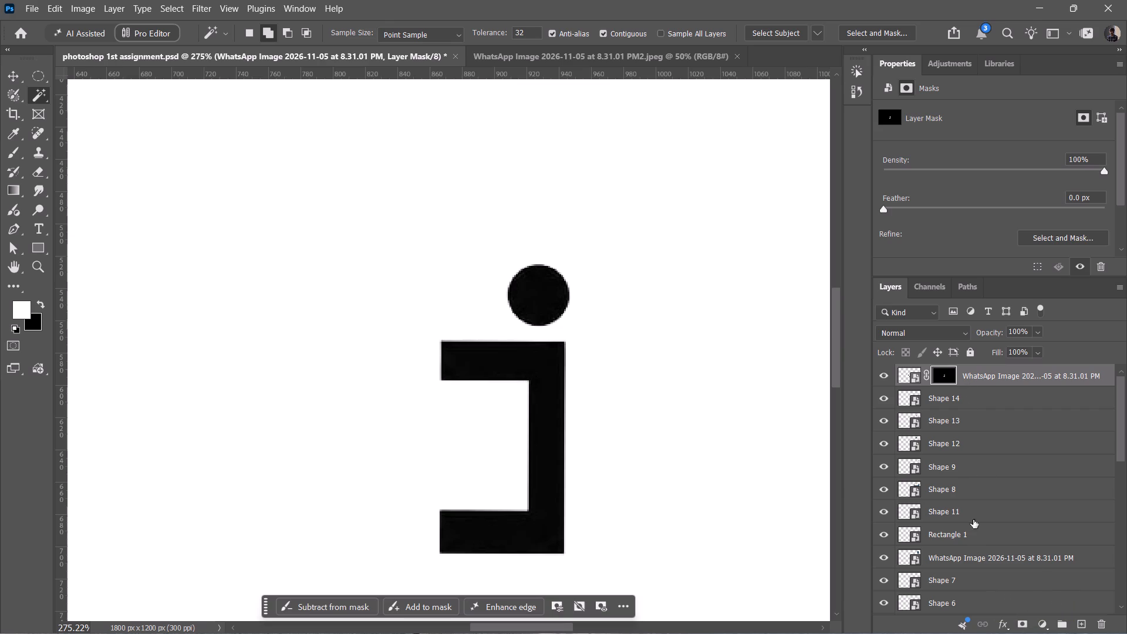
Apply a navy #062646 Color Overlay to the masked WhatsApp image layer.
click(1010, 622)
click(1024, 564)
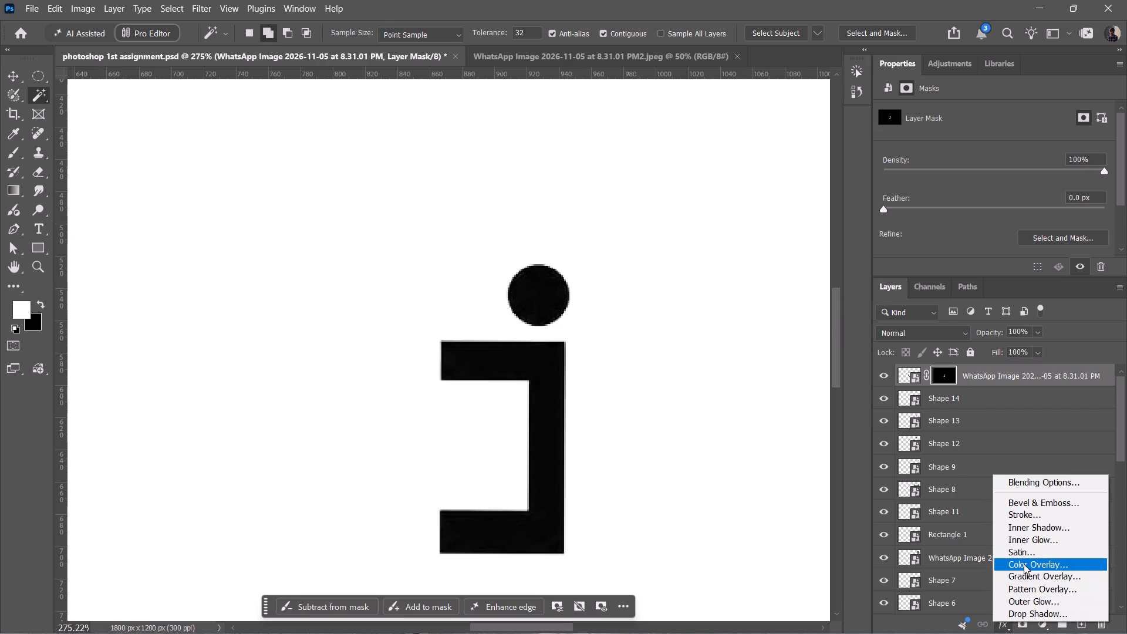
click(1059, 239)
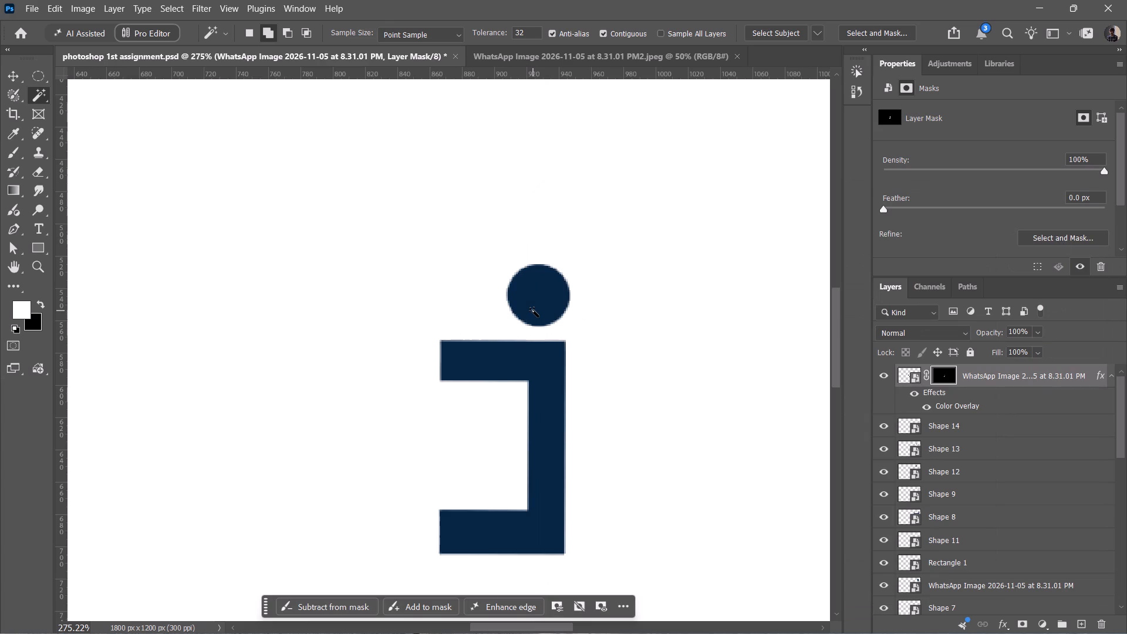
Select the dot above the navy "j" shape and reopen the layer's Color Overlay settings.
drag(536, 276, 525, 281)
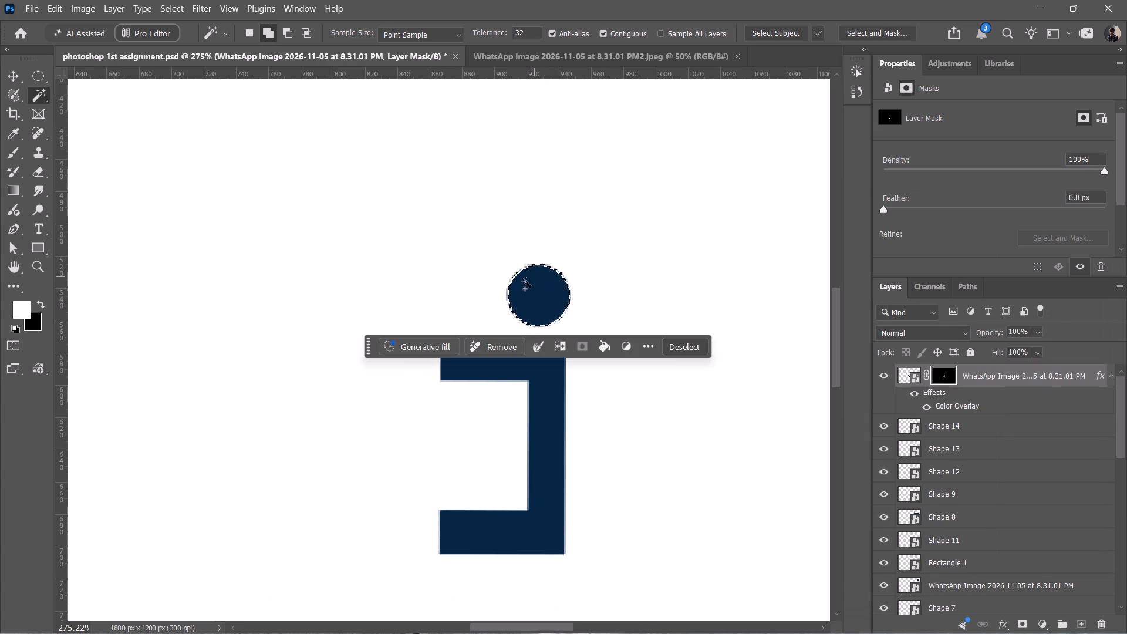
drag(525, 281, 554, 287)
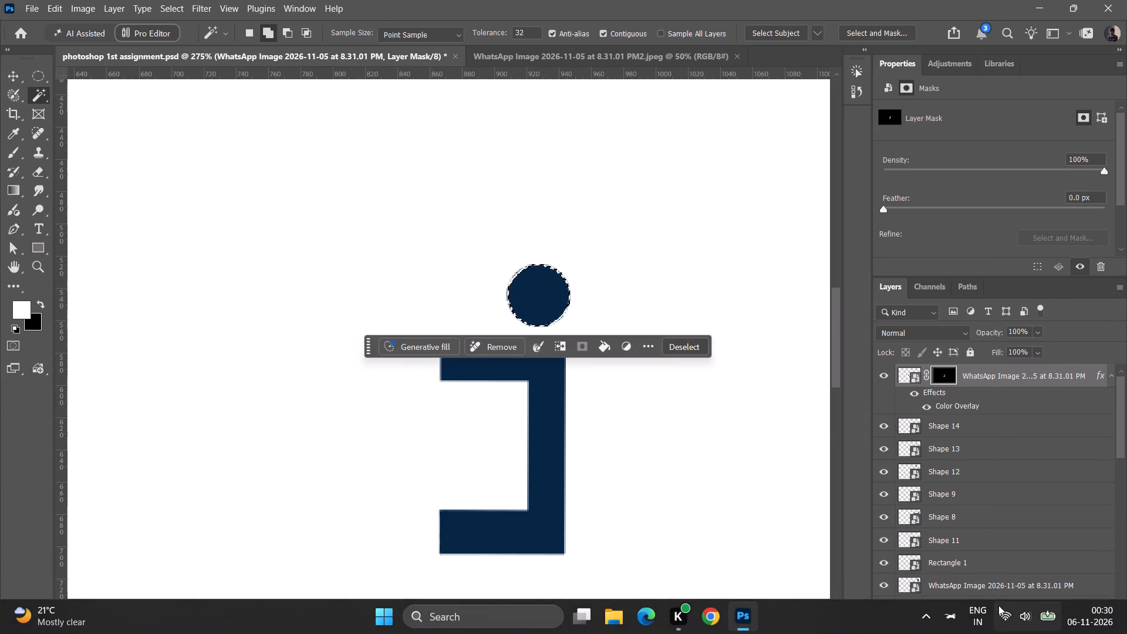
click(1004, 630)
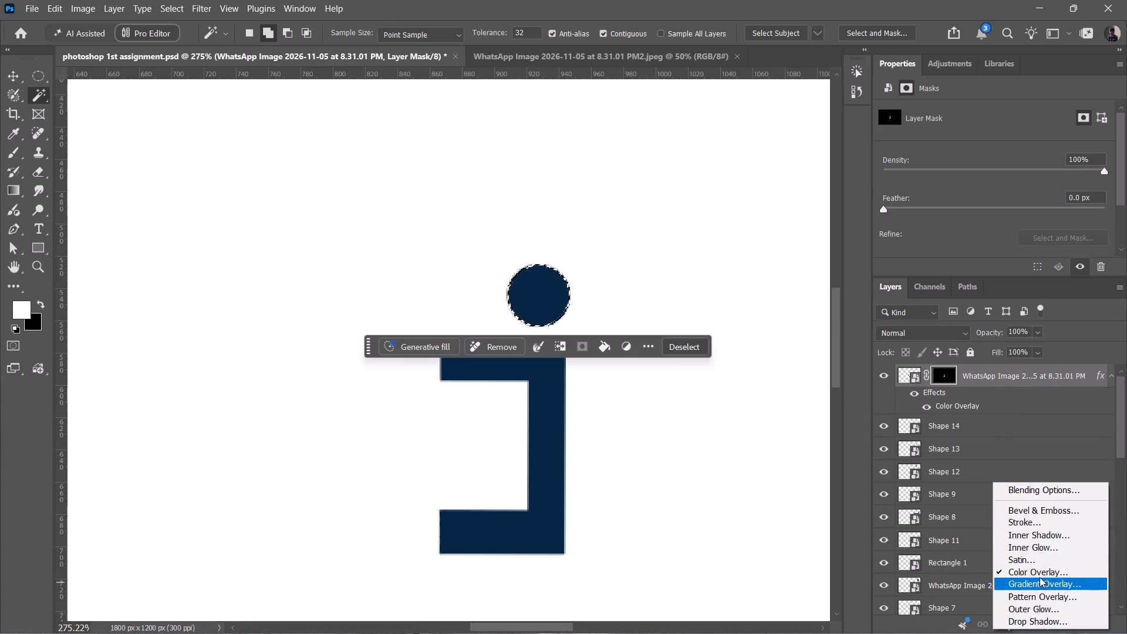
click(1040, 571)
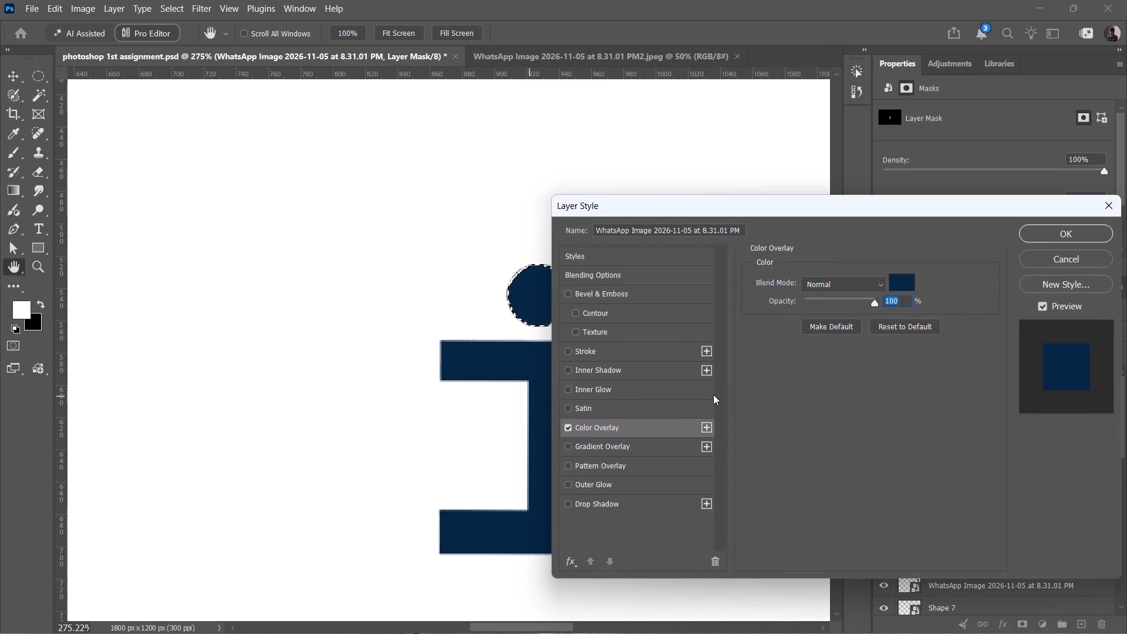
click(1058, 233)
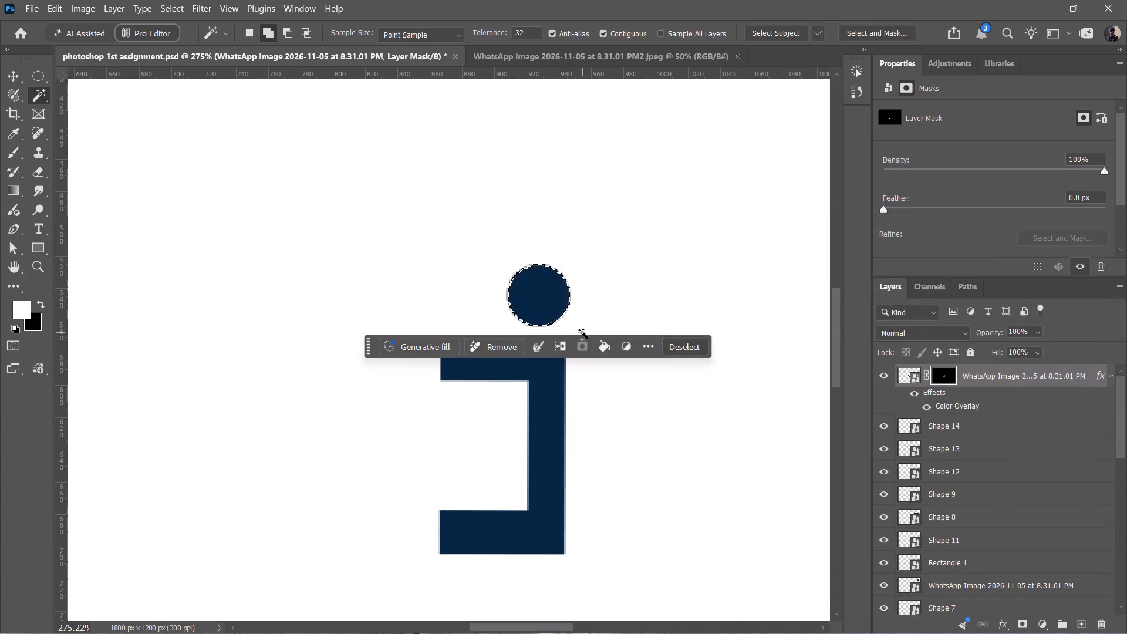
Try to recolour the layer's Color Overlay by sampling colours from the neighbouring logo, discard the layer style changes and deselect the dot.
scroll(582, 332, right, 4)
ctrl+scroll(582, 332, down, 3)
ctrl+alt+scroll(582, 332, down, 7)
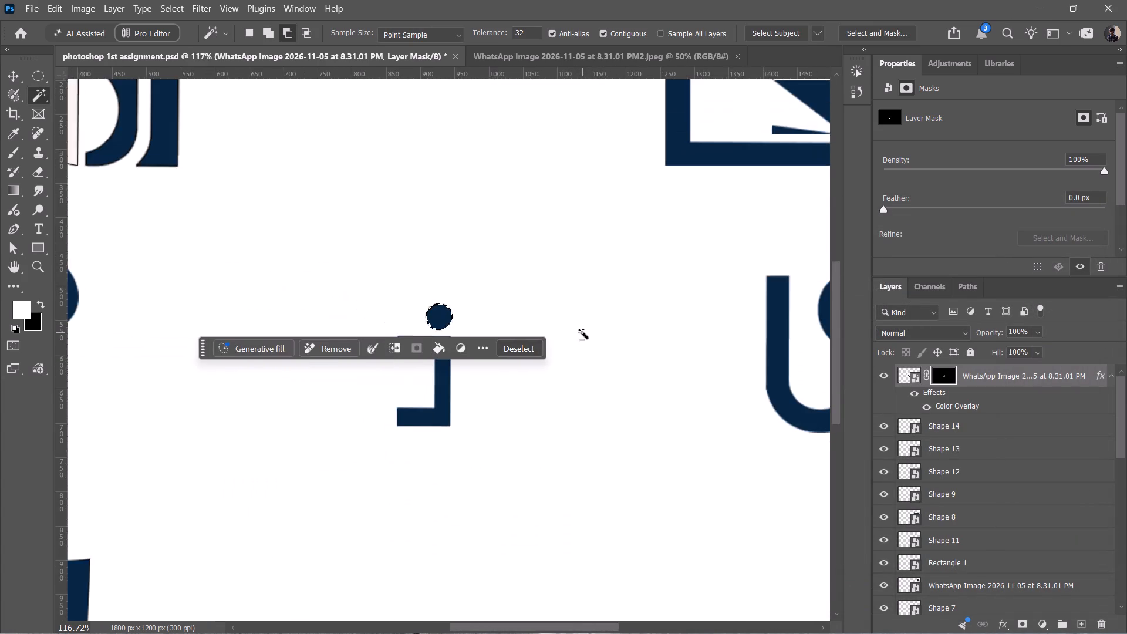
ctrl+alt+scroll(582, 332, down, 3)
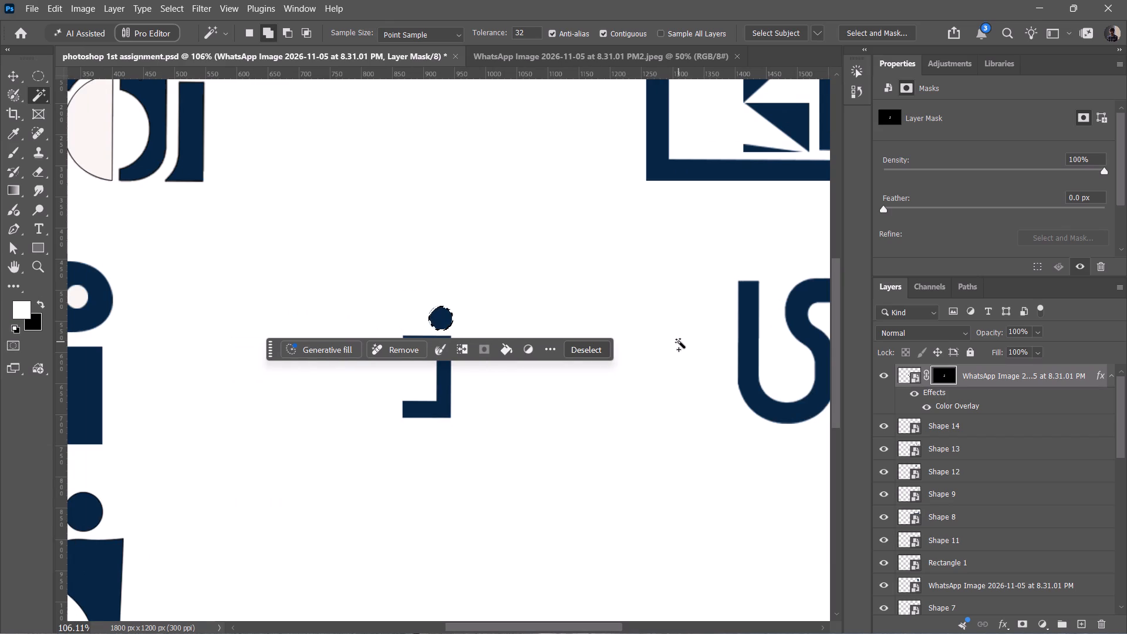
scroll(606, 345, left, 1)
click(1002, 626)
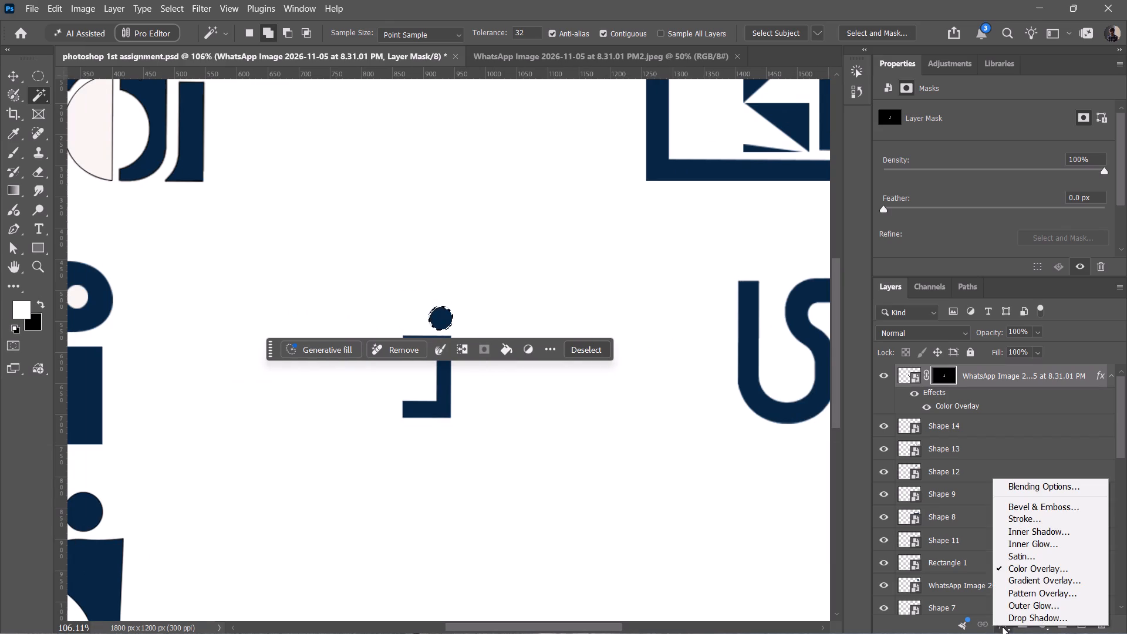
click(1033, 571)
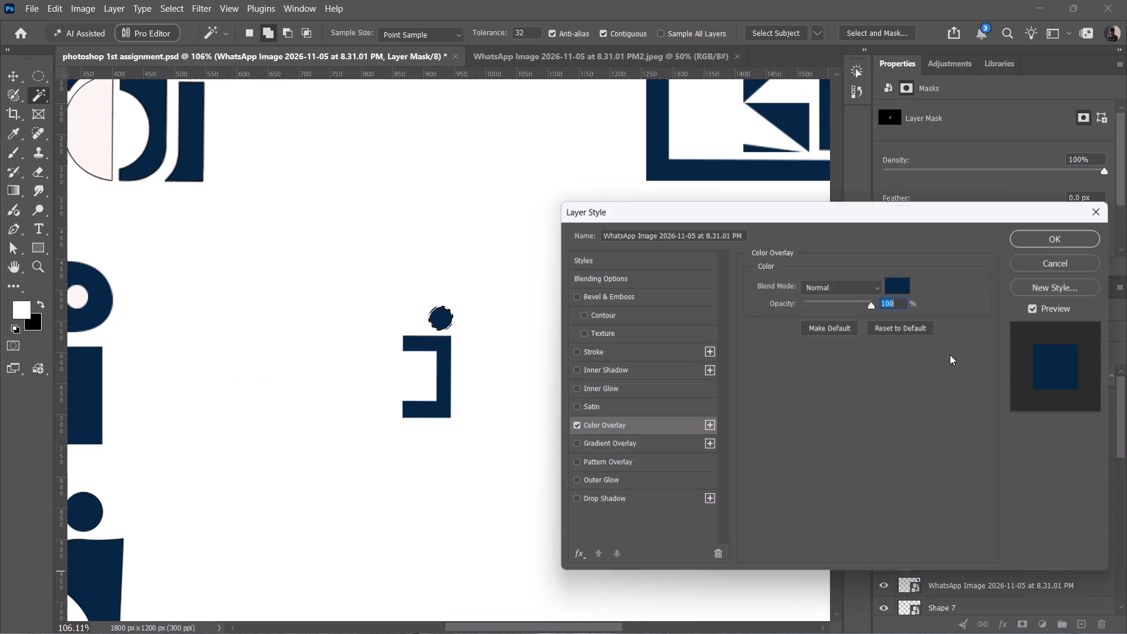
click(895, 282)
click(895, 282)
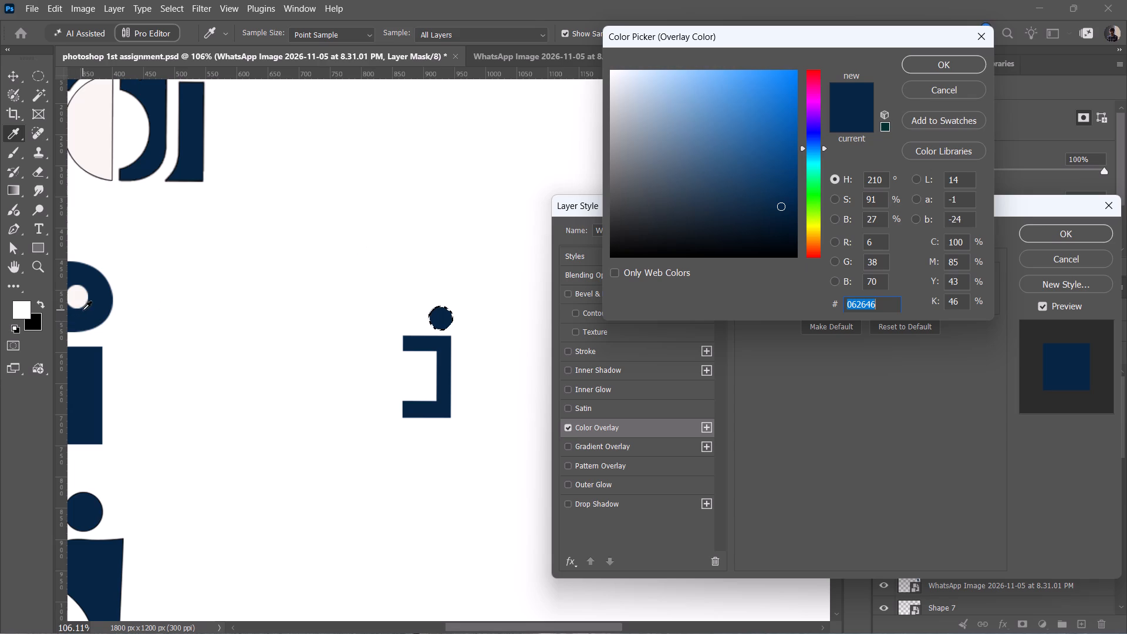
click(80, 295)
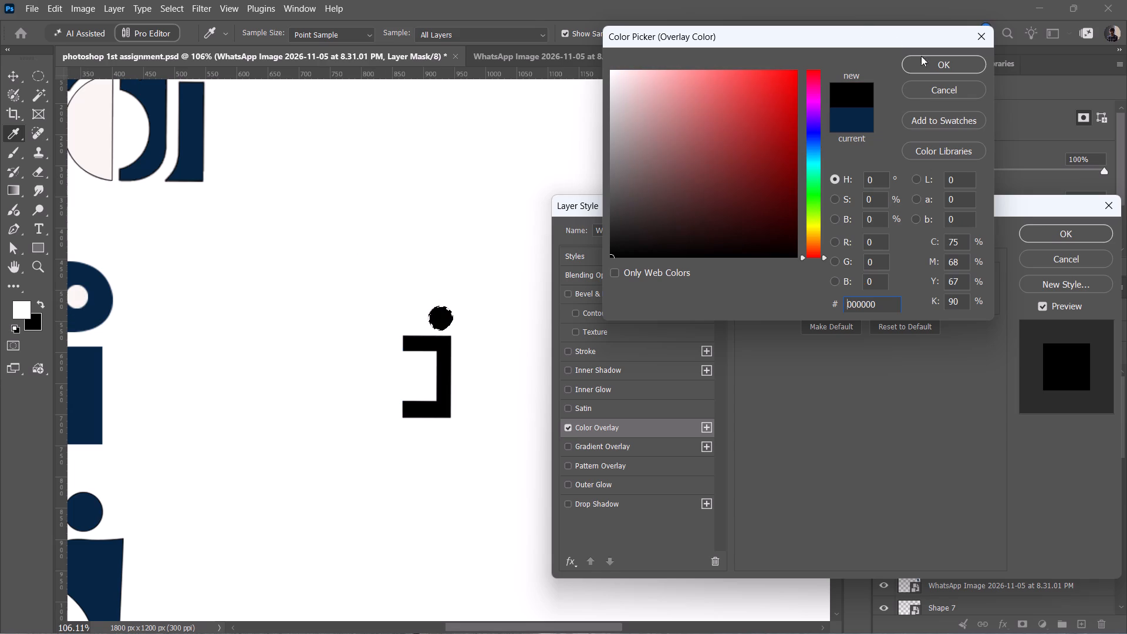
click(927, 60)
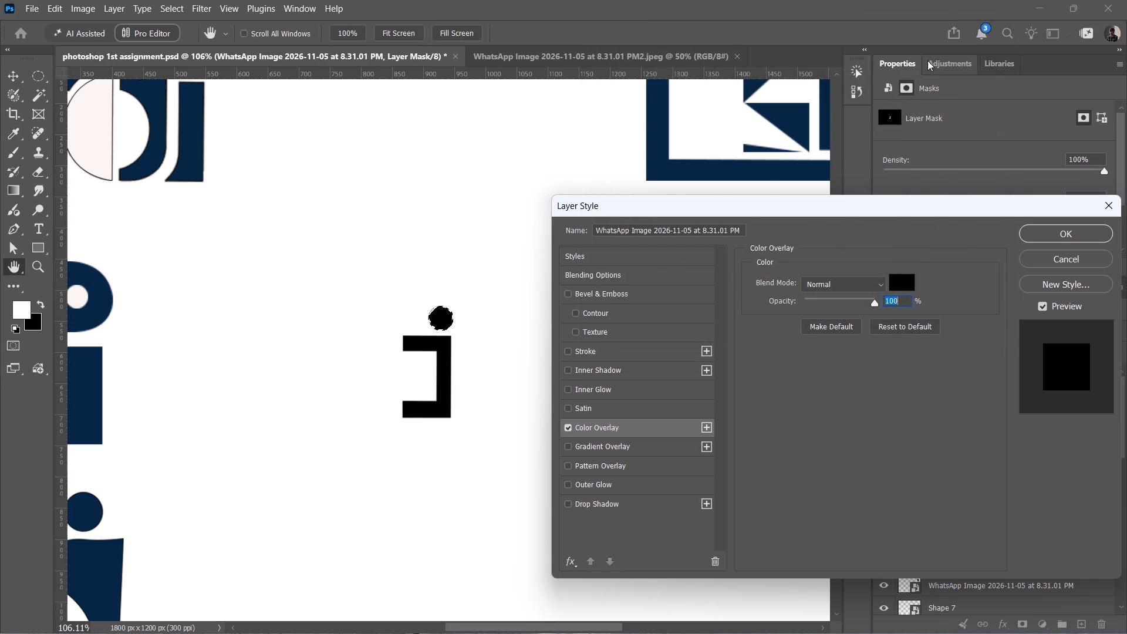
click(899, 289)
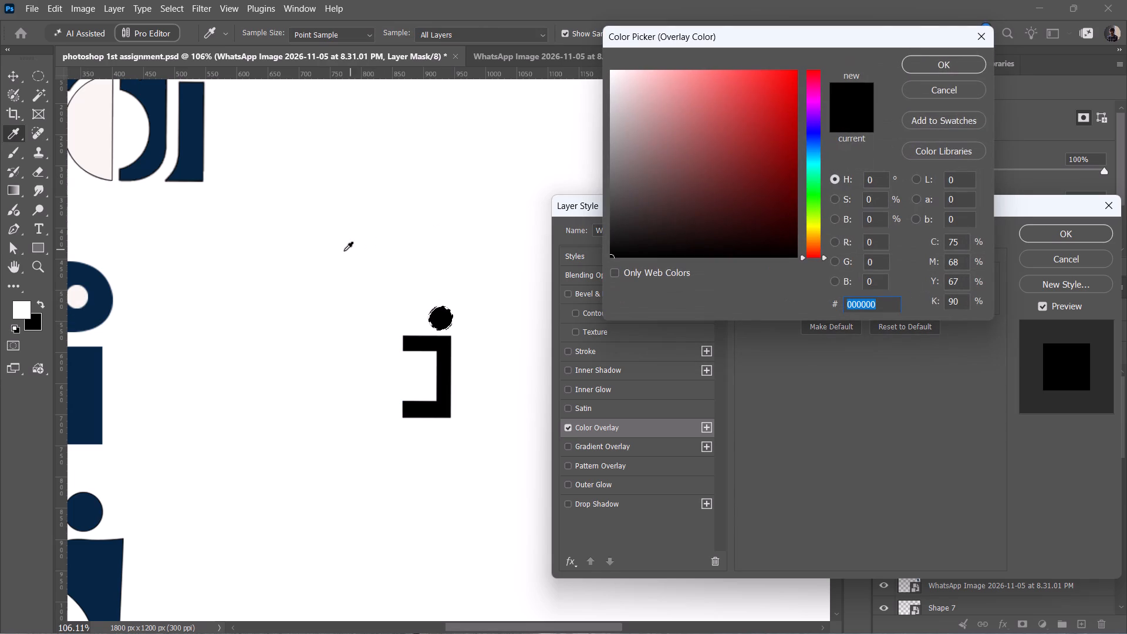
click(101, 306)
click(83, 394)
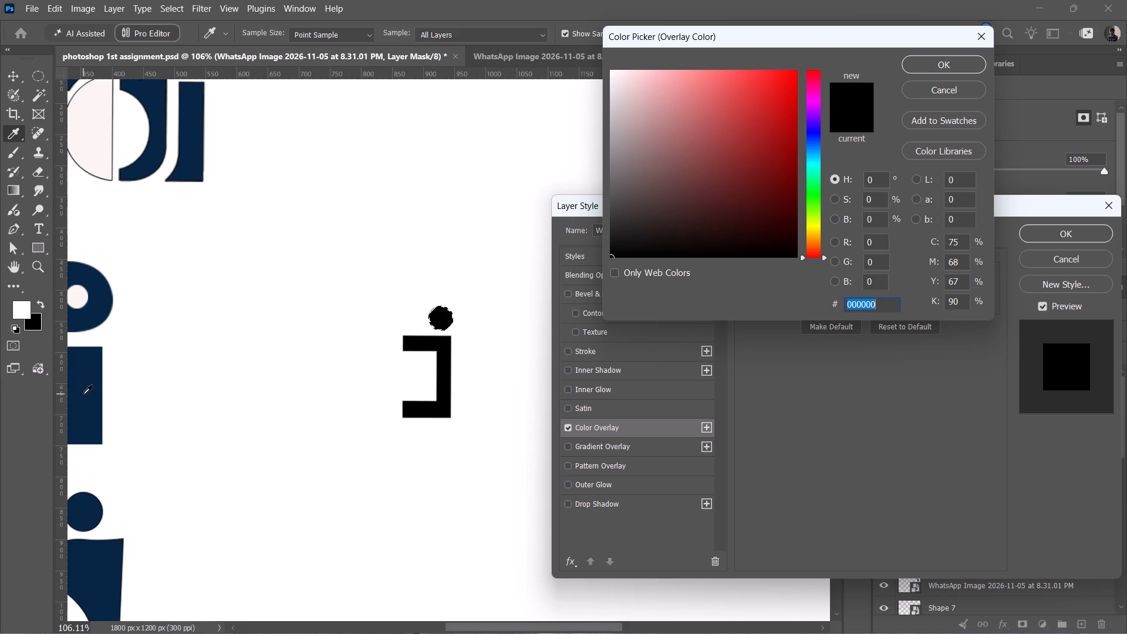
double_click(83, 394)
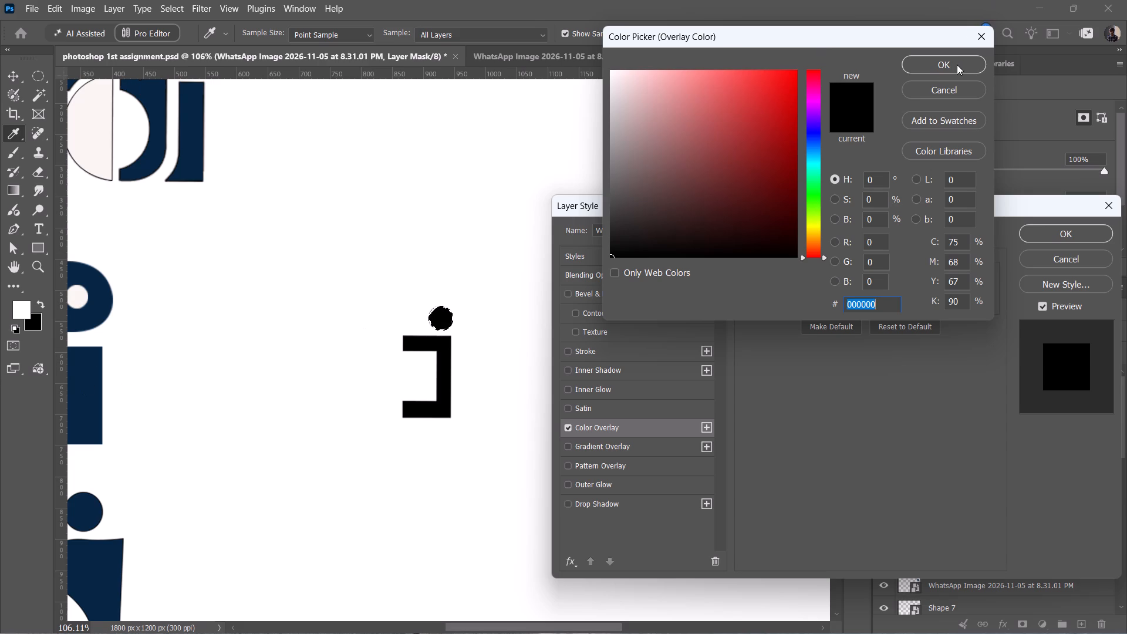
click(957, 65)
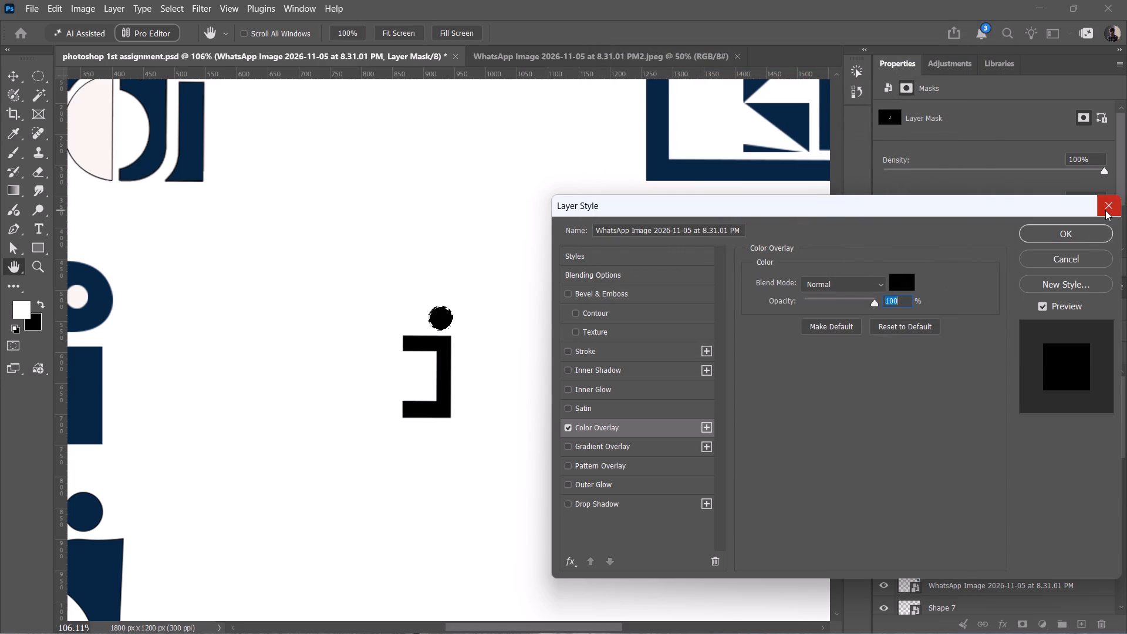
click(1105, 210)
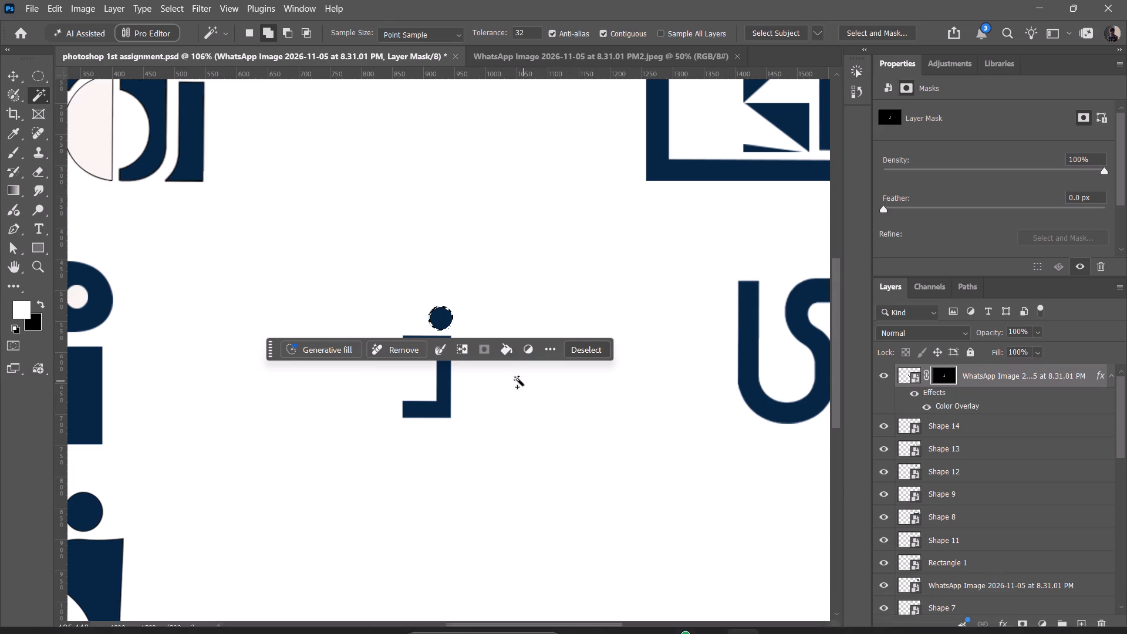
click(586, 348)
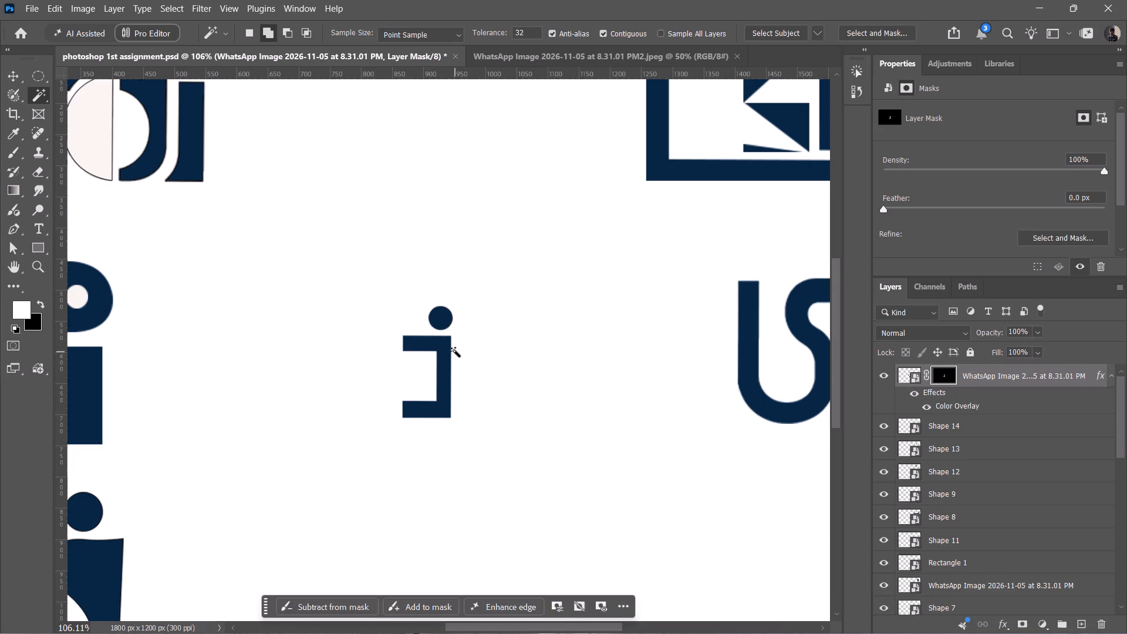
Select the dot above the navy bracket-like "j" shape with the Magic Wand.
click(442, 316)
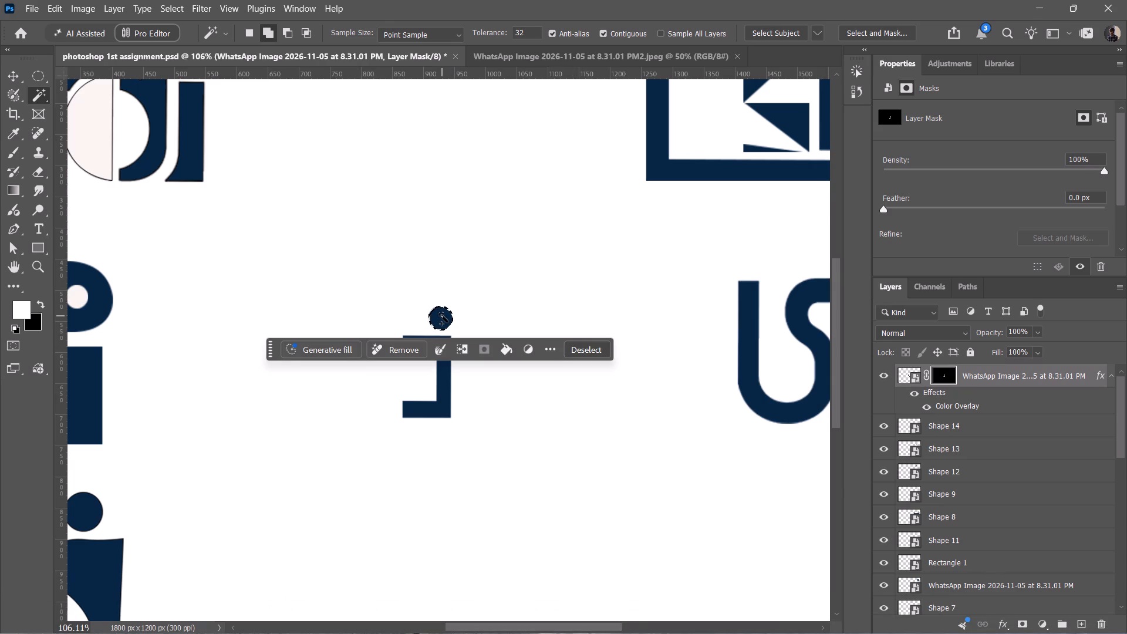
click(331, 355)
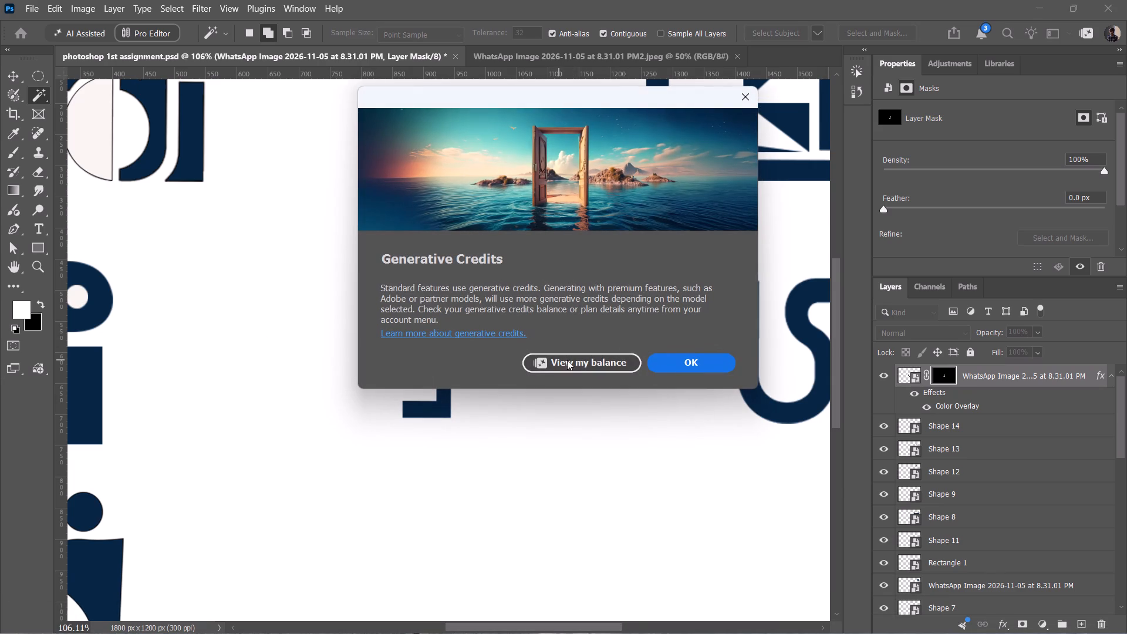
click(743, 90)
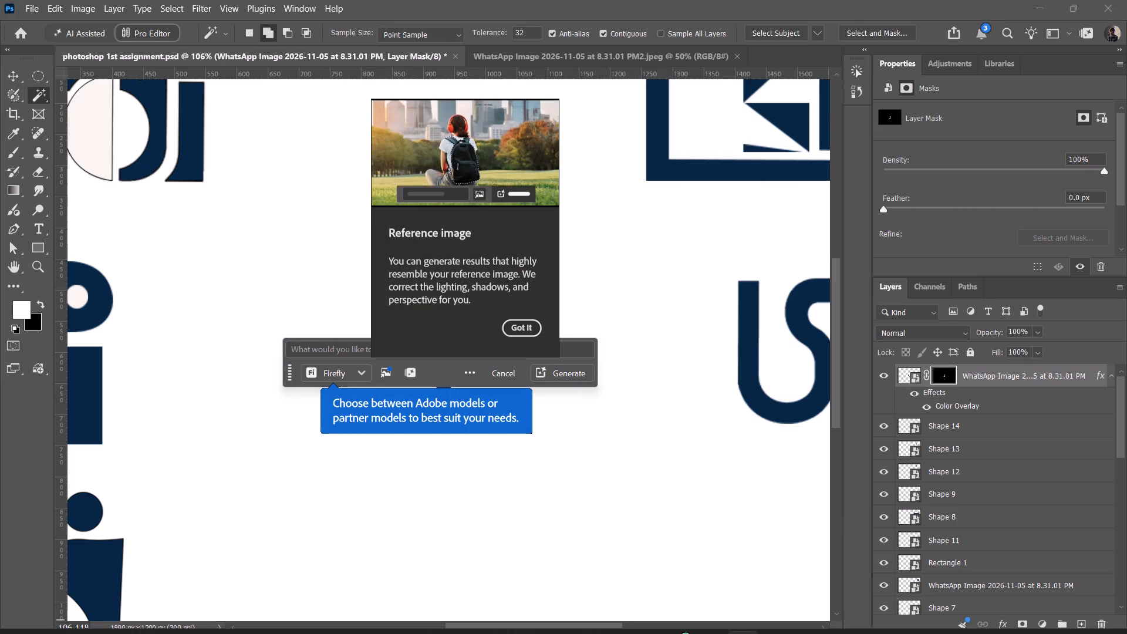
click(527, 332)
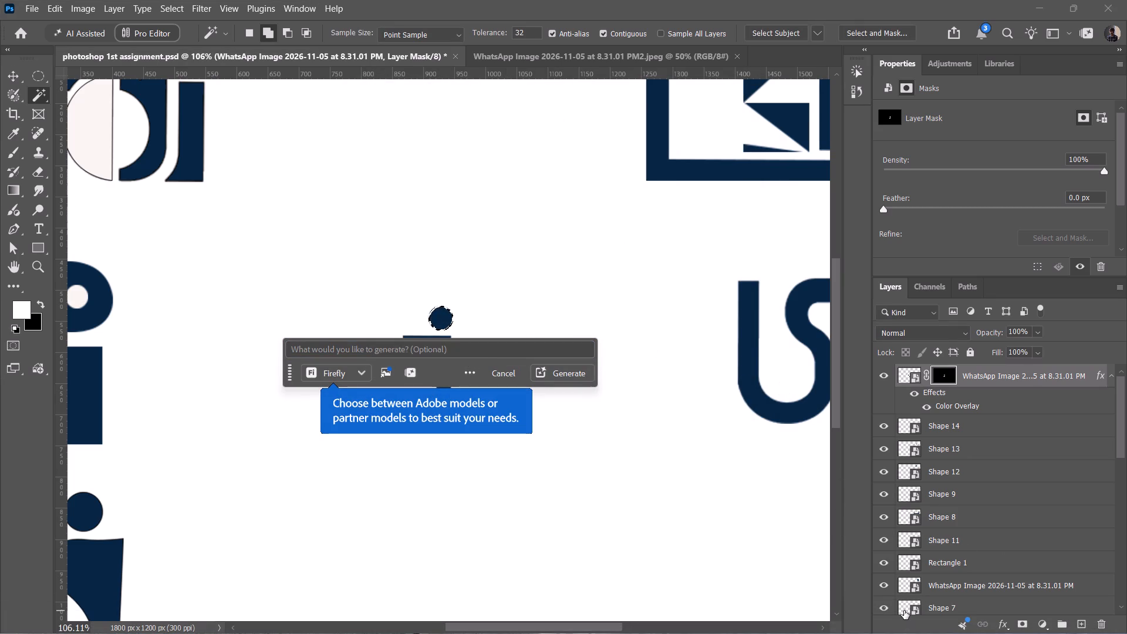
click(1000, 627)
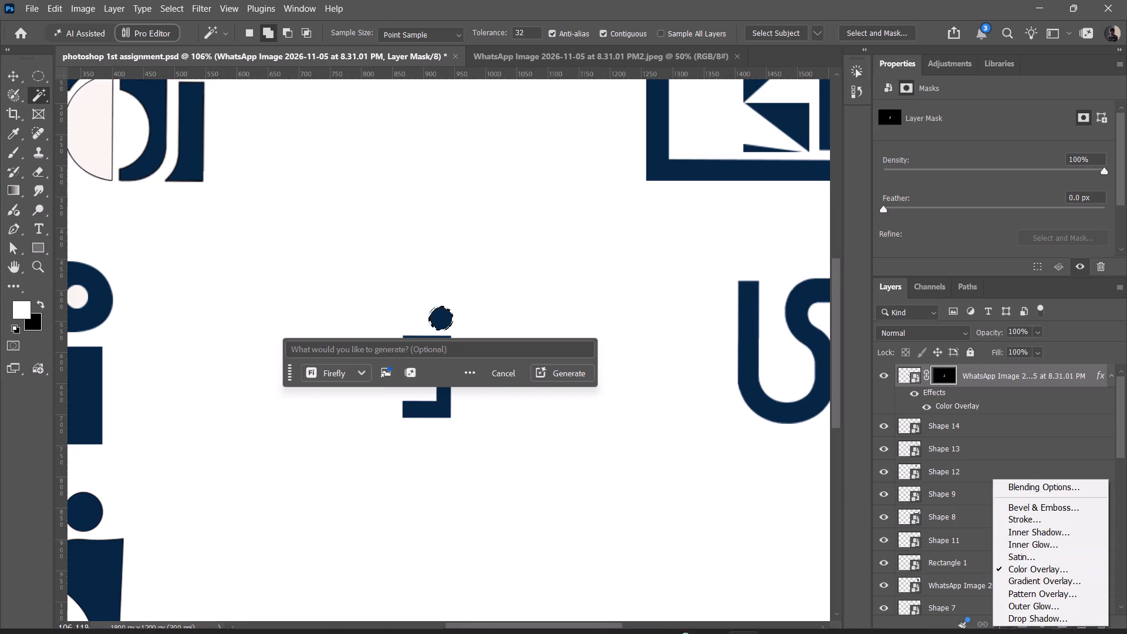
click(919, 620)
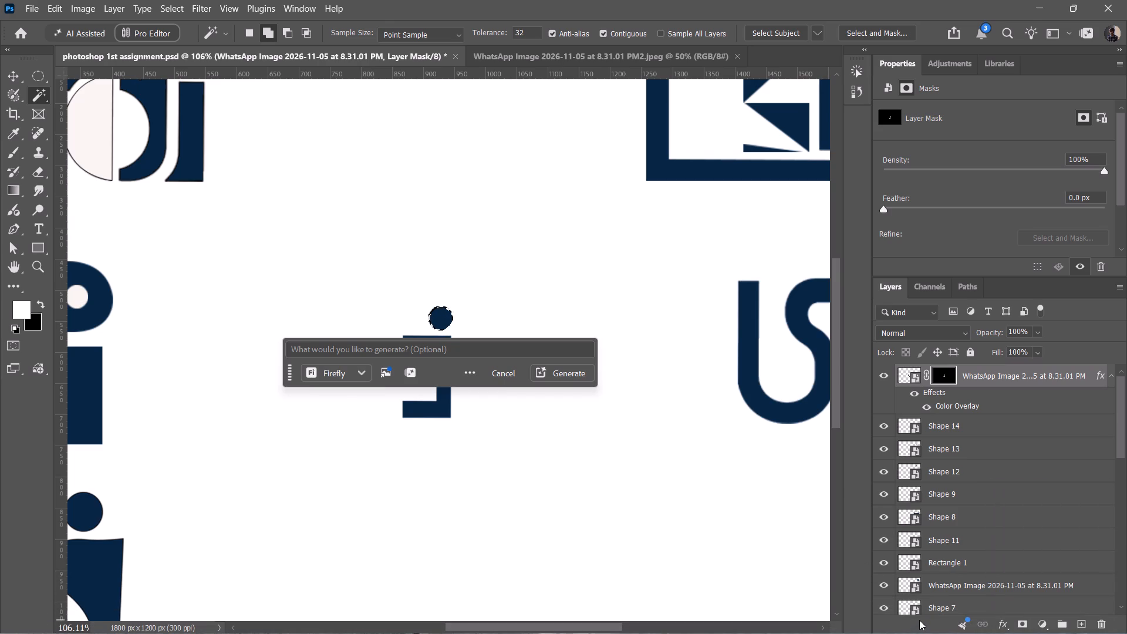
Fill the selected dot with a Solid Color layer in off-white #f7f5ef, sampled from the inner circle of the neighbouring logo.
right_click(1042, 630)
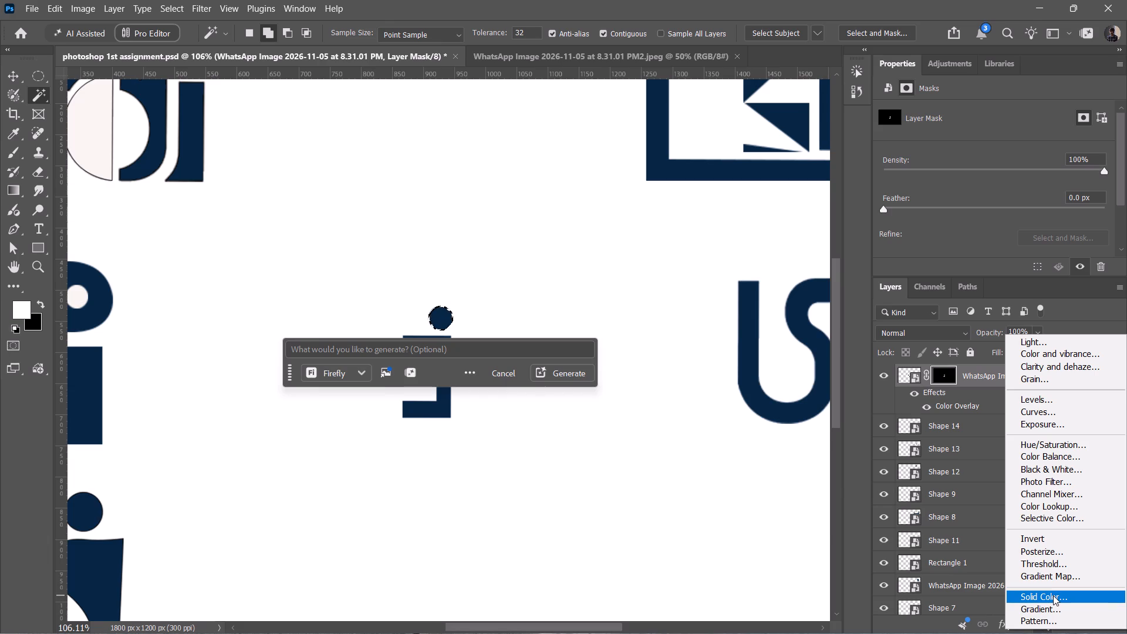
click(1053, 595)
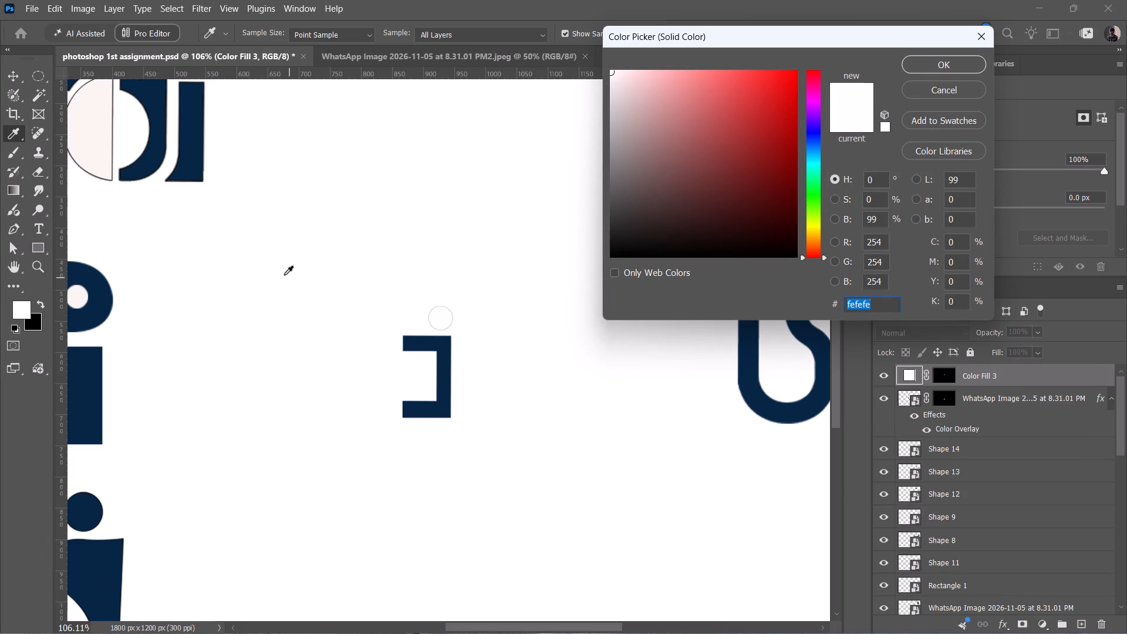
click(78, 300)
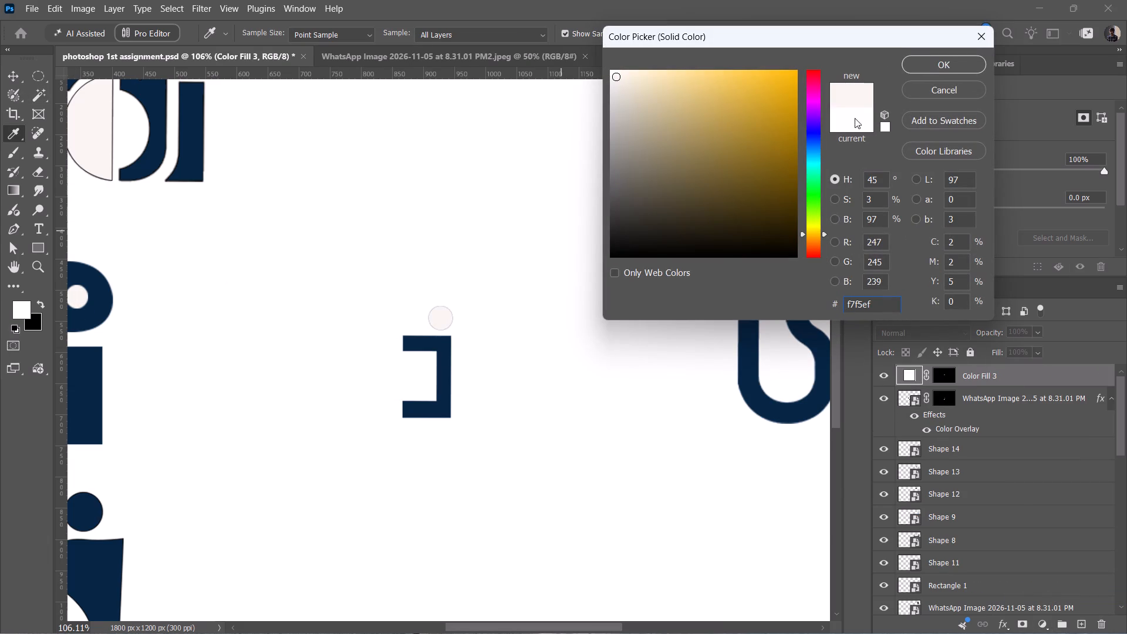
click(940, 62)
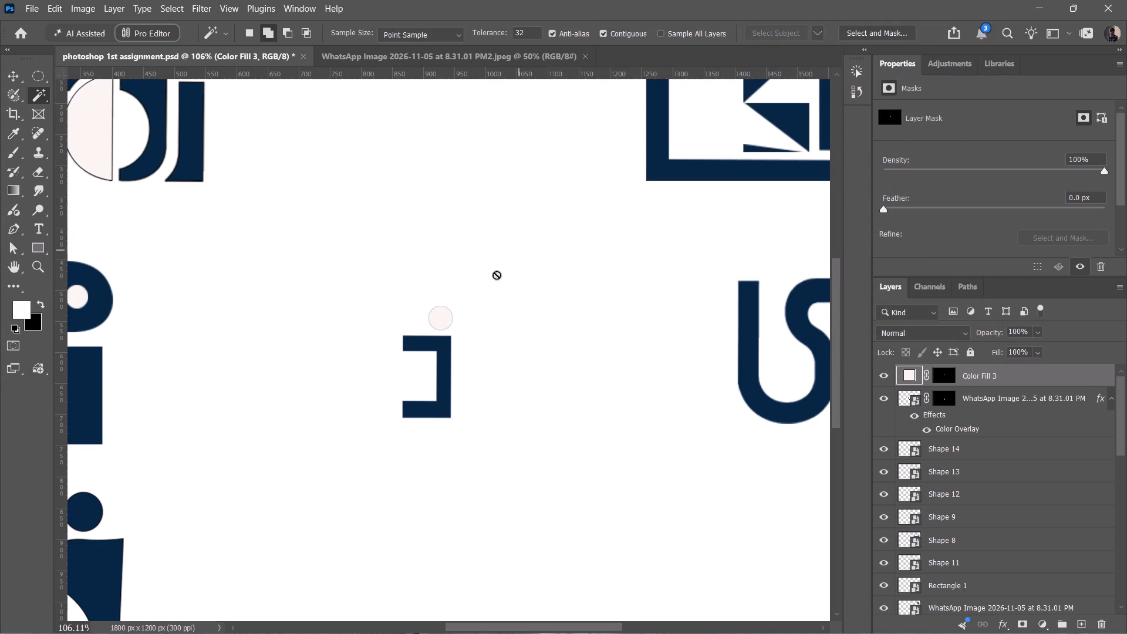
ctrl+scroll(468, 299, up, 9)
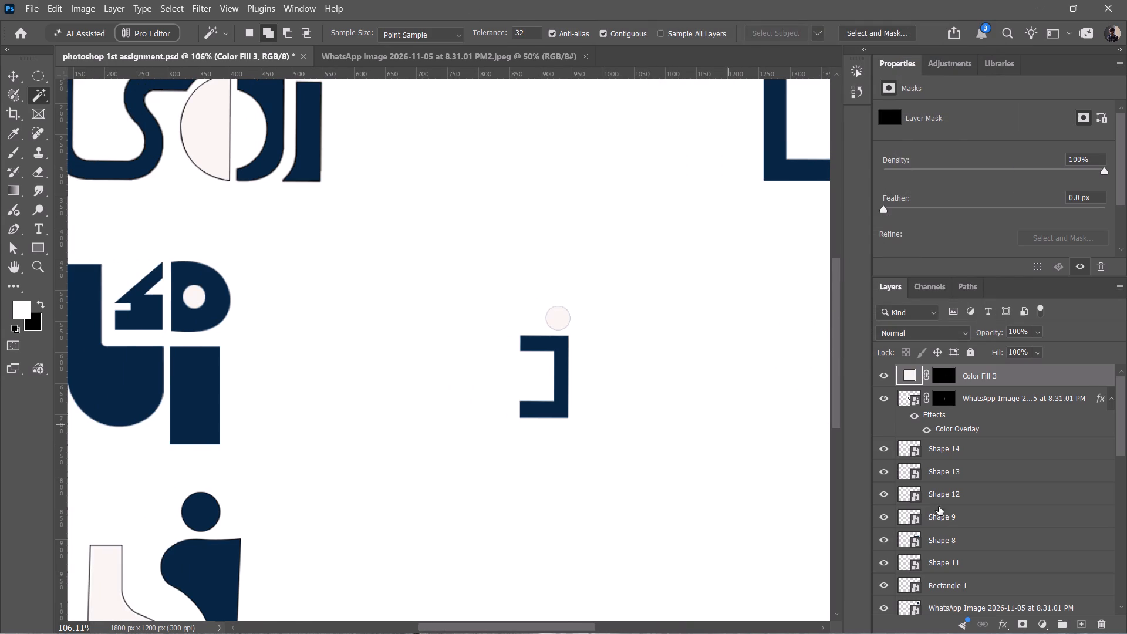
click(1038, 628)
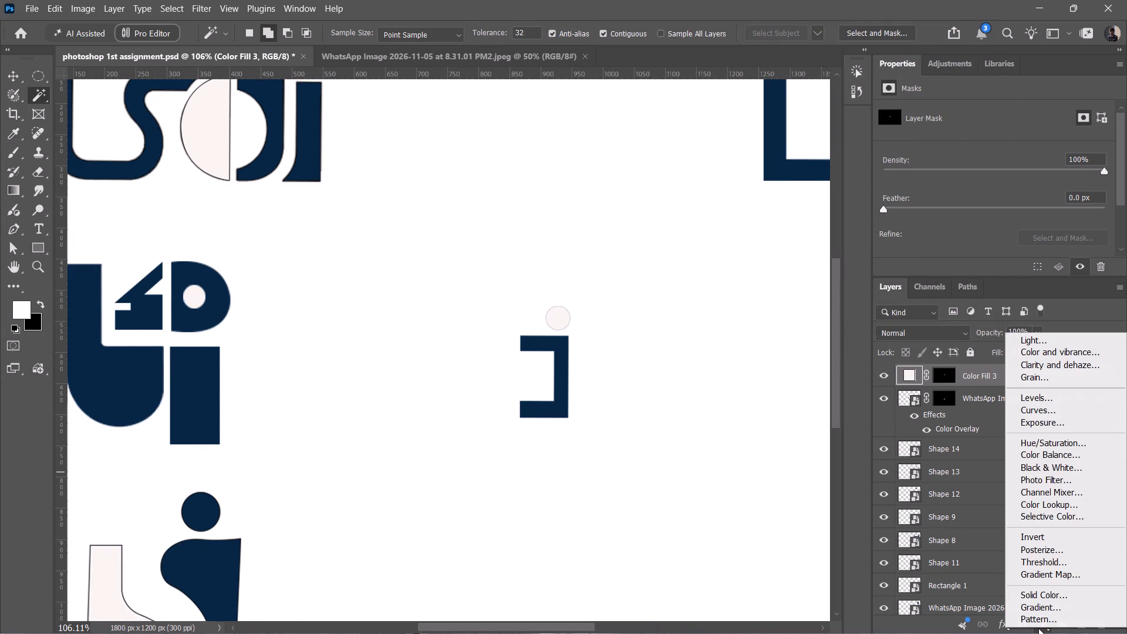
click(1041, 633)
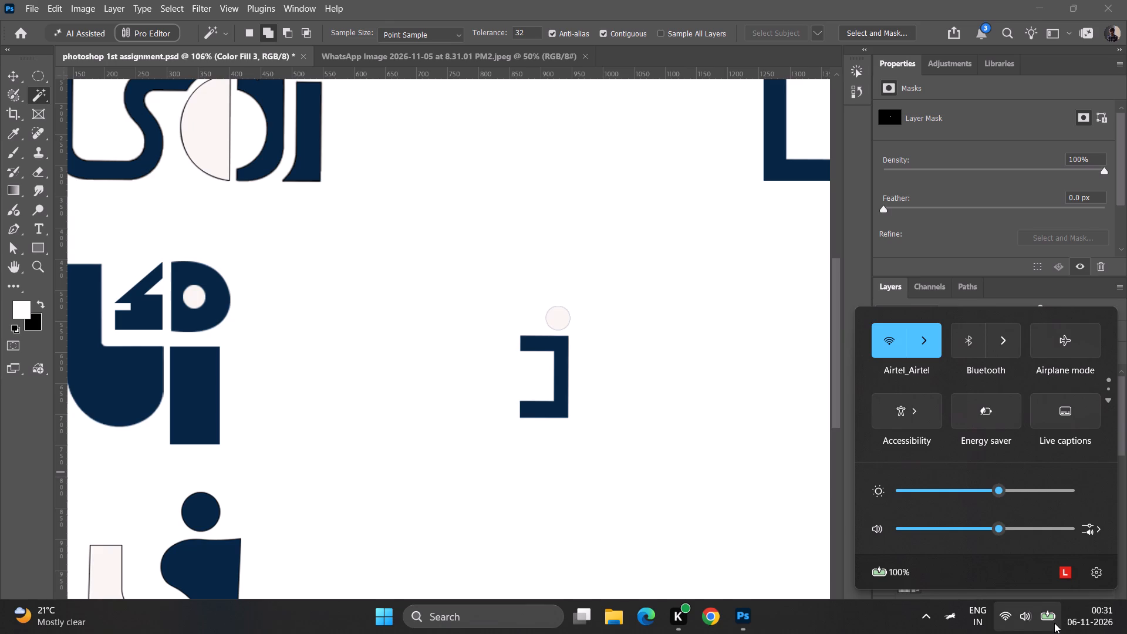
Add a 1 px black inside Stroke at 100% opacity to the off-white dot's Color Fill 3 layer.
click(1054, 623)
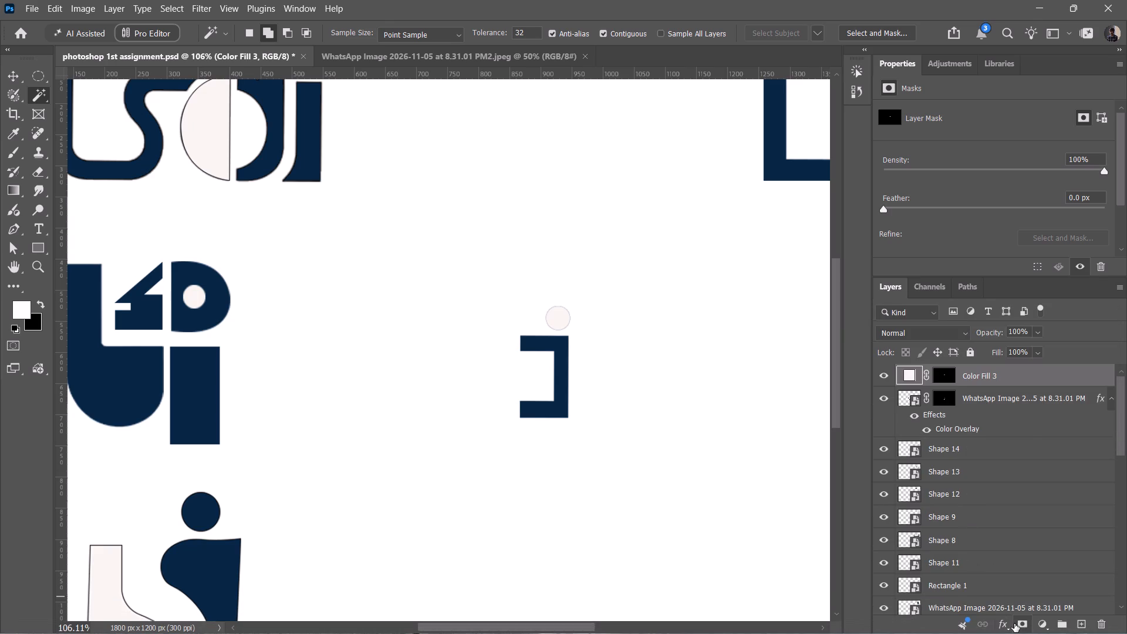
click(1005, 625)
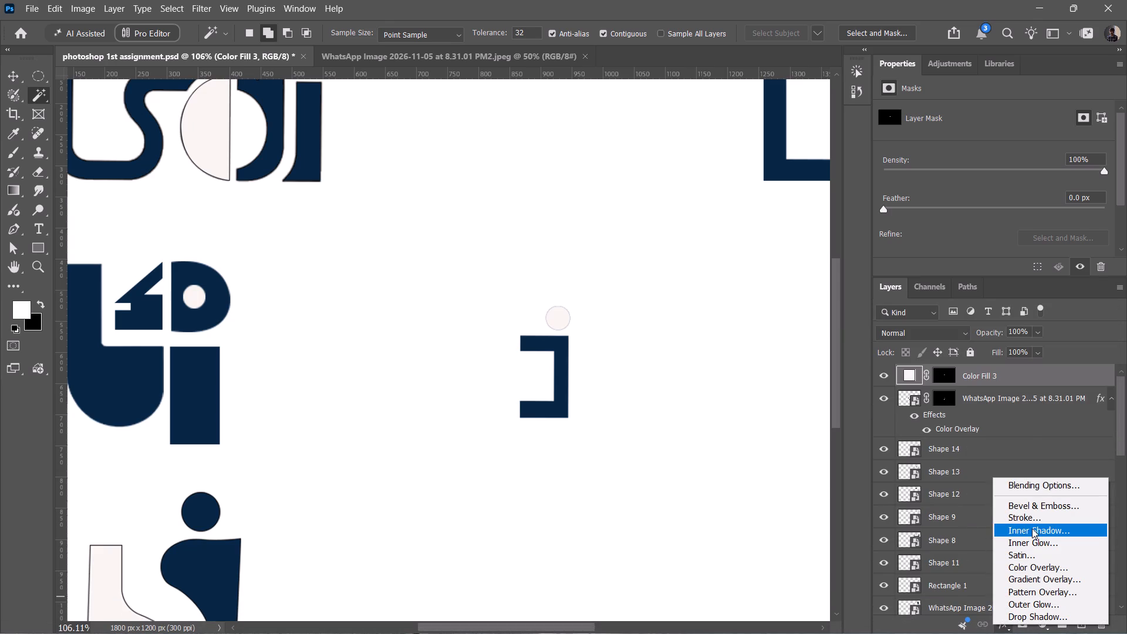
click(1035, 520)
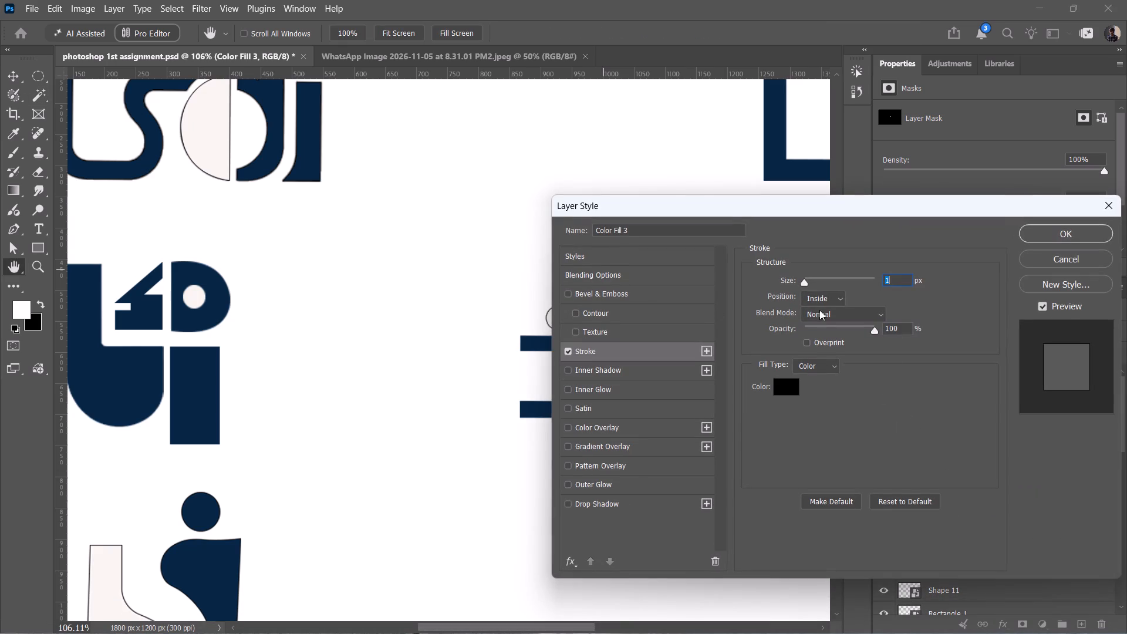
click(1059, 234)
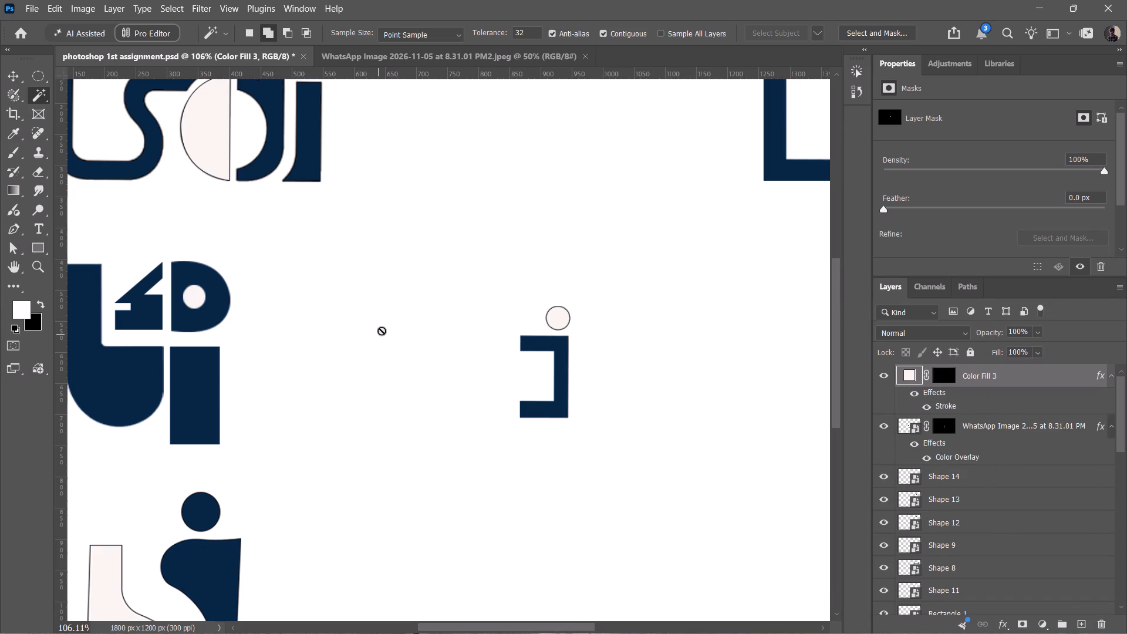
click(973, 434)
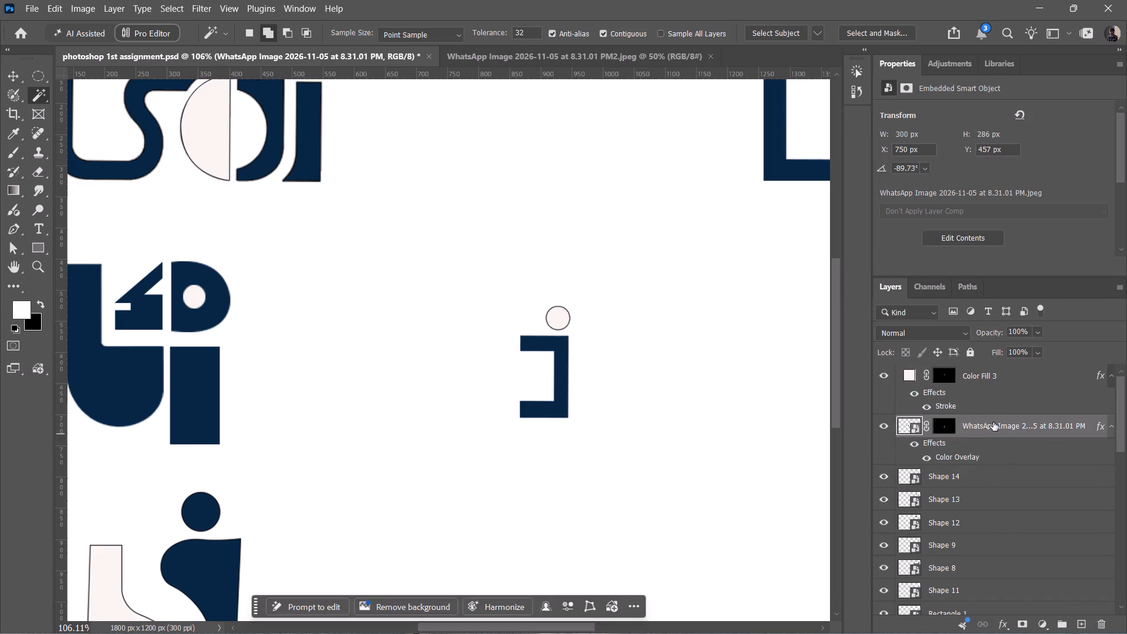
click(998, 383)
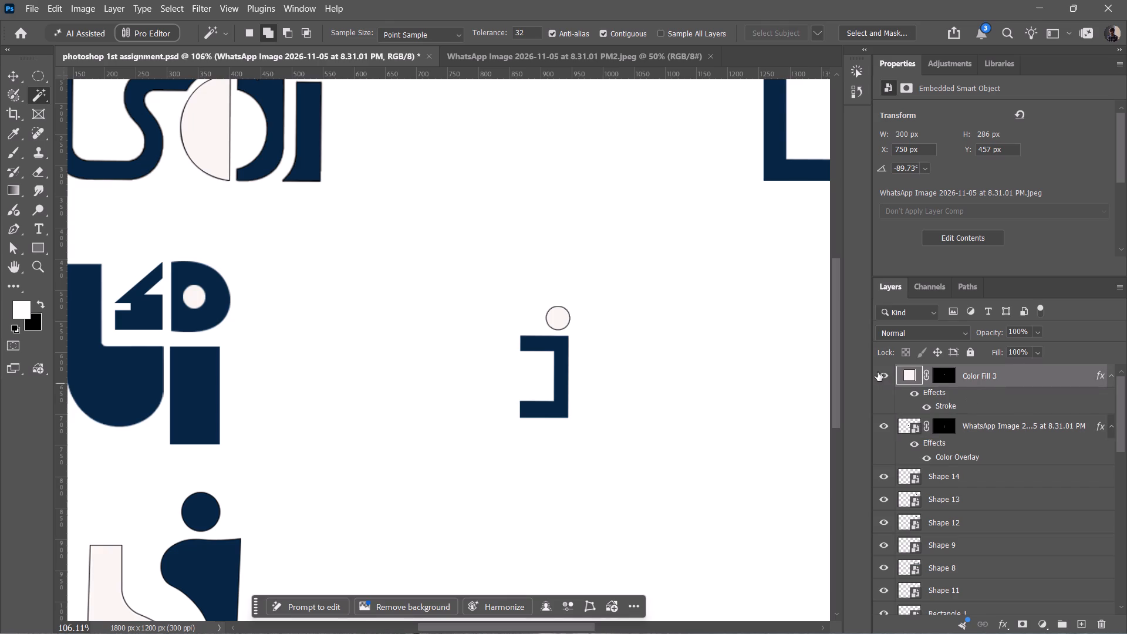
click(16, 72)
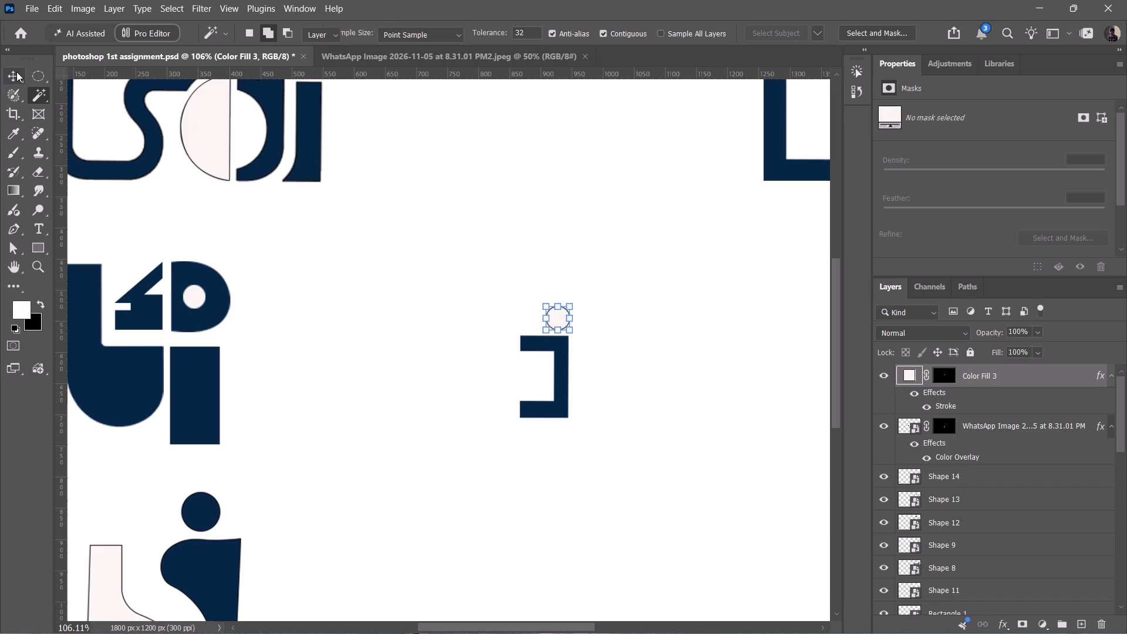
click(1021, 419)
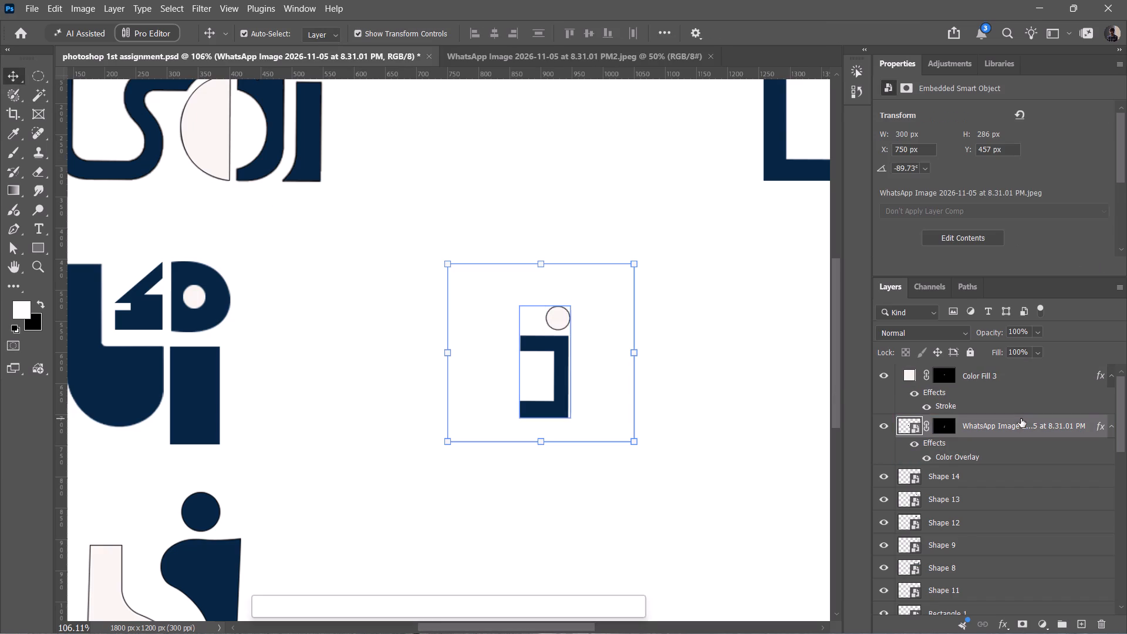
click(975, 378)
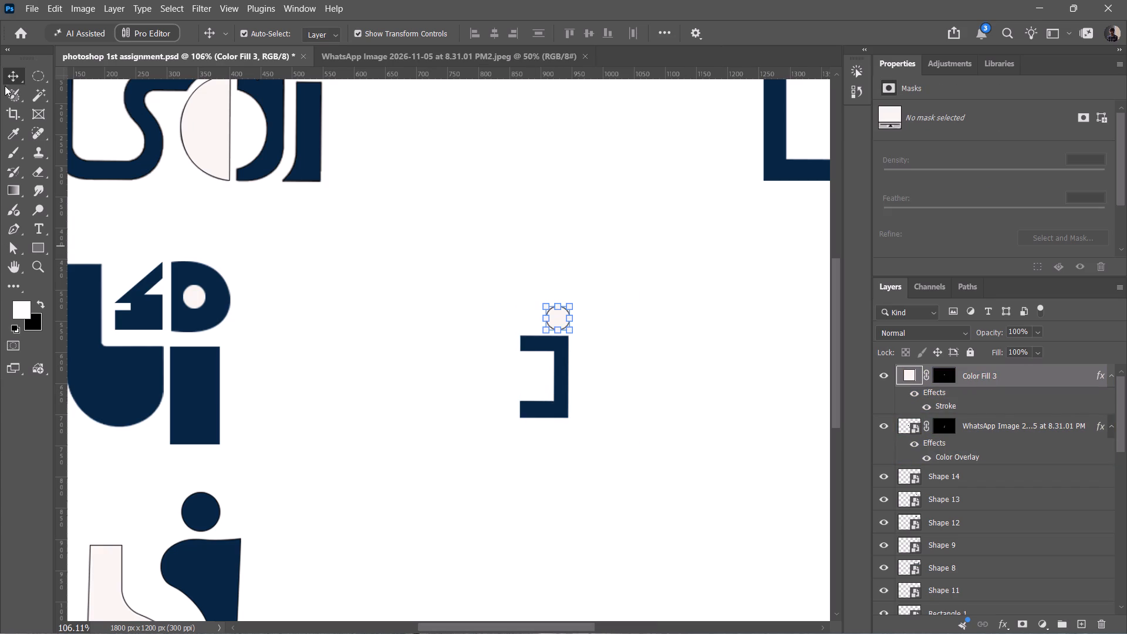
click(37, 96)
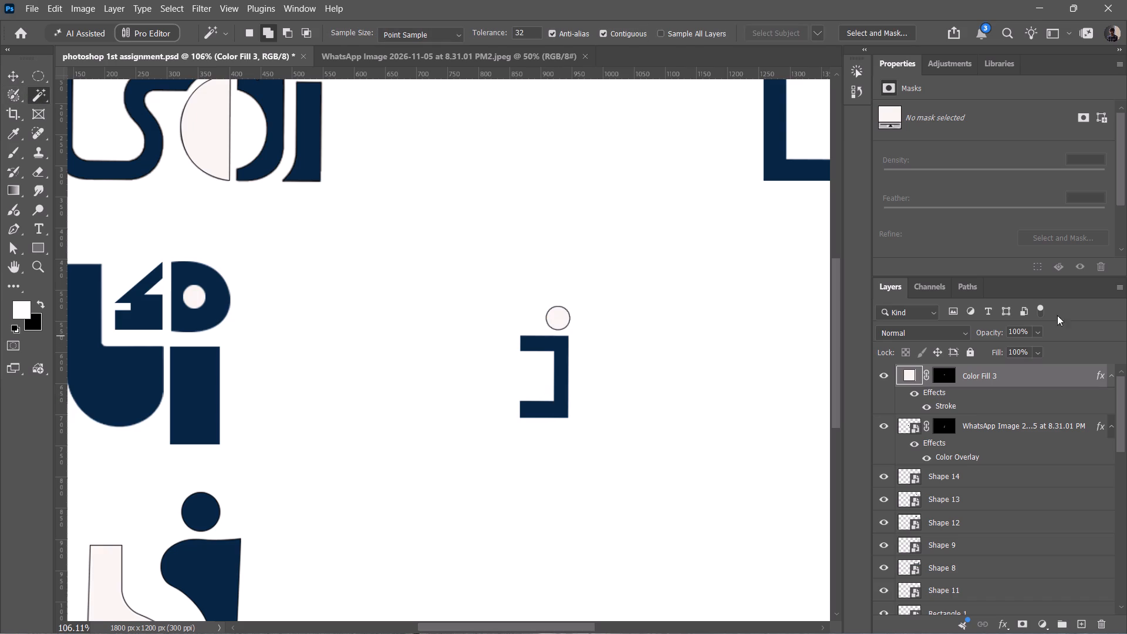
Select the navy bracket shape below the dot with the Magic Wand on the placed WhatsApp image layer.
double_click(1040, 443)
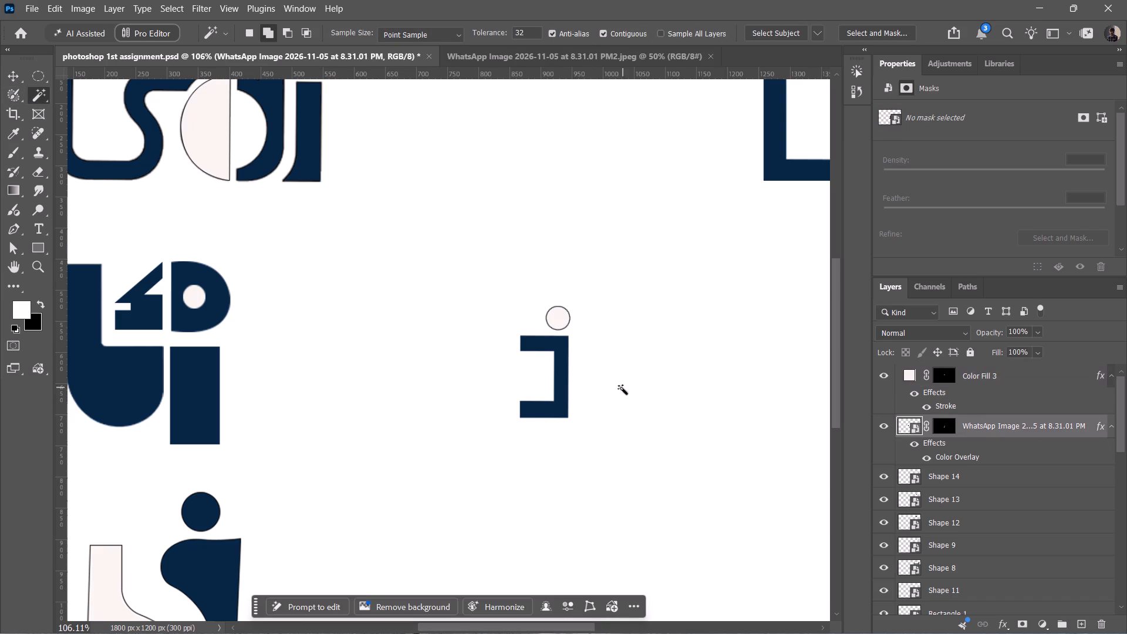
double_click(564, 406)
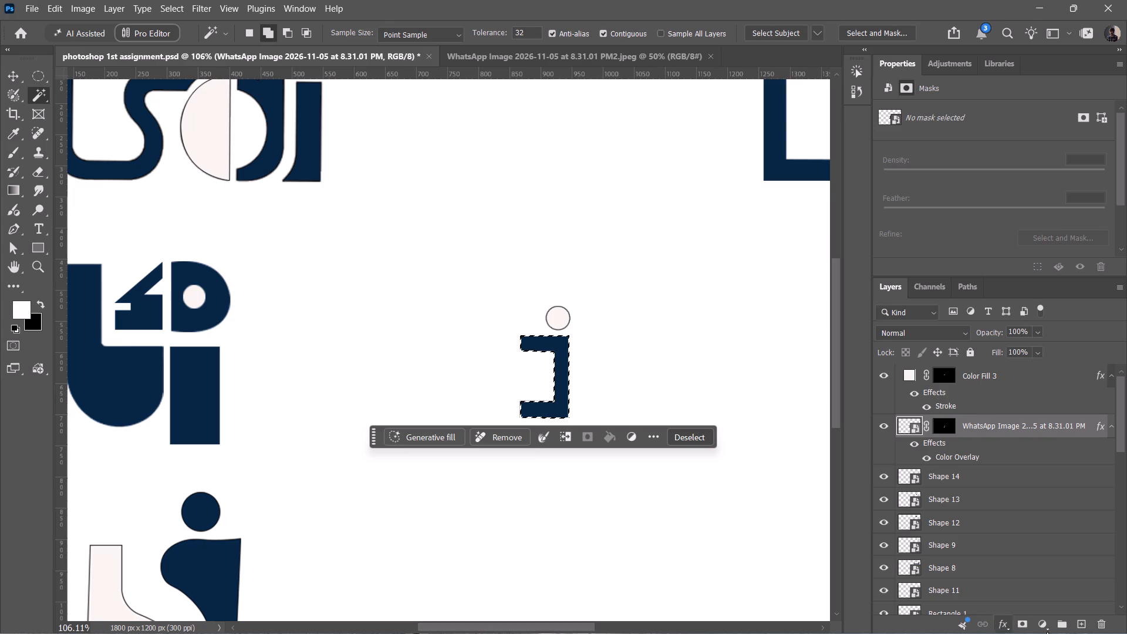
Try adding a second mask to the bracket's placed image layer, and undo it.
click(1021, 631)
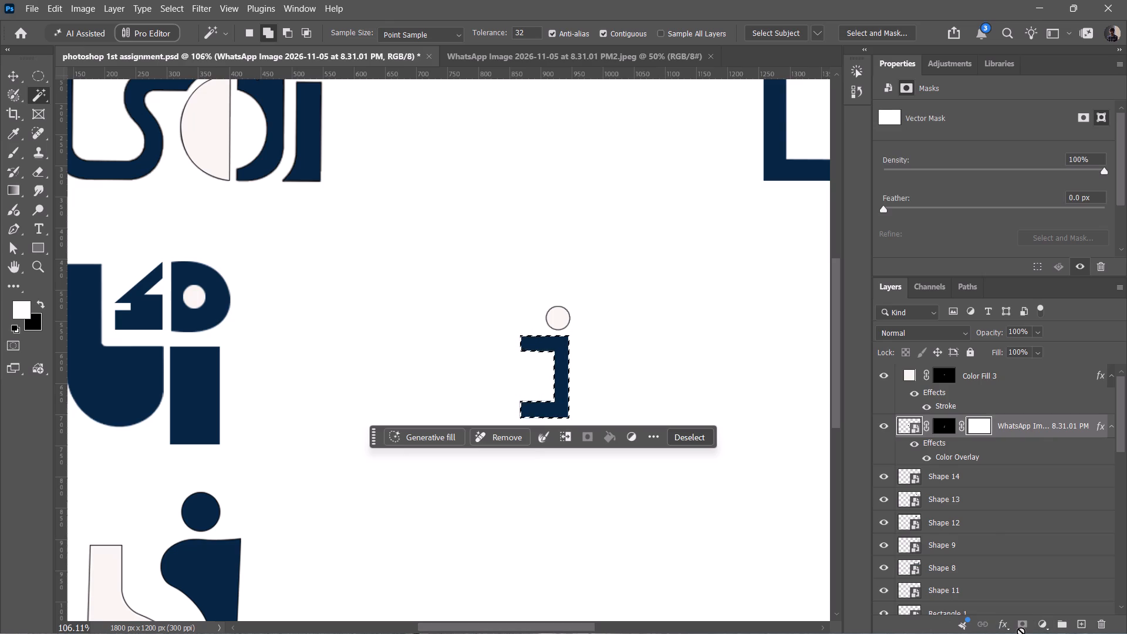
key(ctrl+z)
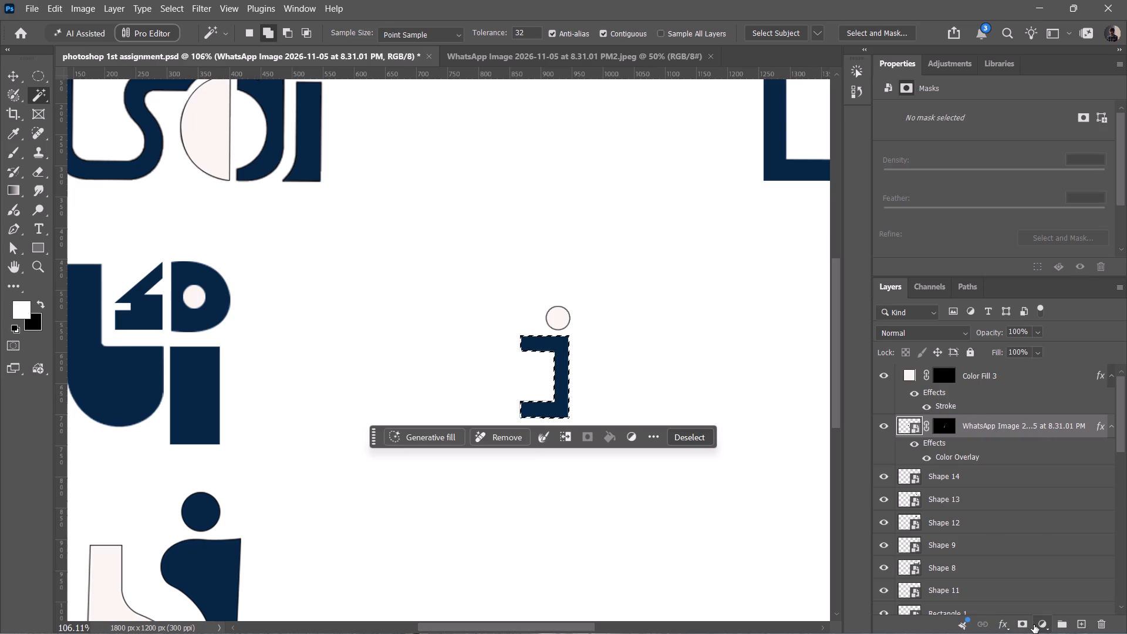
Start adding a fill or adjustment layer for the selected navy bracket shape.
click(1034, 625)
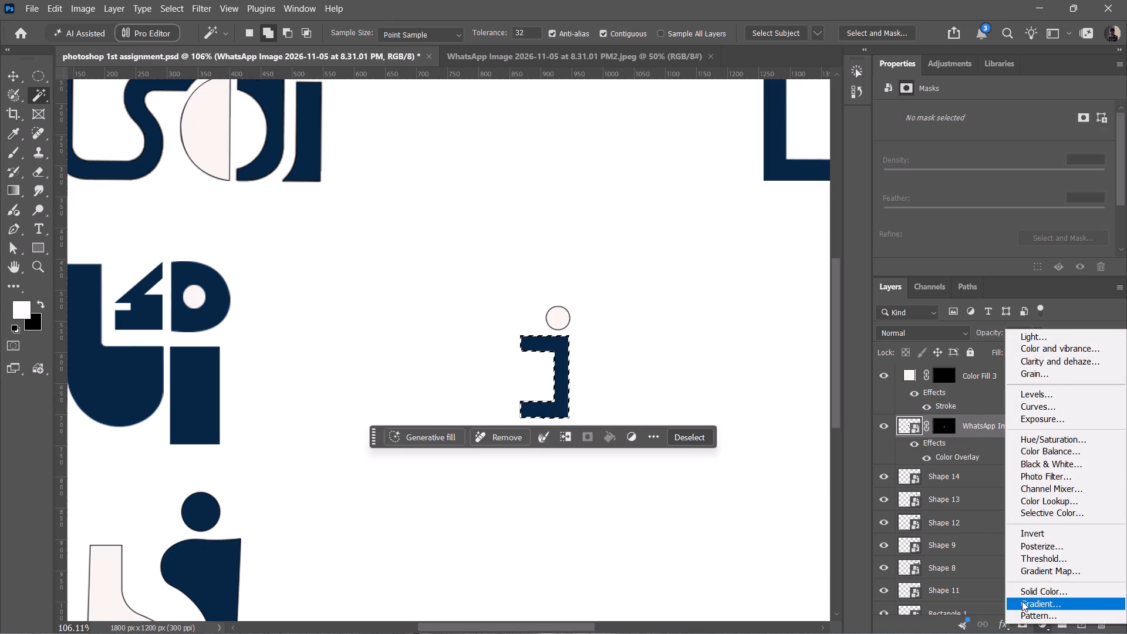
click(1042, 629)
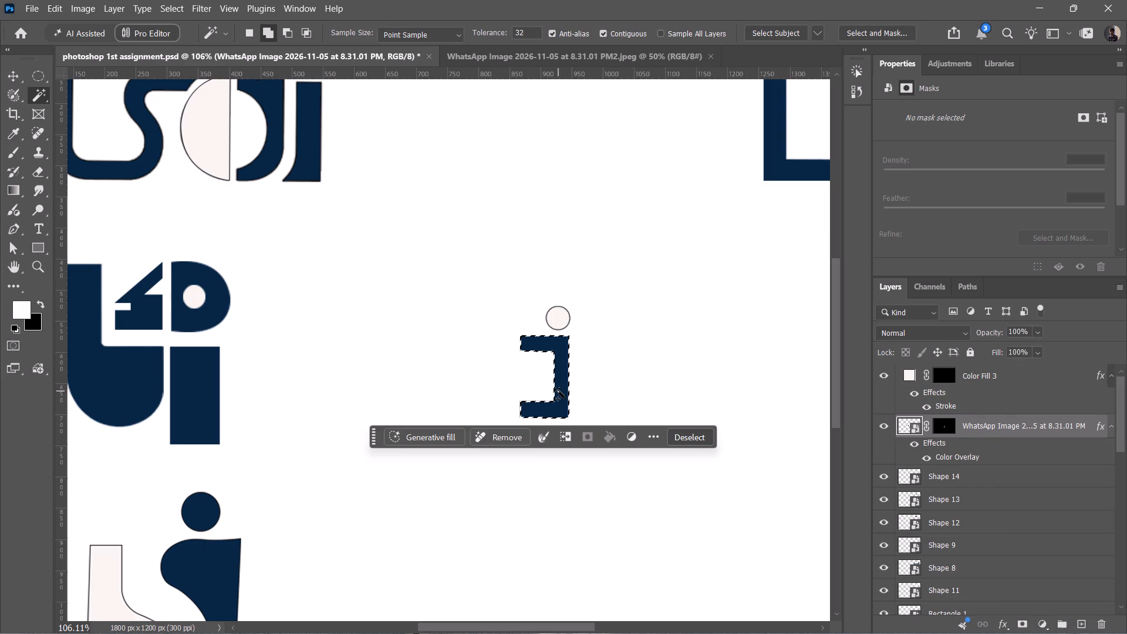
Copy the selected bracket shape below the dot and paste it onto a new layer.
key(ctrl+c)
drag(563, 388, 513, 371)
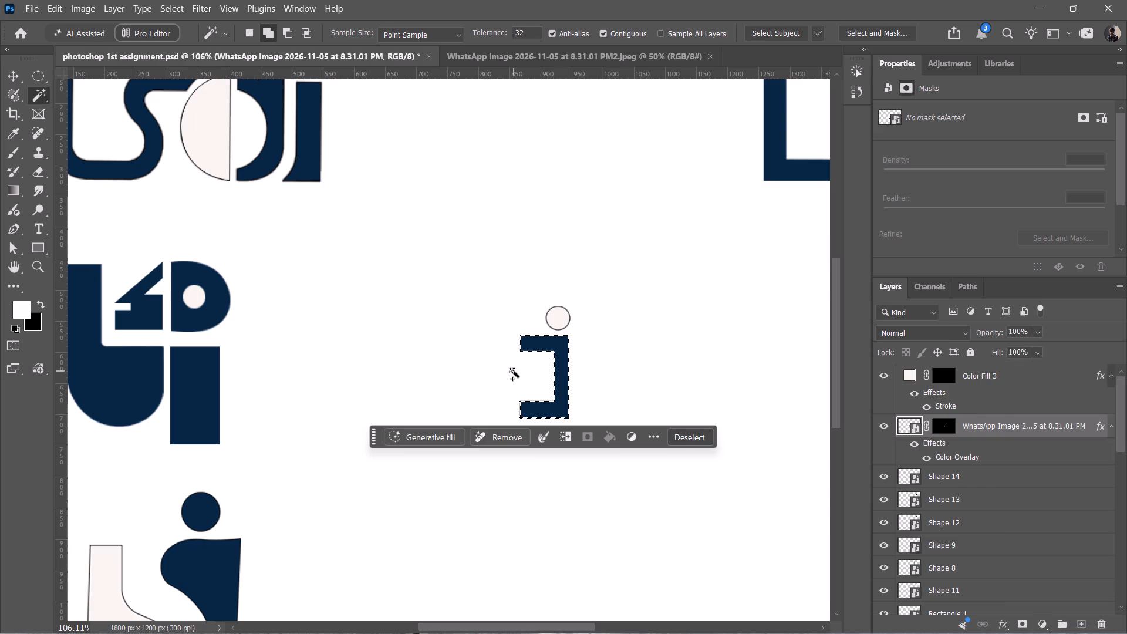
drag(513, 371, 510, 367)
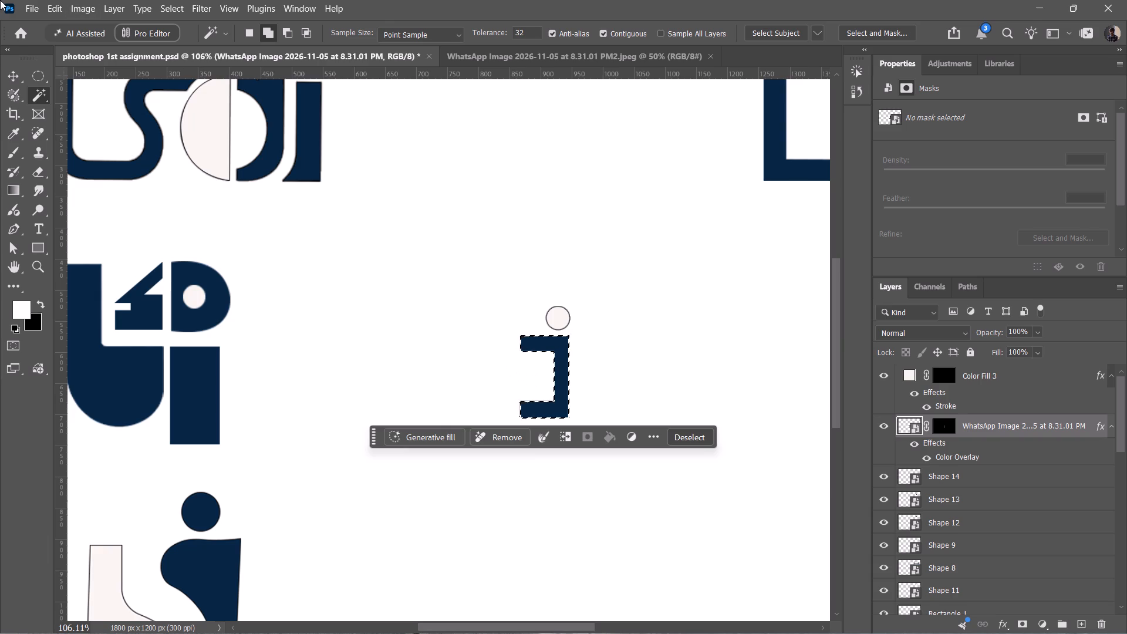
click(15, 84)
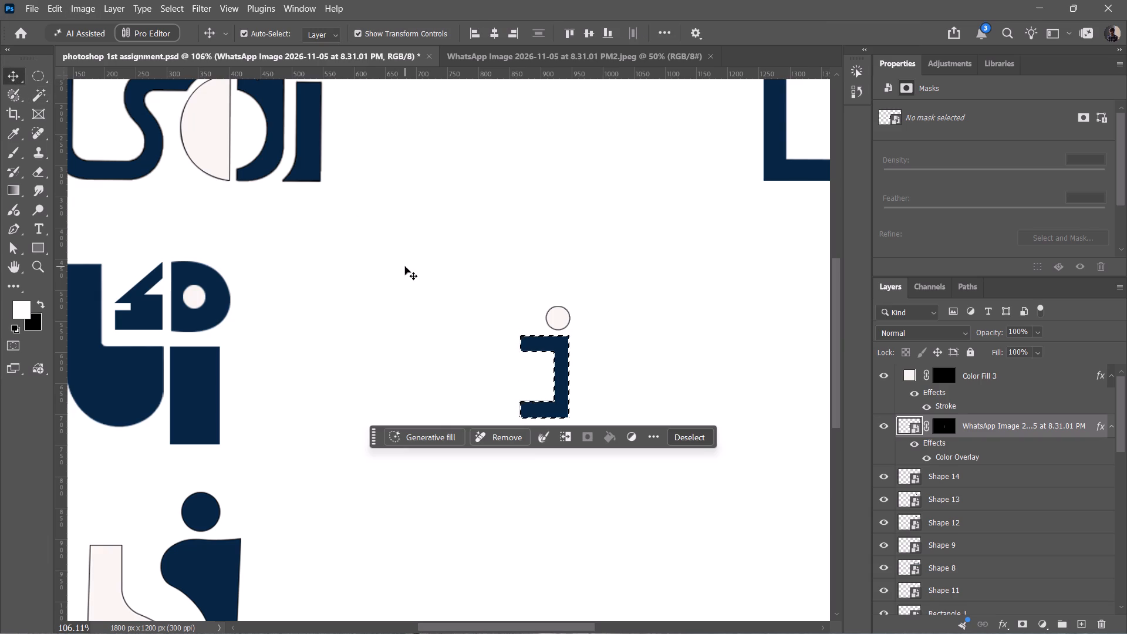
click(421, 300)
key(ctrl+v)
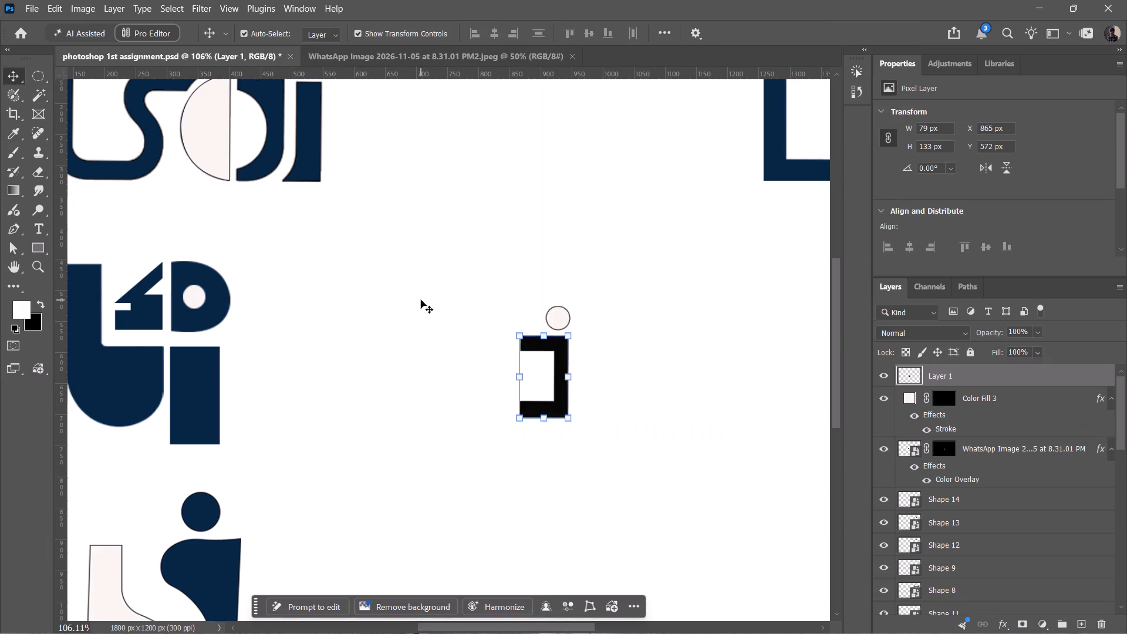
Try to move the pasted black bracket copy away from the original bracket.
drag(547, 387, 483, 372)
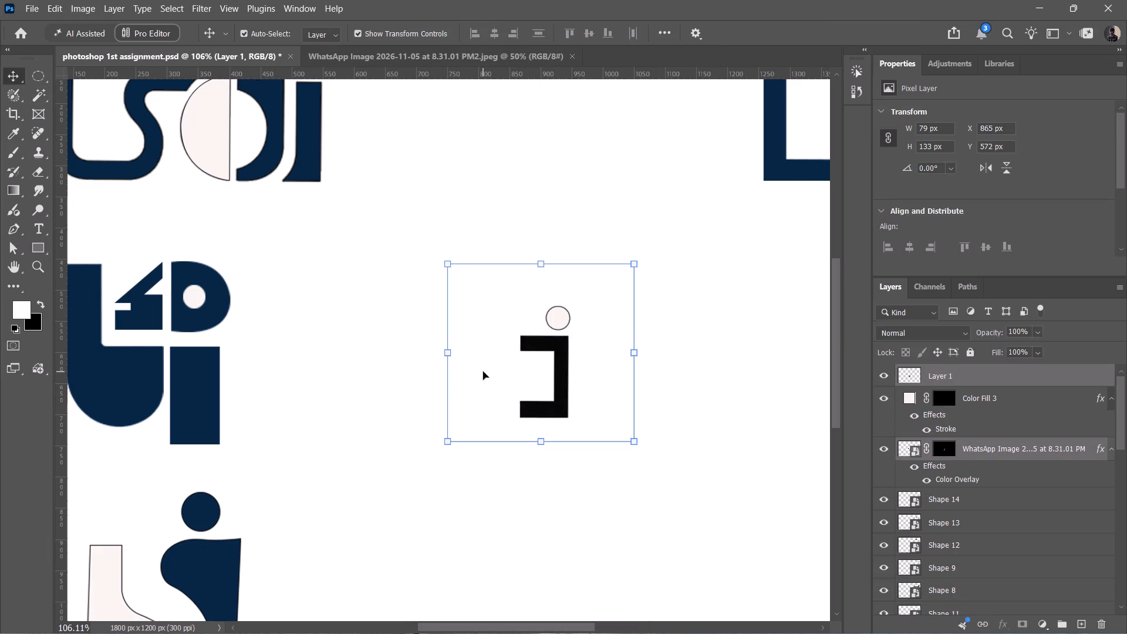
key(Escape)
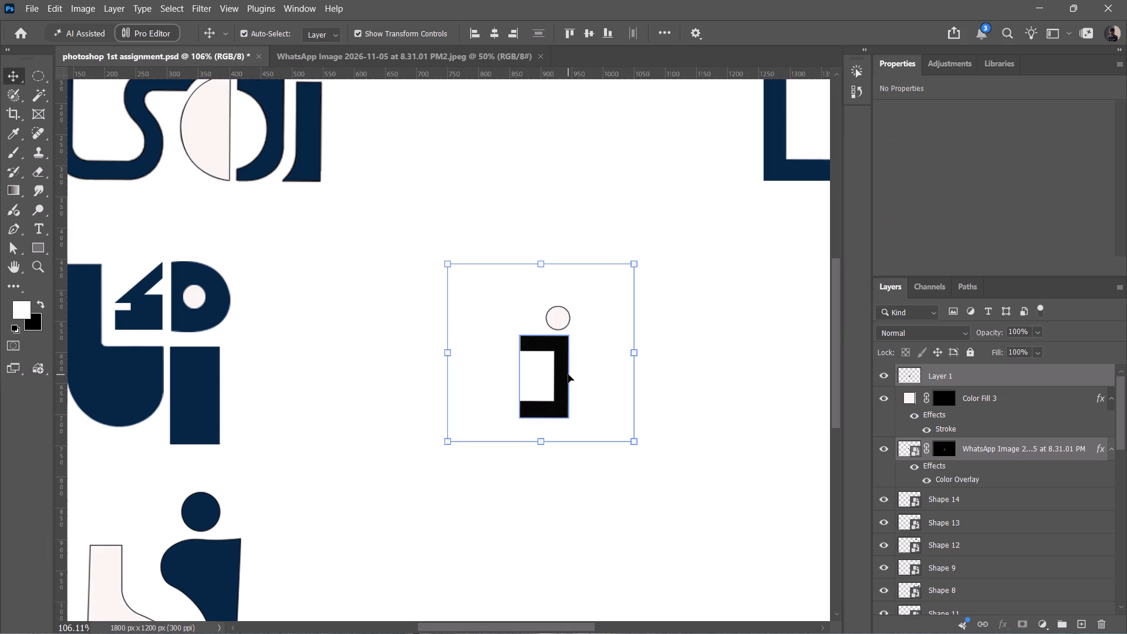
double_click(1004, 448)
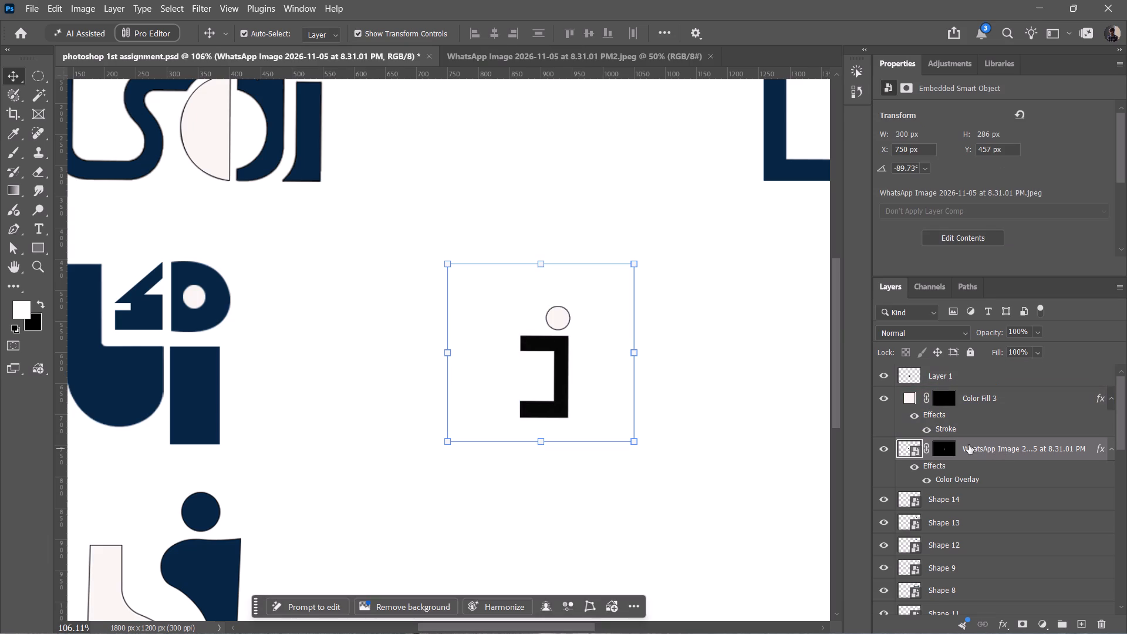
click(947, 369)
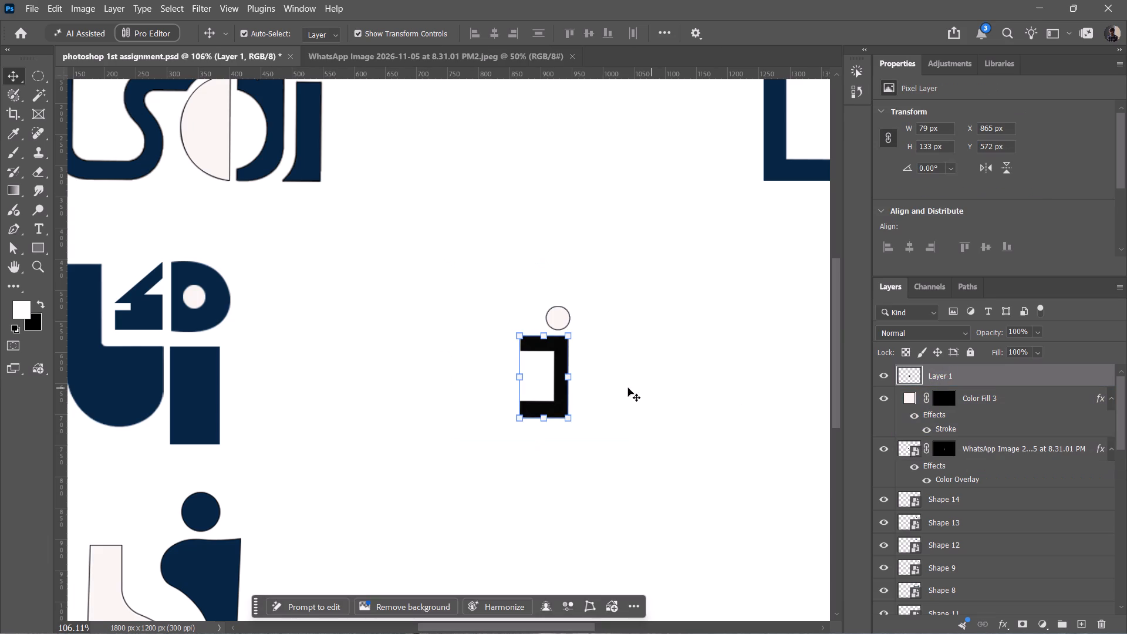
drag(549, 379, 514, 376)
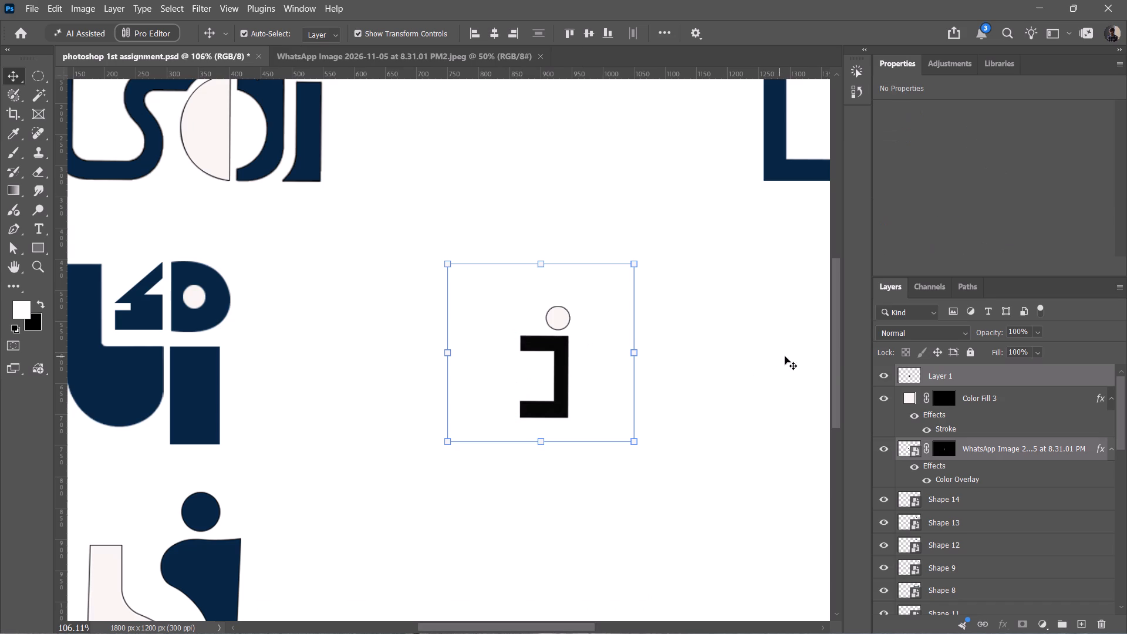
Turn off the Move tool's Auto-Select and move Layer 1's black bracket off the original to about X 711 px, Y 491 px.
click(954, 381)
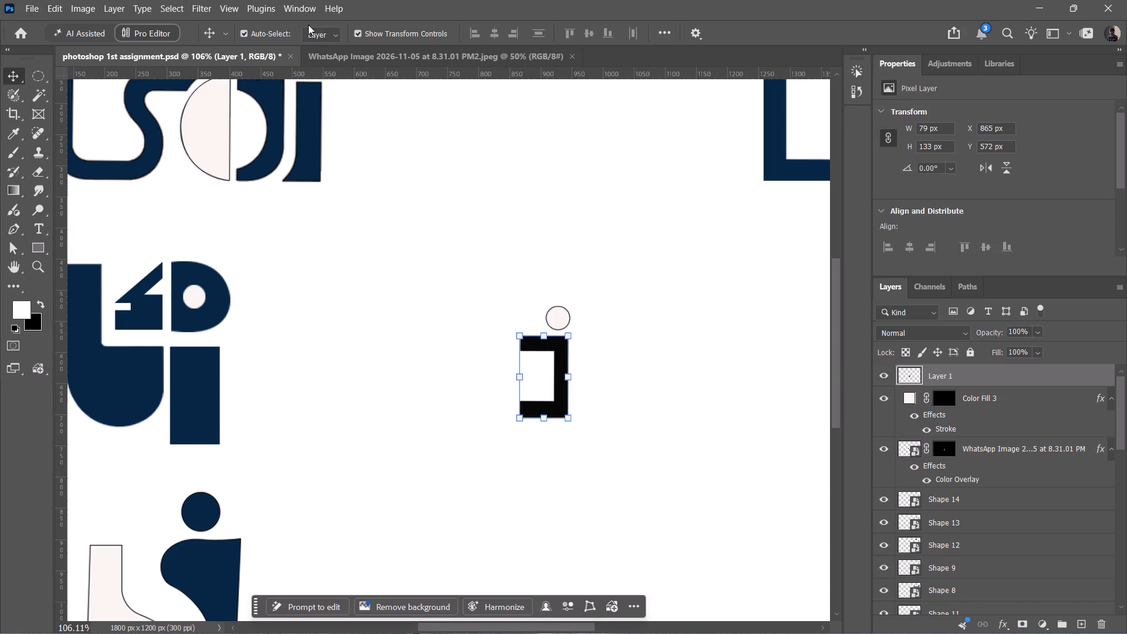
click(242, 27)
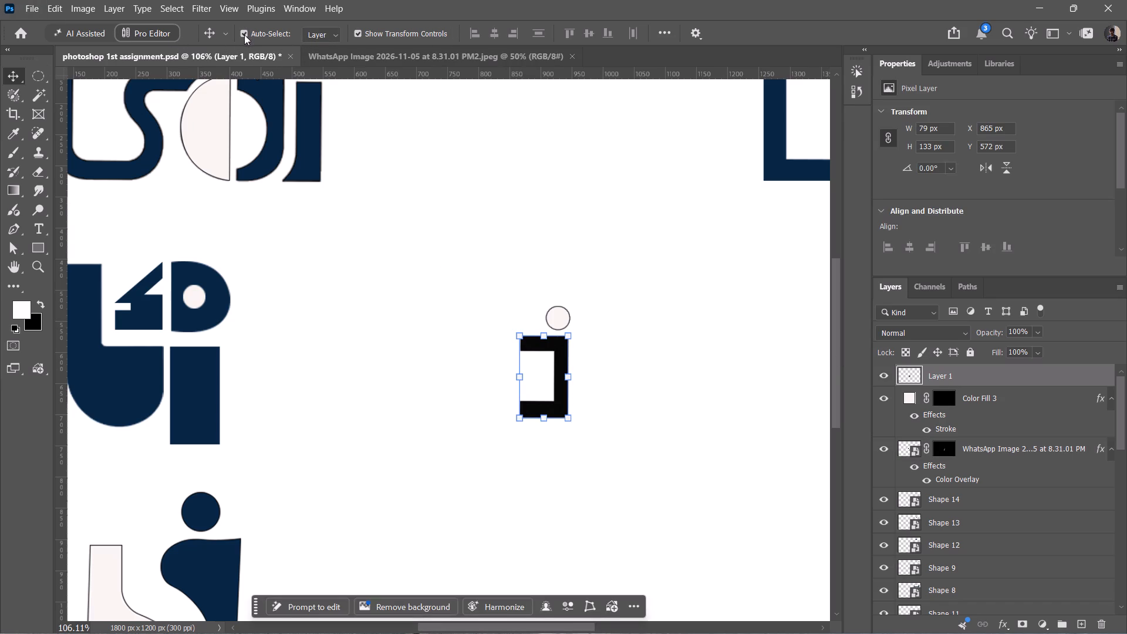
click(244, 36)
drag(539, 385, 528, 383)
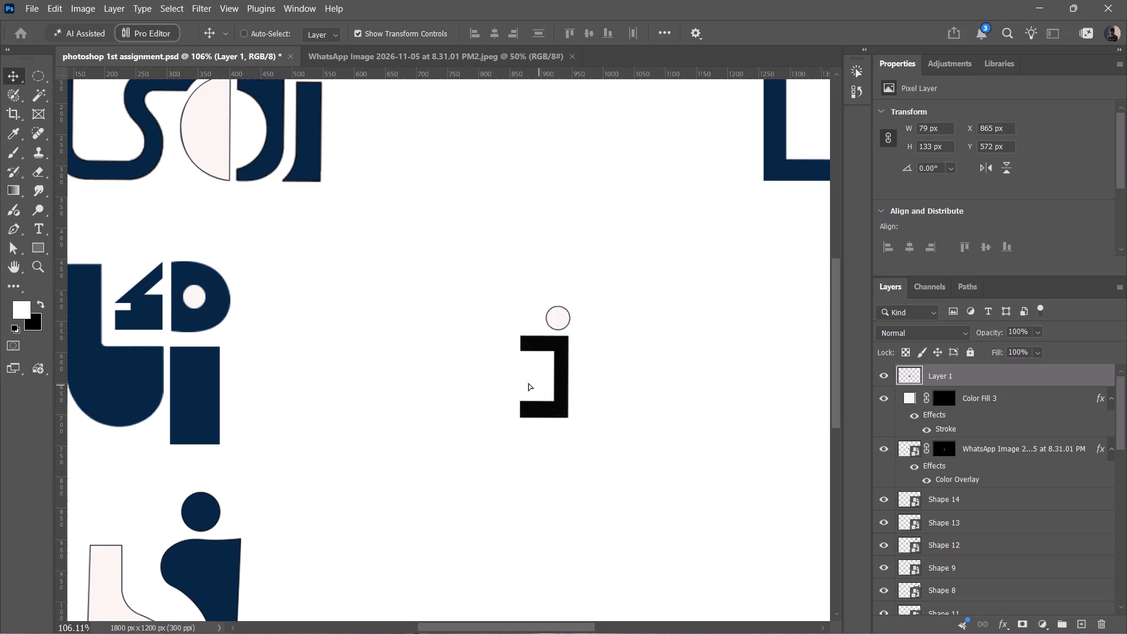
drag(528, 383, 446, 331)
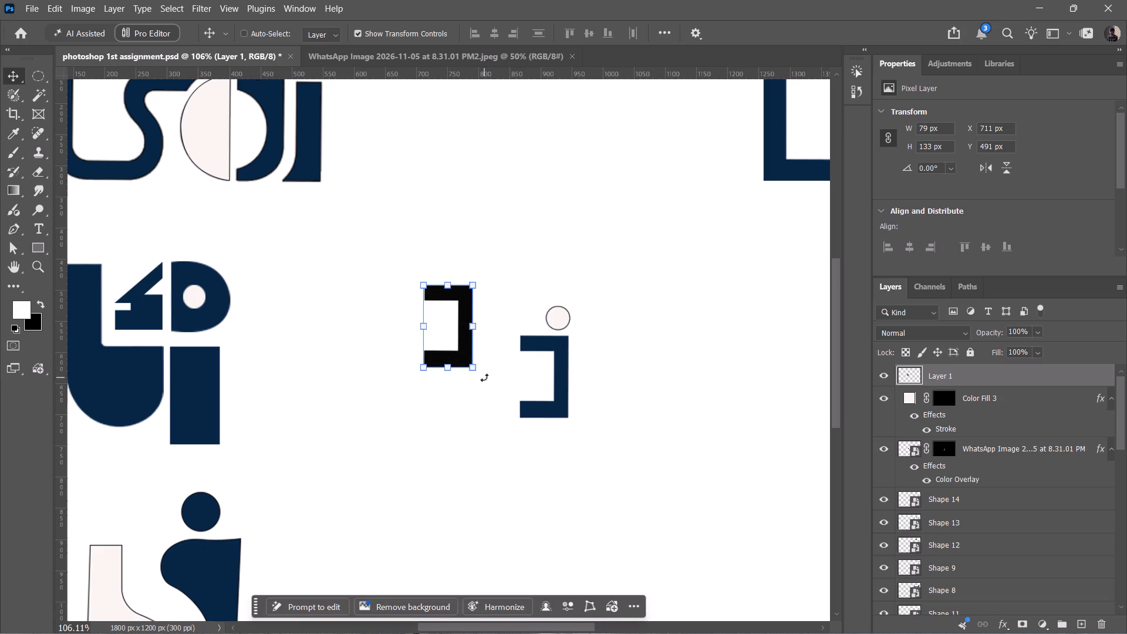
Rotate the black bracket copy about 180° so that it opens toward the original bracket.
drag(487, 375, 382, 198)
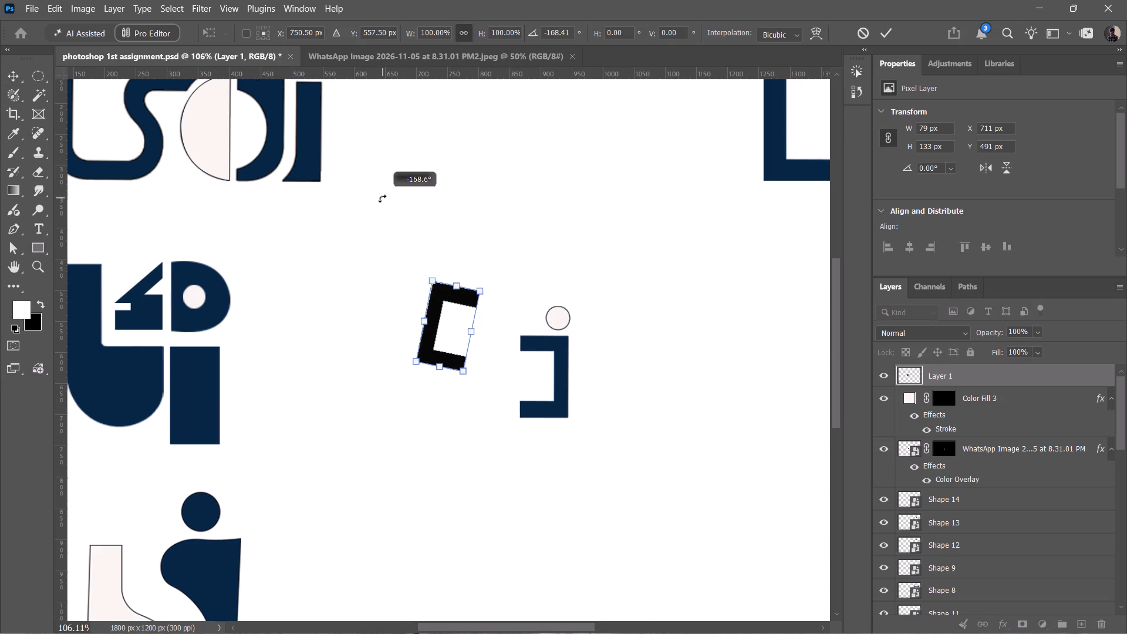
drag(382, 198, 355, 210)
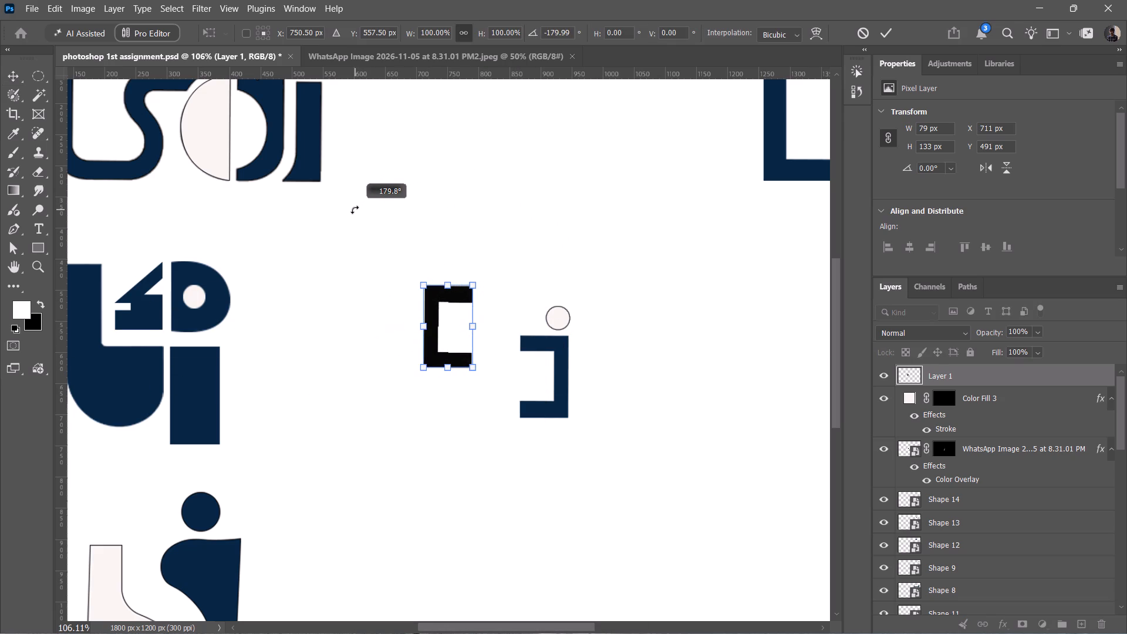
drag(355, 210, 355, 210)
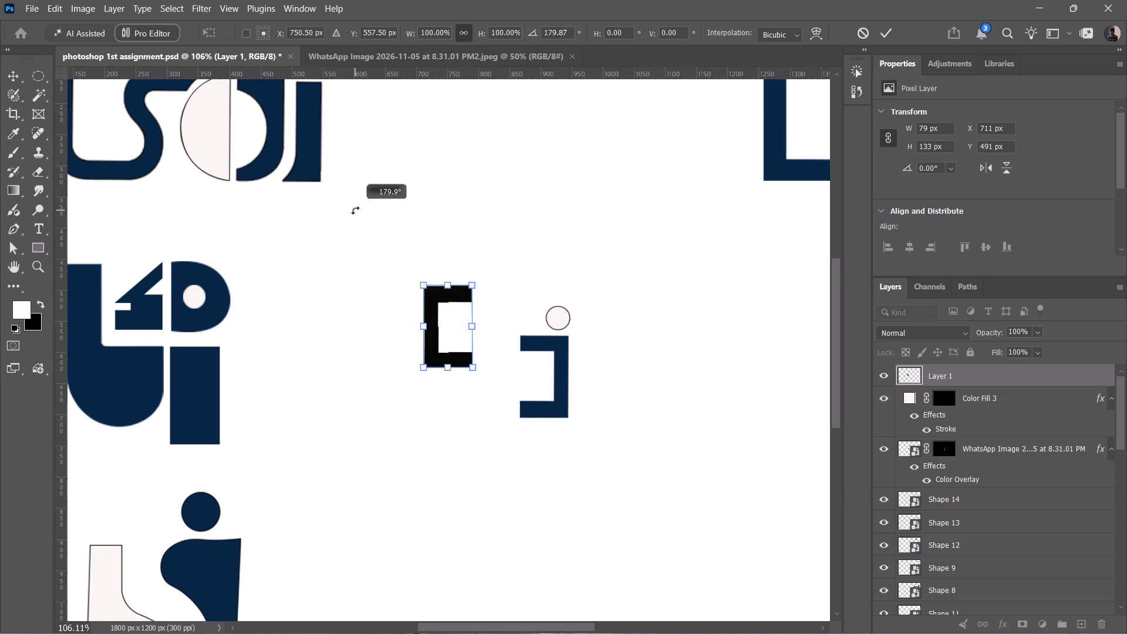
drag(355, 210, 355, 211)
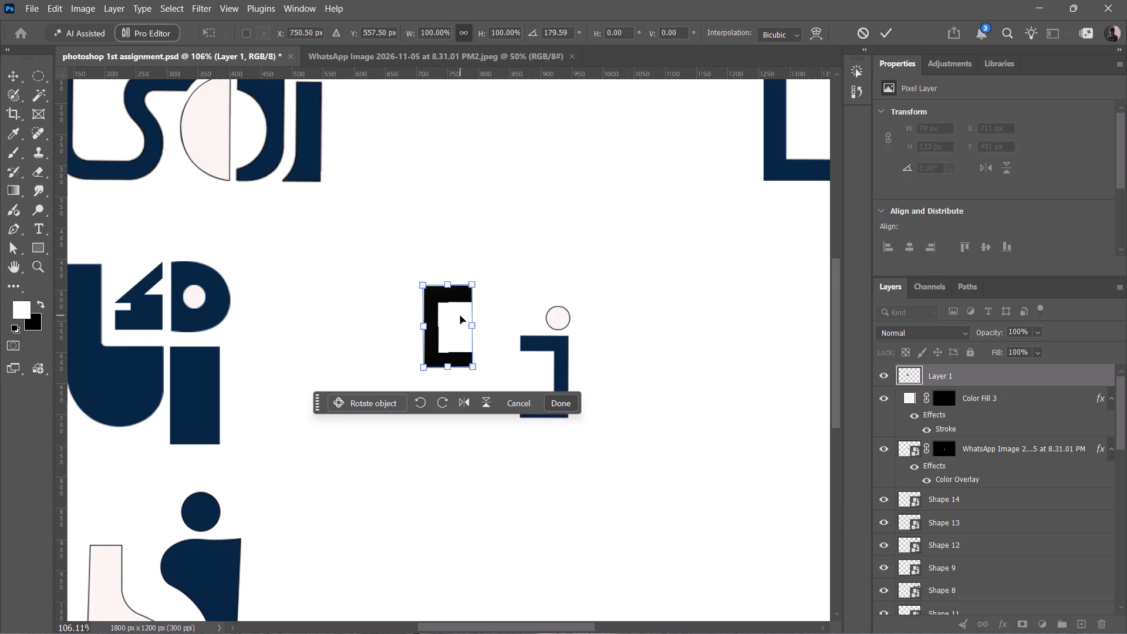
Move the rotated black bracket beside the original navy bracket, at about X 786 px, Y 510 px, and apply the transform.
drag(461, 319, 499, 320)
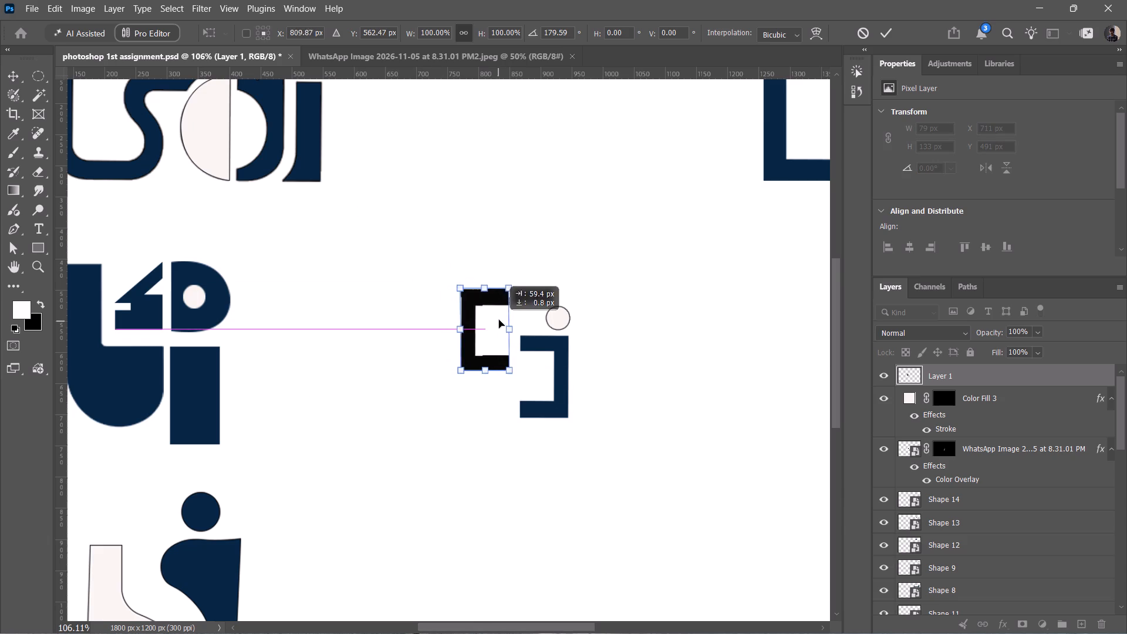
drag(499, 320, 499, 322)
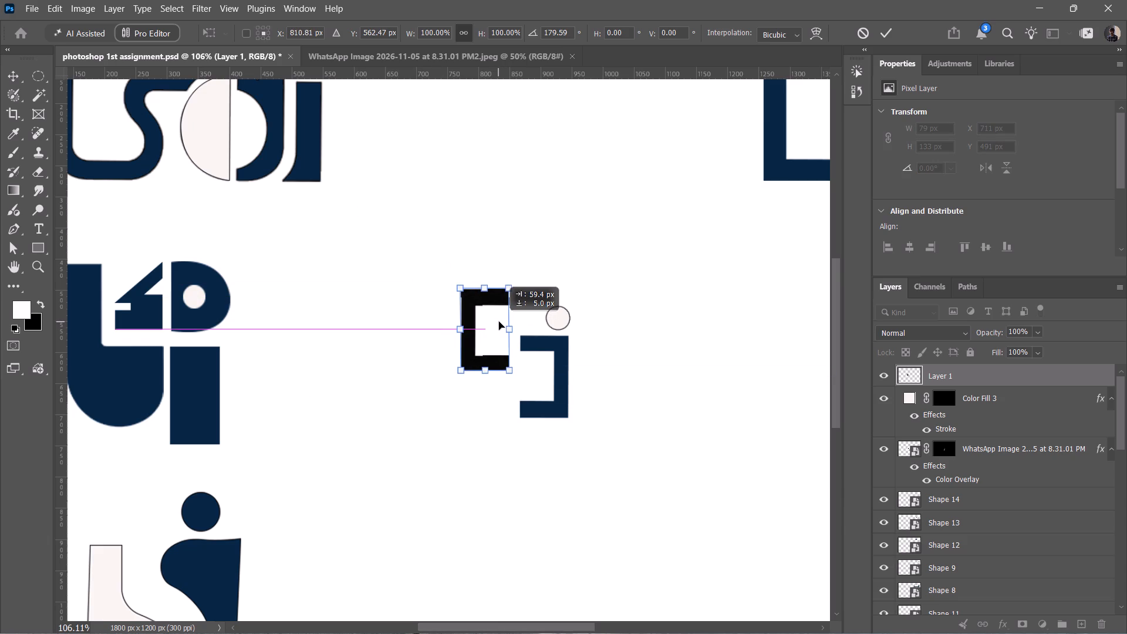
drag(499, 322, 501, 331)
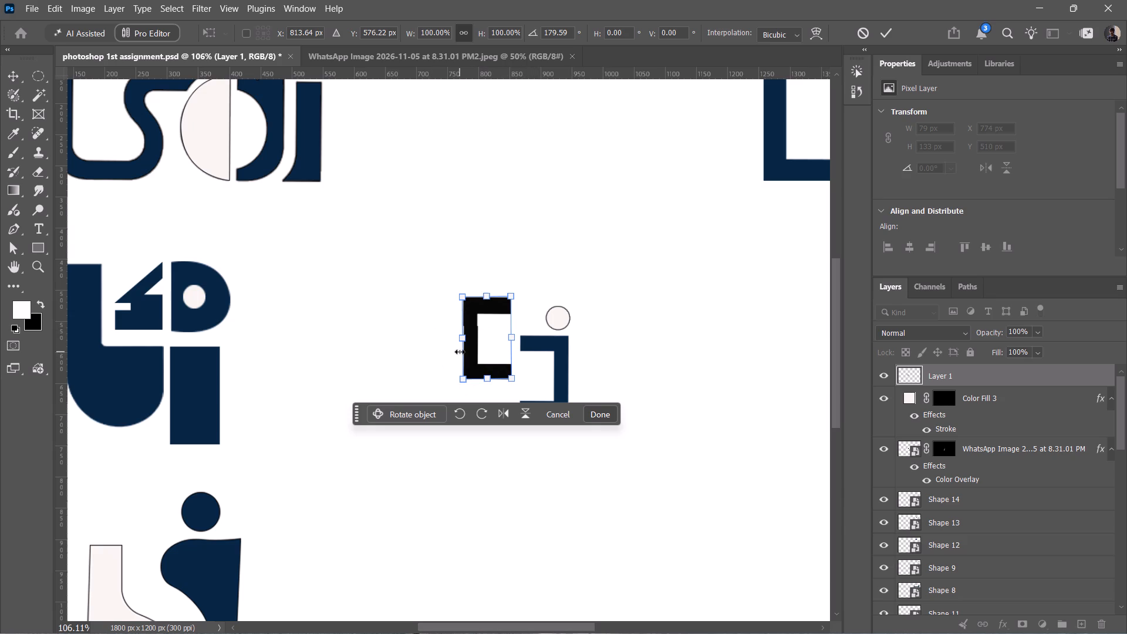
click(468, 338)
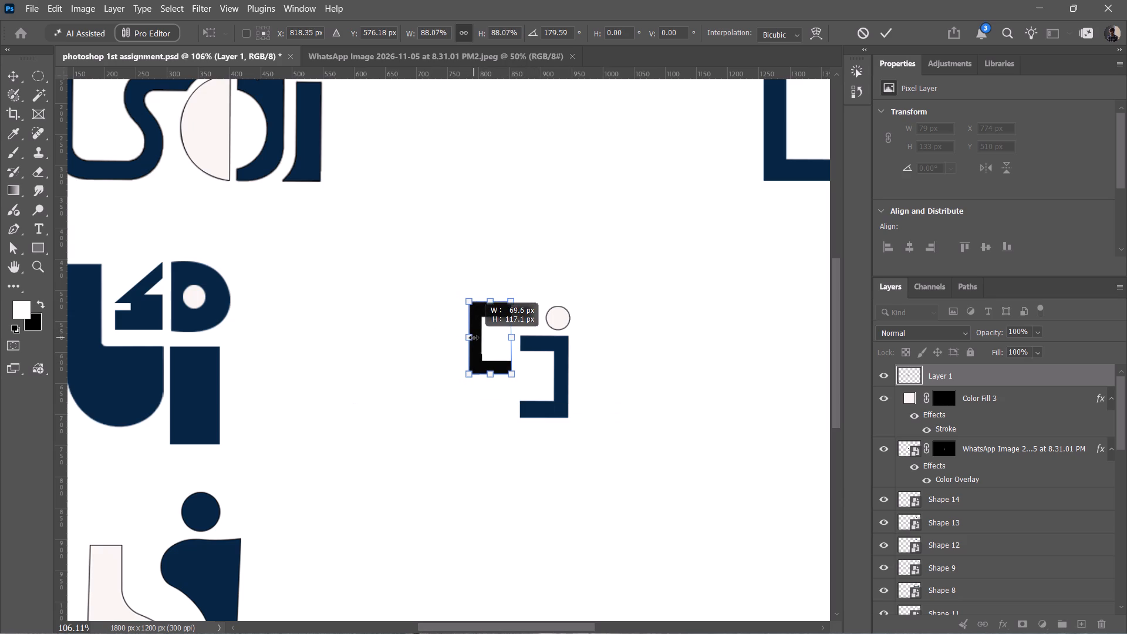
key(ctrl+z)
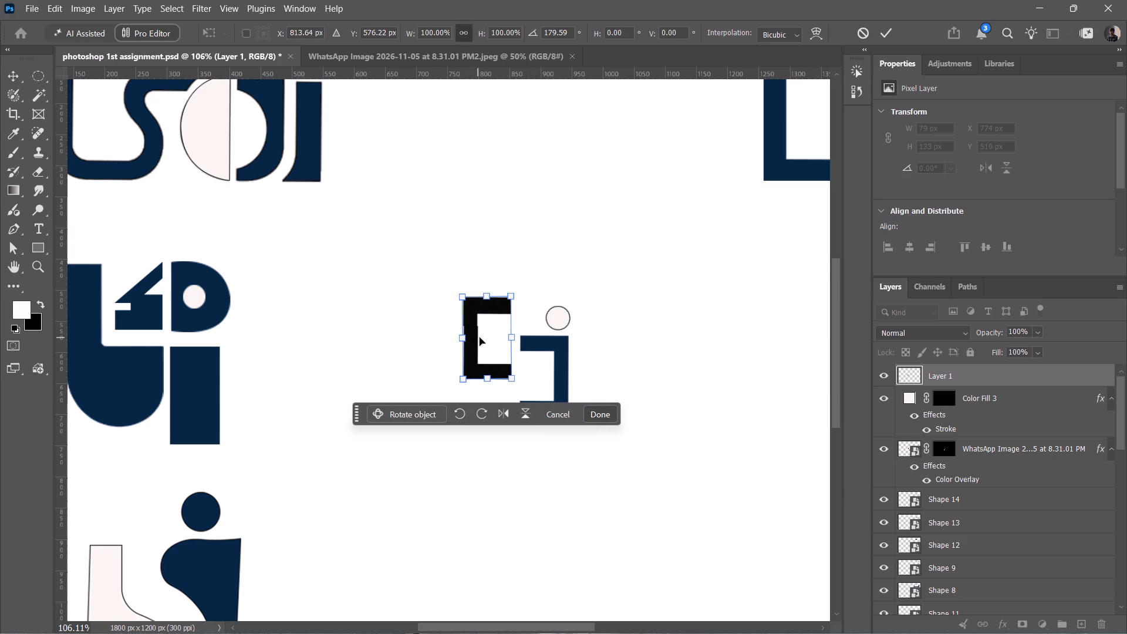
drag(484, 336, 492, 336)
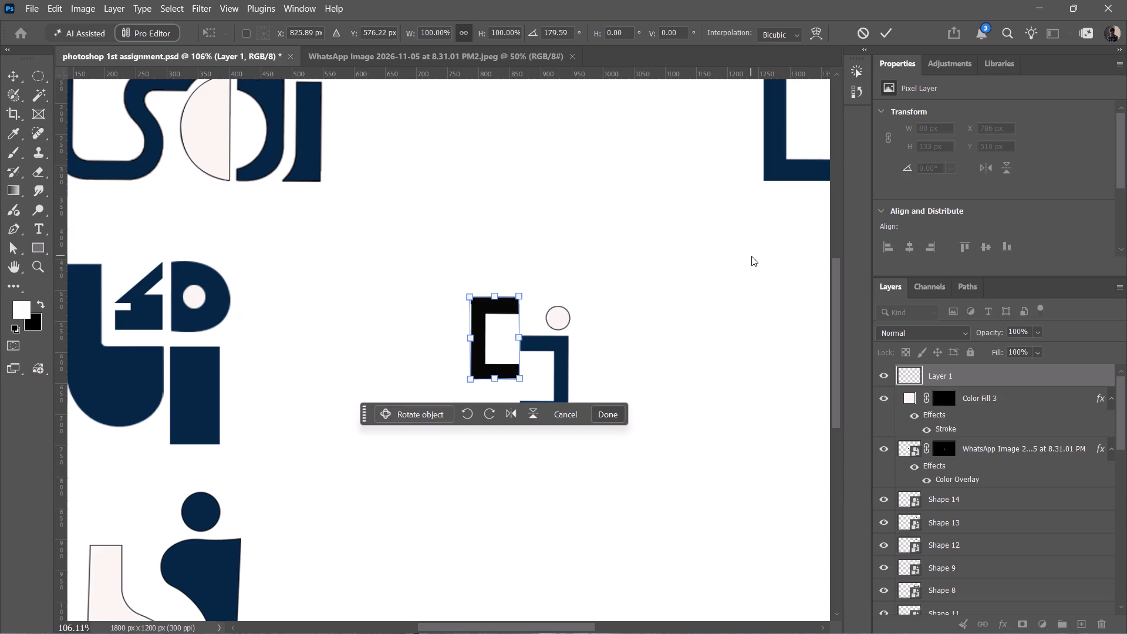
key(Return)
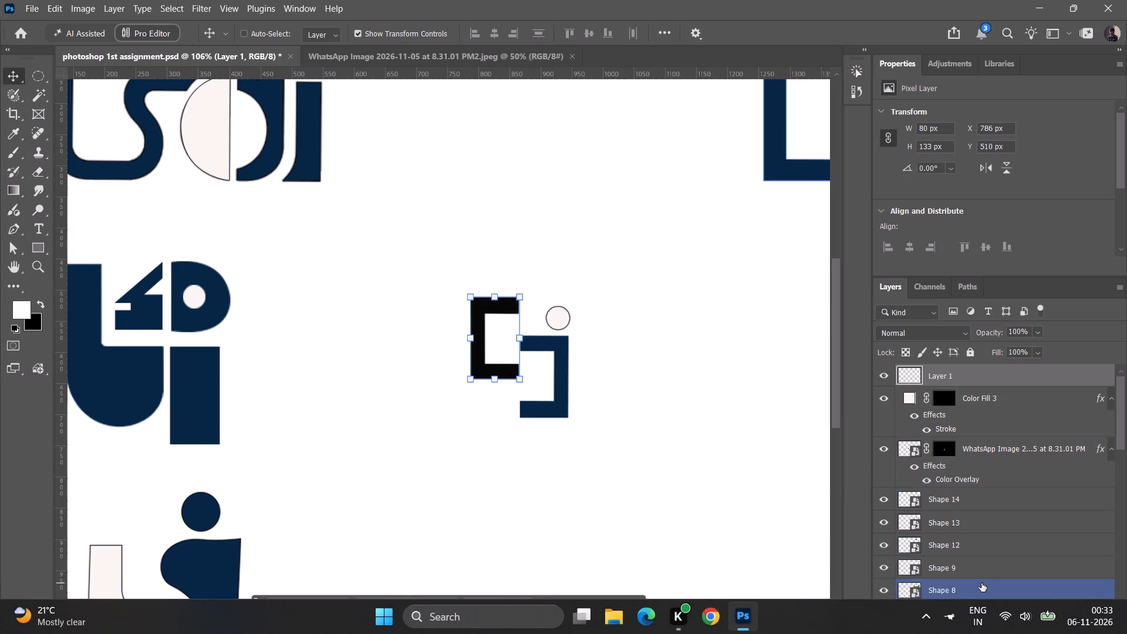
Add a navy Color Overlay effect to Layer 1's black bracket to match the original bracket.
click(1001, 622)
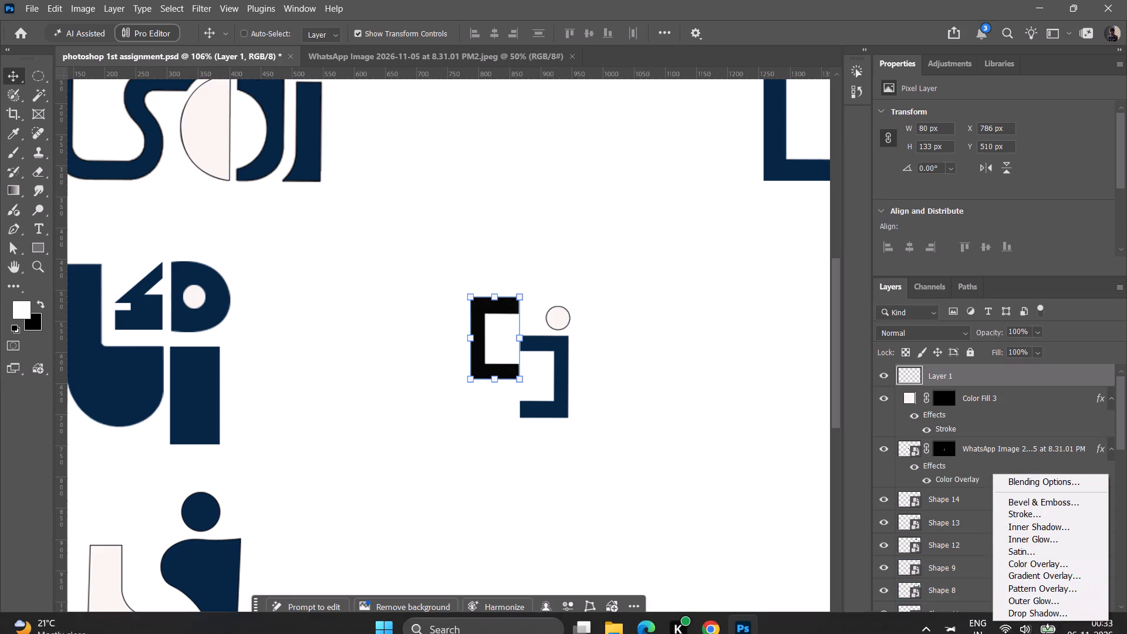
click(1016, 568)
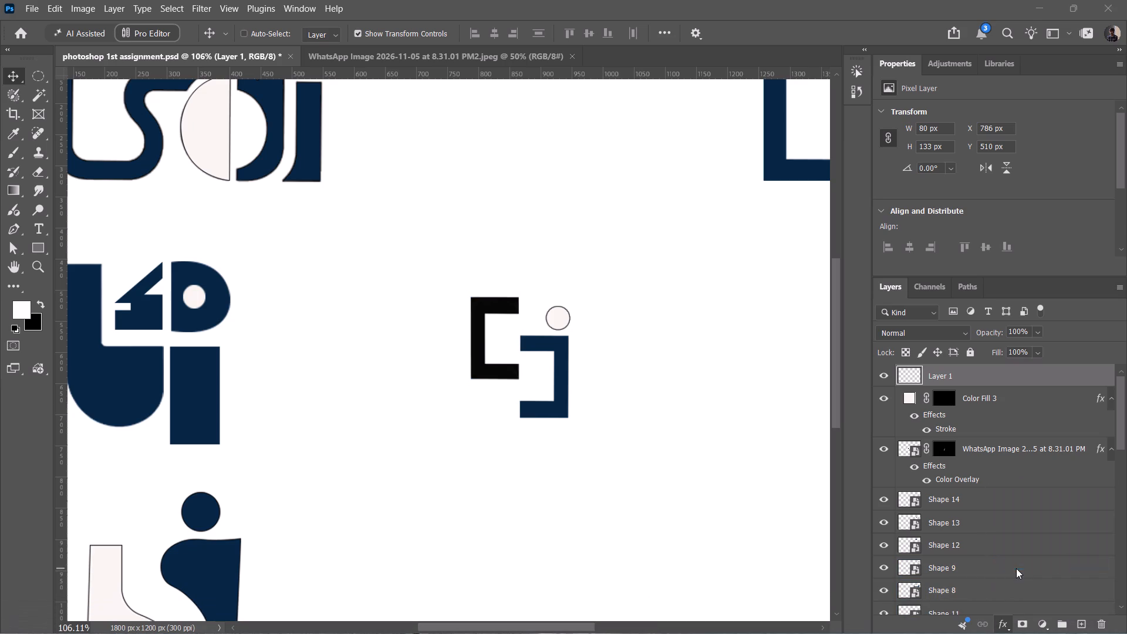
click(1068, 228)
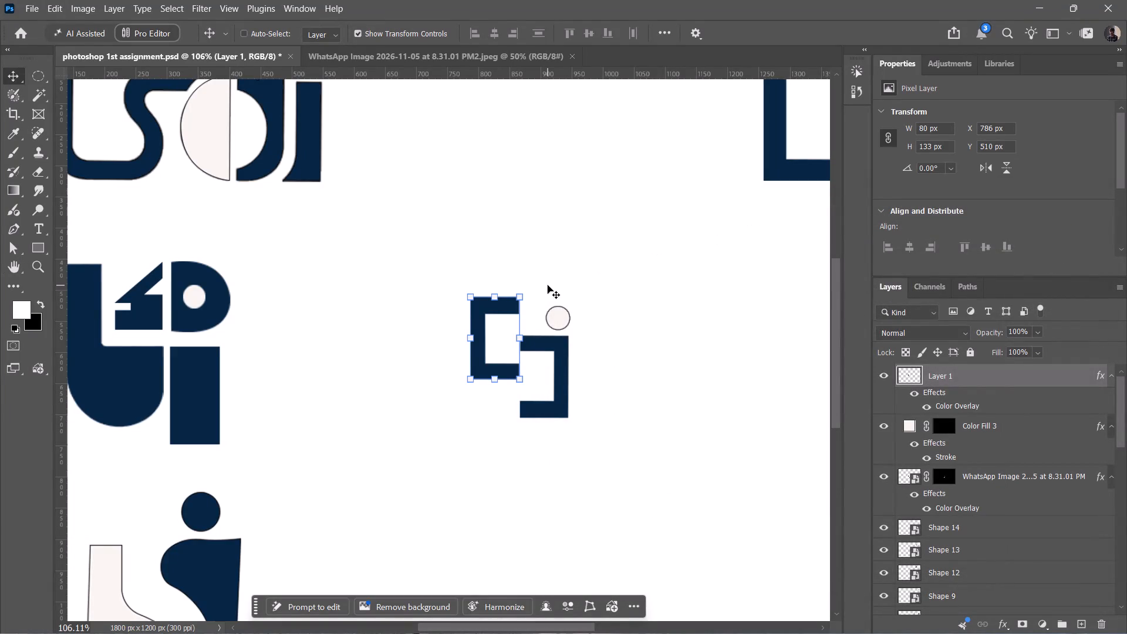
key(Return)
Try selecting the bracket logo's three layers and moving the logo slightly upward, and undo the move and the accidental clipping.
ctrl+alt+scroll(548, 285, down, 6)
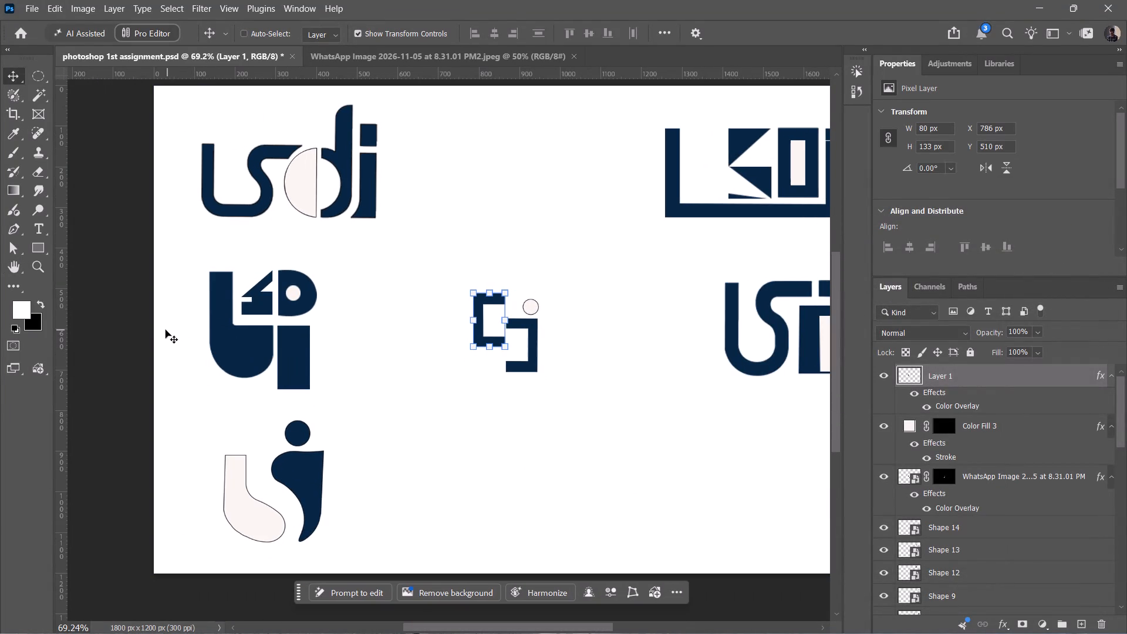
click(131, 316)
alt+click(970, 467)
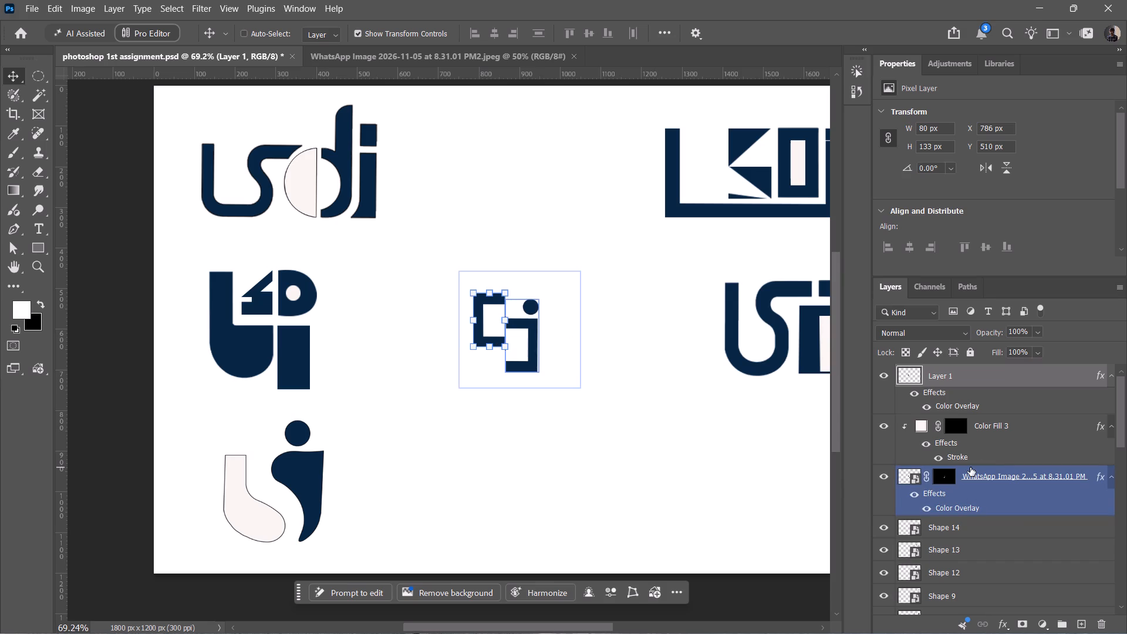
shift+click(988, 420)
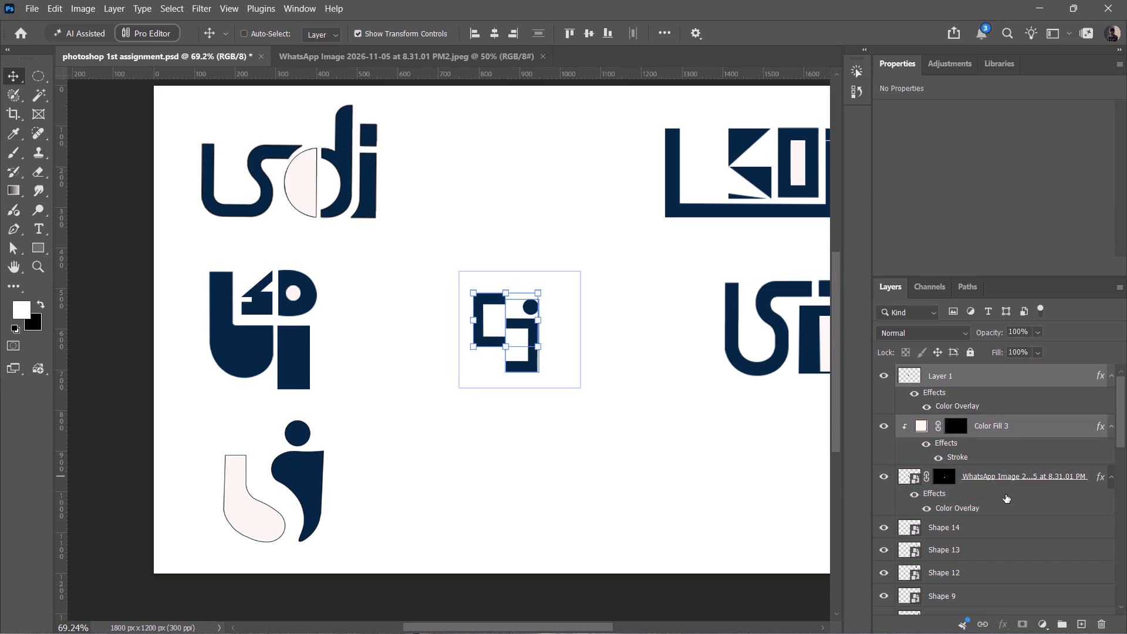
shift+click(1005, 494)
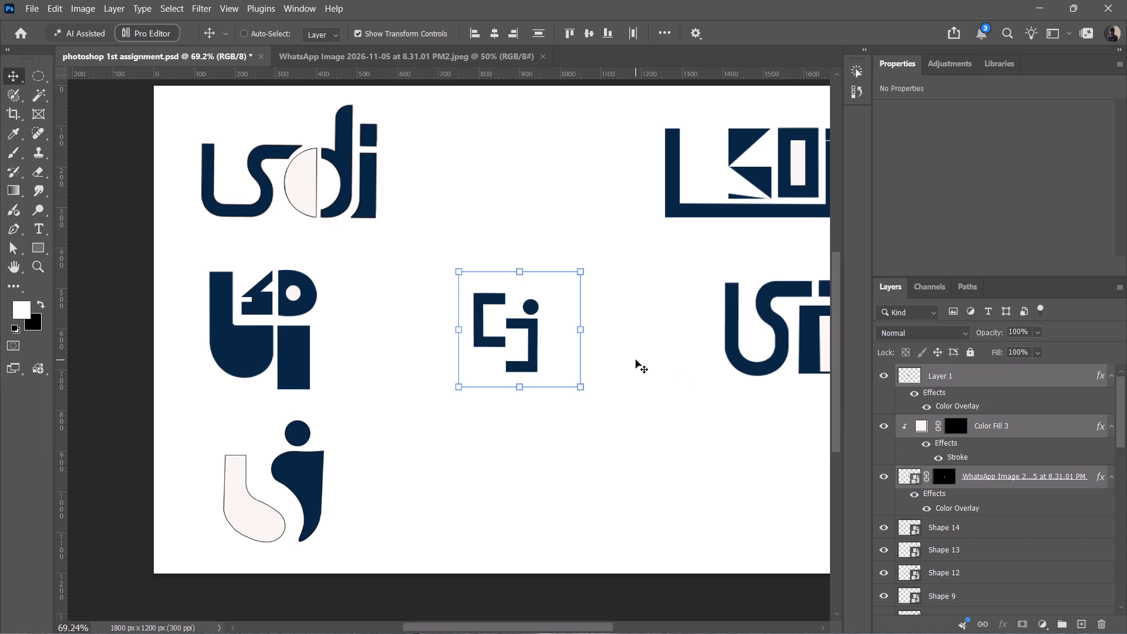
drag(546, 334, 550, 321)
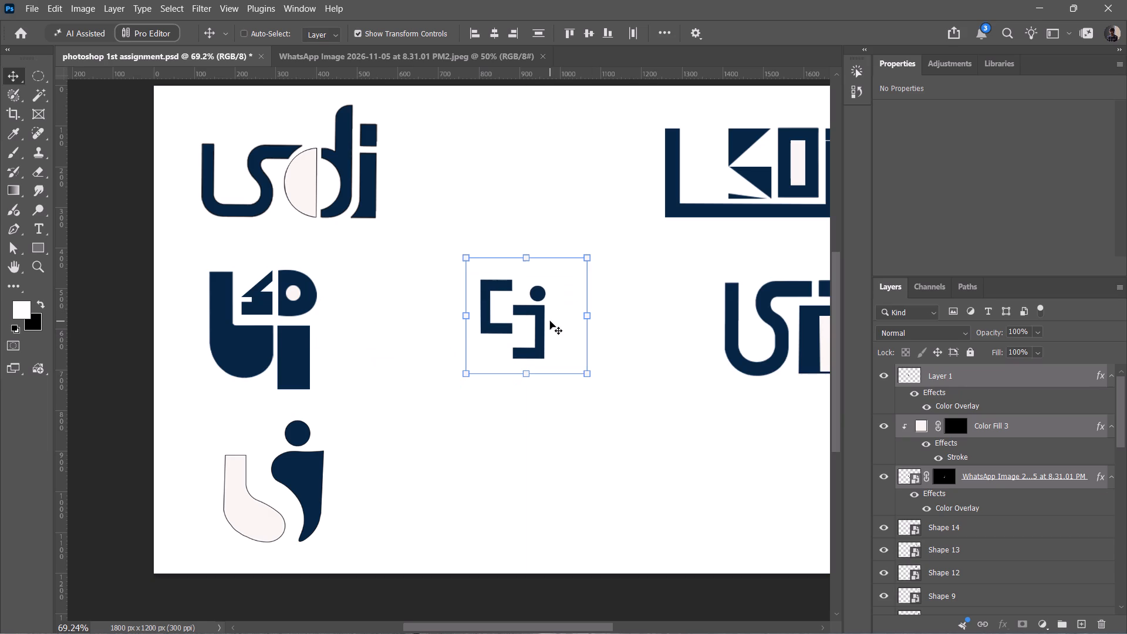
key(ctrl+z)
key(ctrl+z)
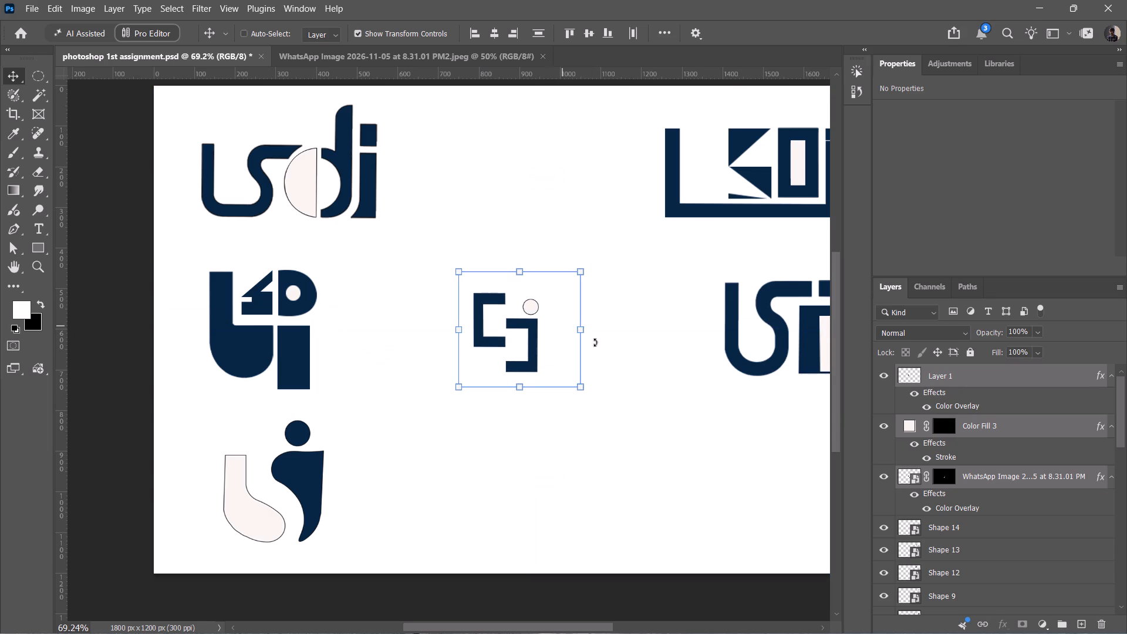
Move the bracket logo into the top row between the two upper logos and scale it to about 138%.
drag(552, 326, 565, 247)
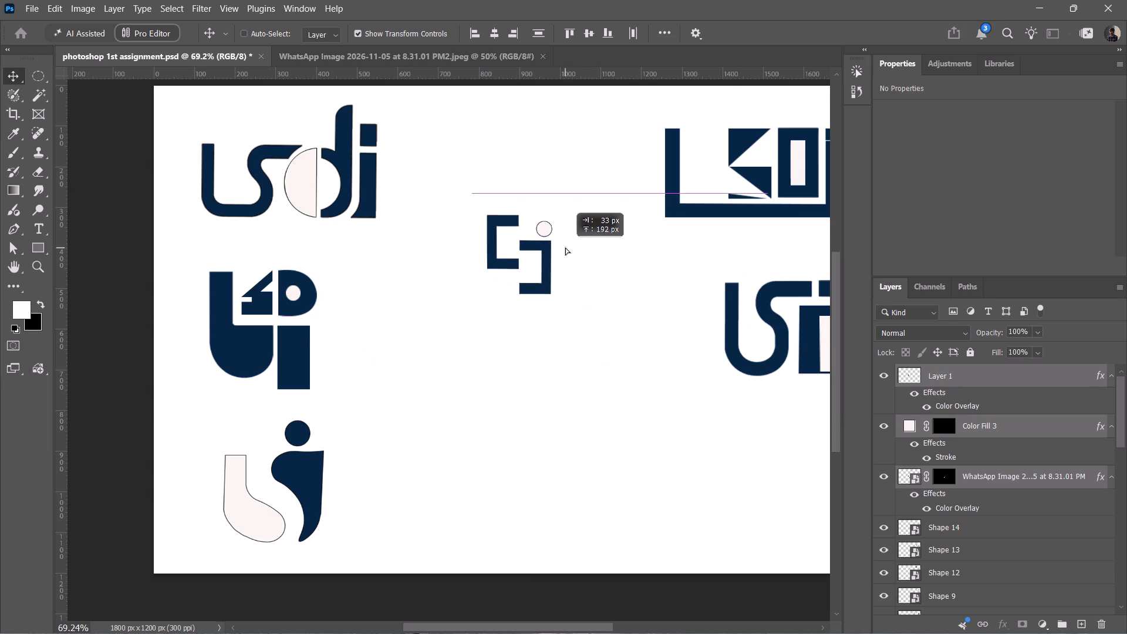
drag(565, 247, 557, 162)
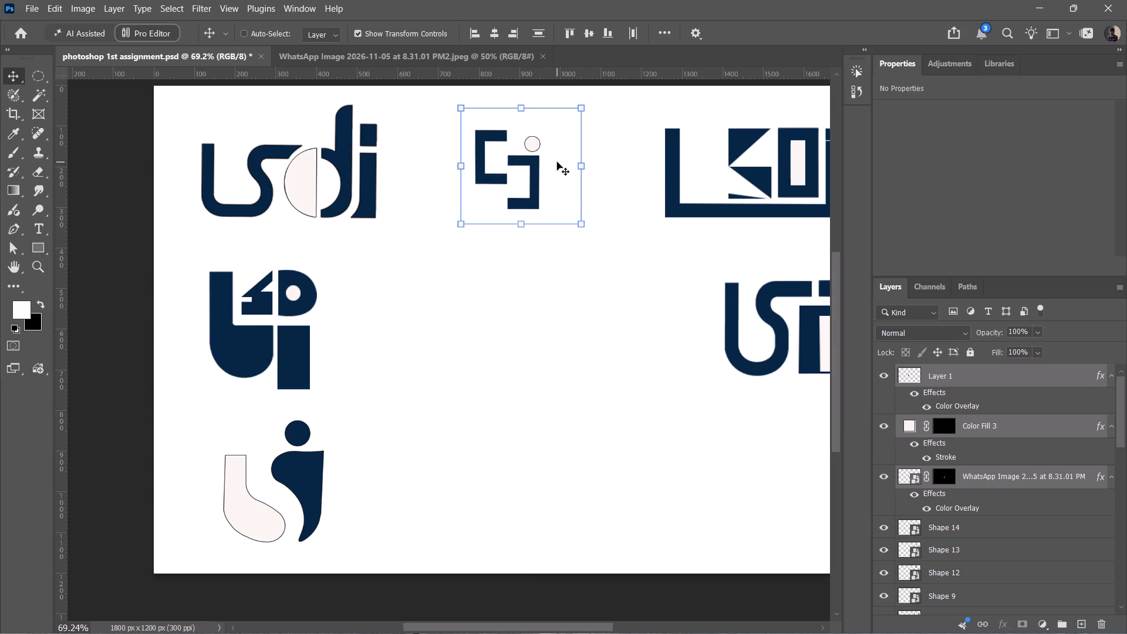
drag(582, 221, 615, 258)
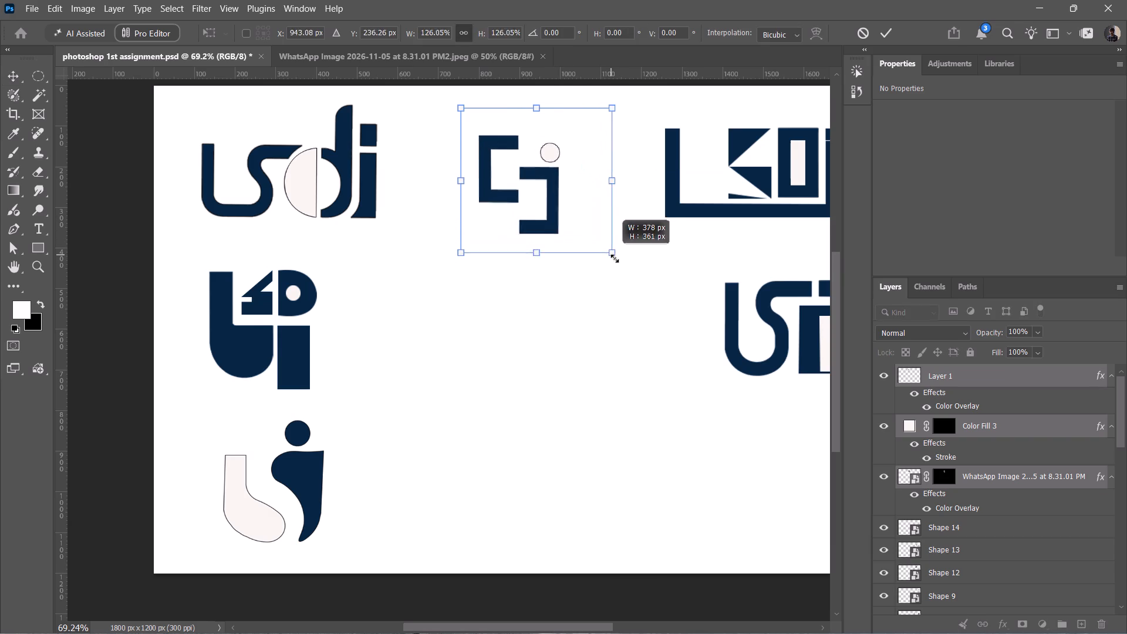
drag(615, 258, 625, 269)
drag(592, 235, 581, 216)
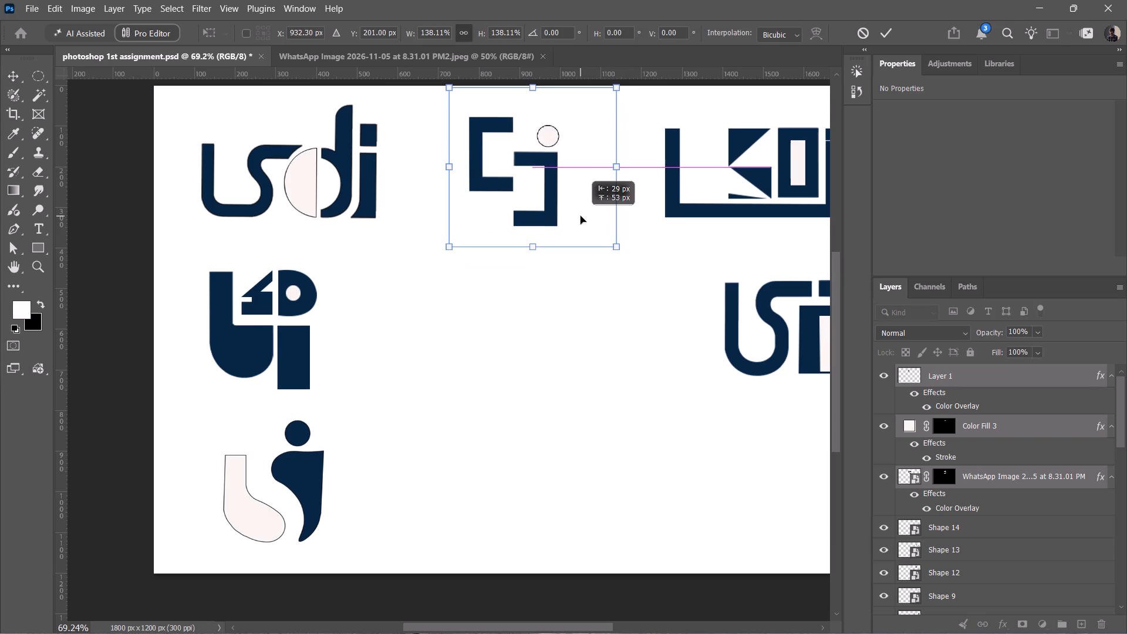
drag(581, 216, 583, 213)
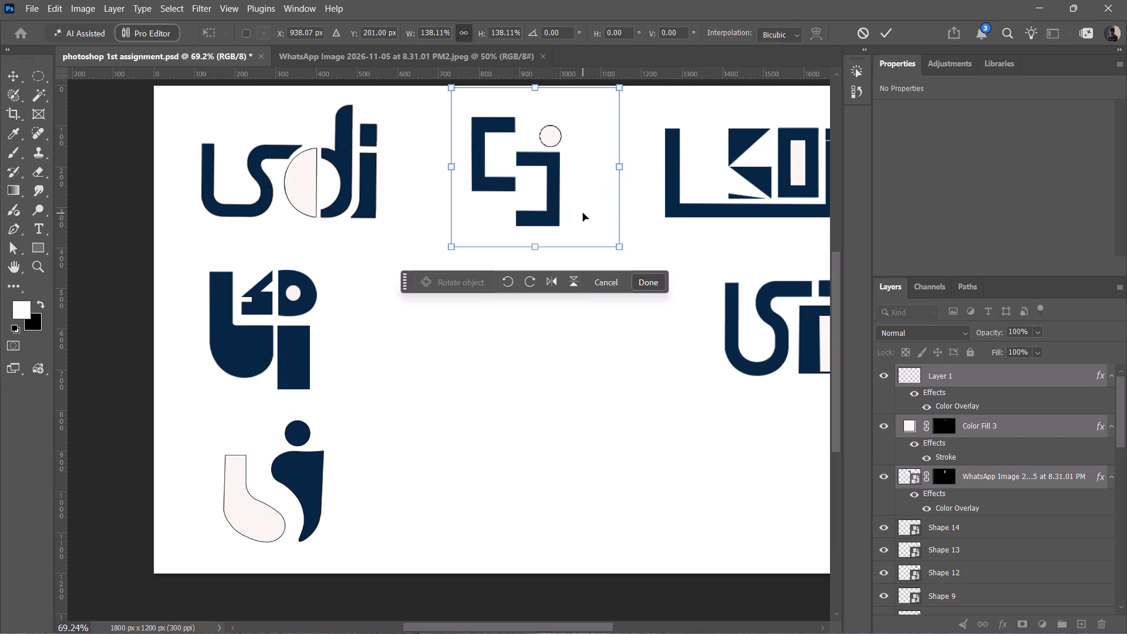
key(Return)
Turn the Move tool's Auto-Select back on and deselect the bracket logo's layers.
scroll(583, 213, up, 1)
scroll(583, 213, left, 1)
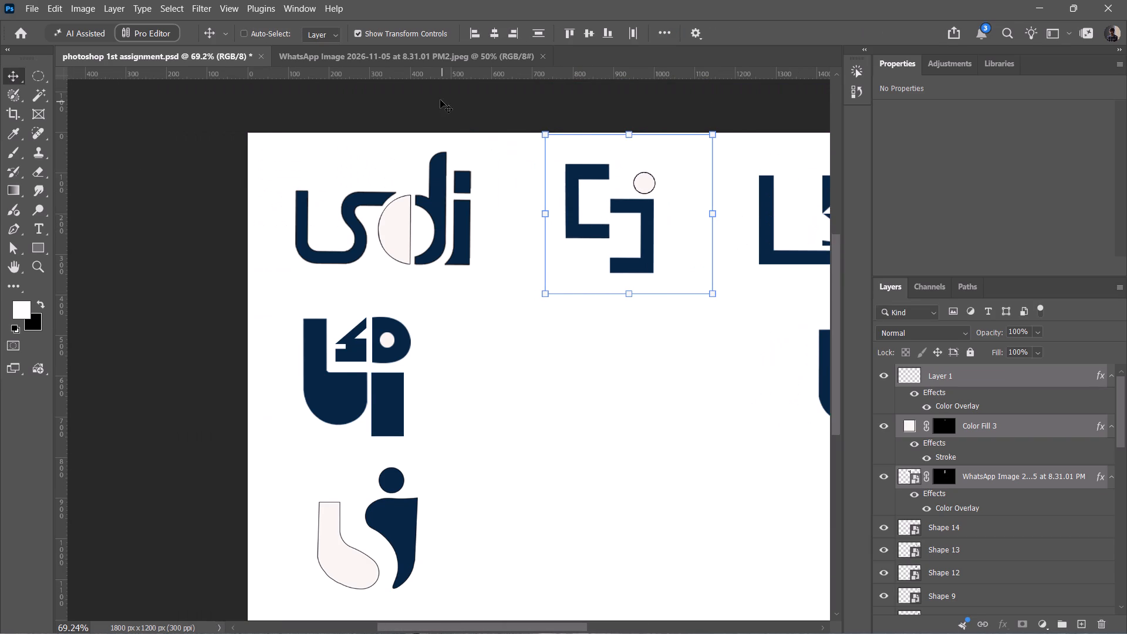
click(448, 99)
scroll(448, 99, right, 3)
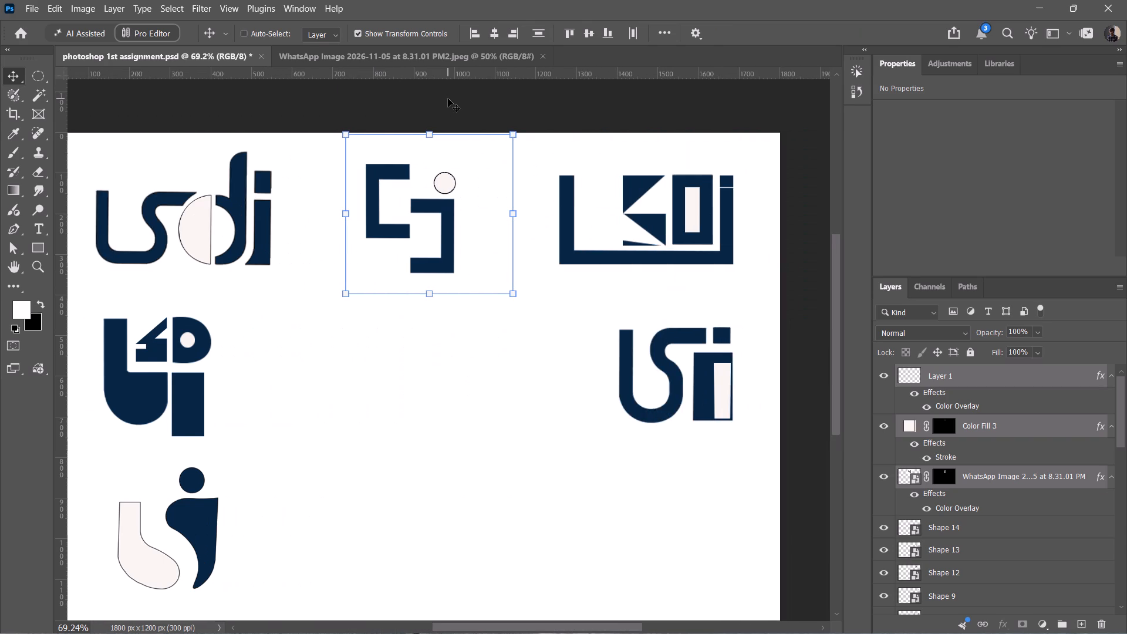
click(252, 31)
click(316, 106)
Examine the edges and the spacing between the two brackets up close, and compare the logo with the whole canvas.
ctrl+scroll(436, 227, up, 1)
ctrl+alt+scroll(436, 227, up, 12)
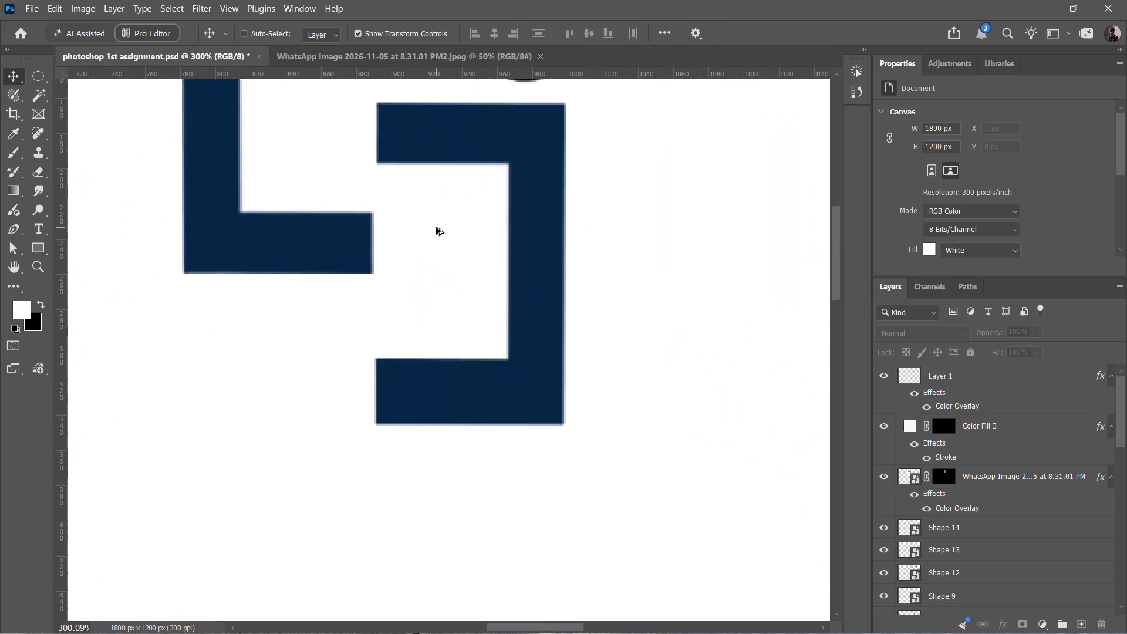
ctrl+alt+scroll(436, 227, up, 9)
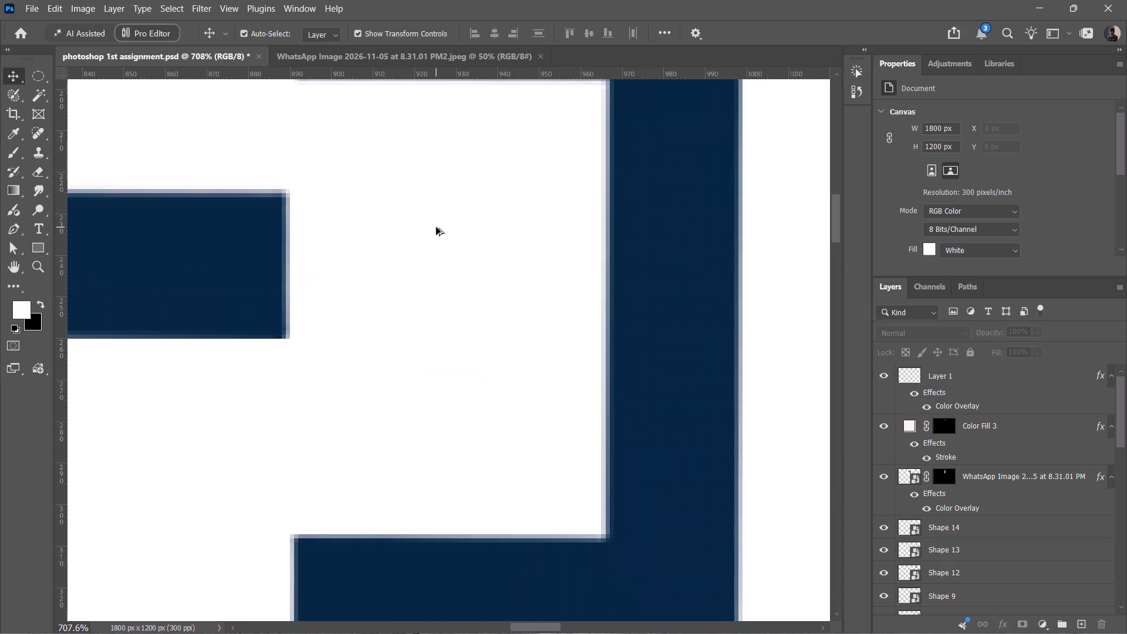
ctrl+alt+scroll(436, 227, down, 18)
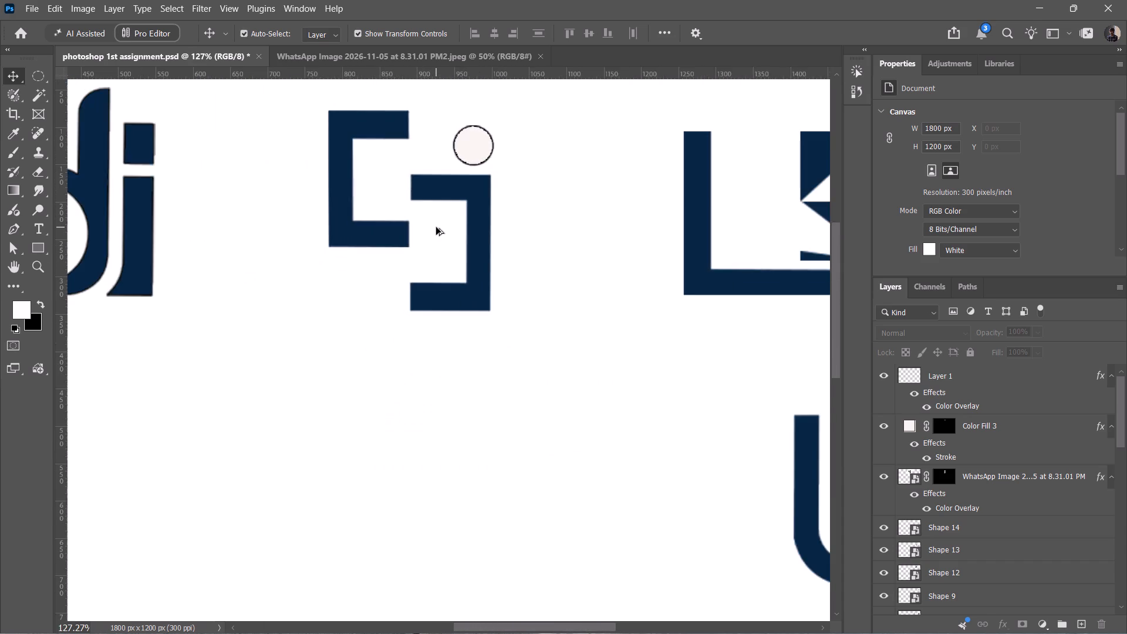
ctrl+alt+scroll(436, 227, down, 4)
alt+scroll(436, 227, left, 1)
ctrl+alt+scroll(436, 227, down, 3)
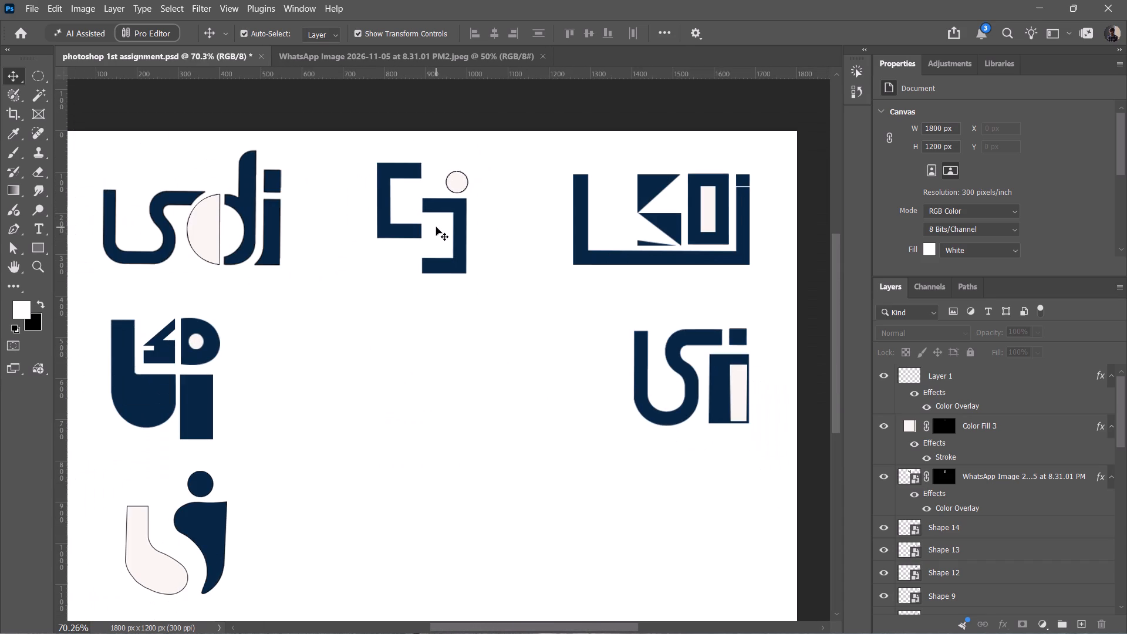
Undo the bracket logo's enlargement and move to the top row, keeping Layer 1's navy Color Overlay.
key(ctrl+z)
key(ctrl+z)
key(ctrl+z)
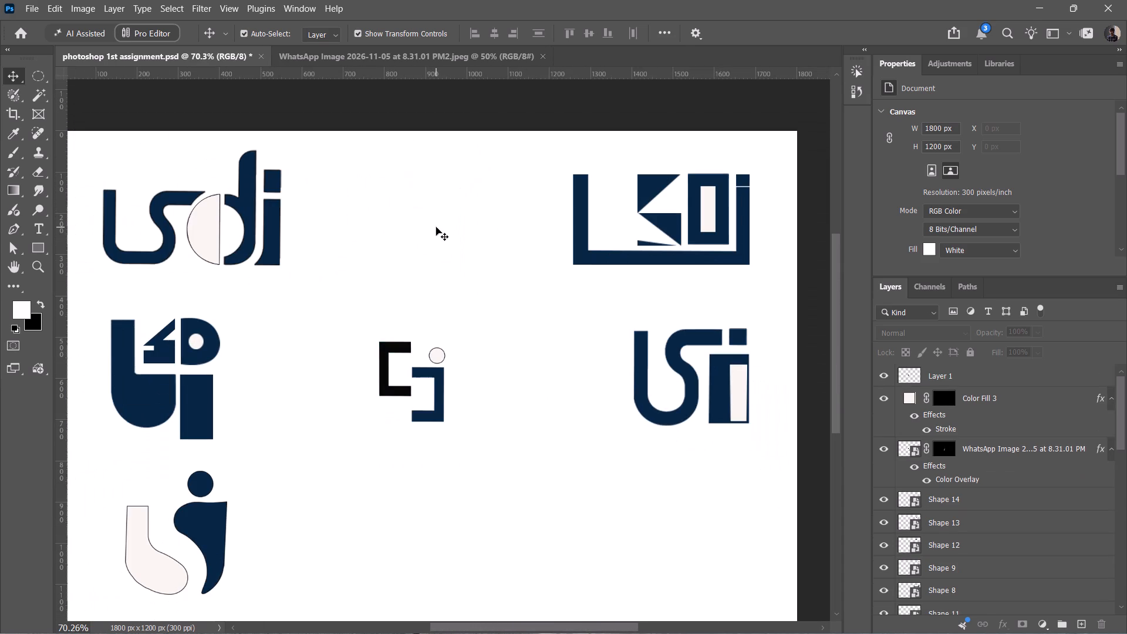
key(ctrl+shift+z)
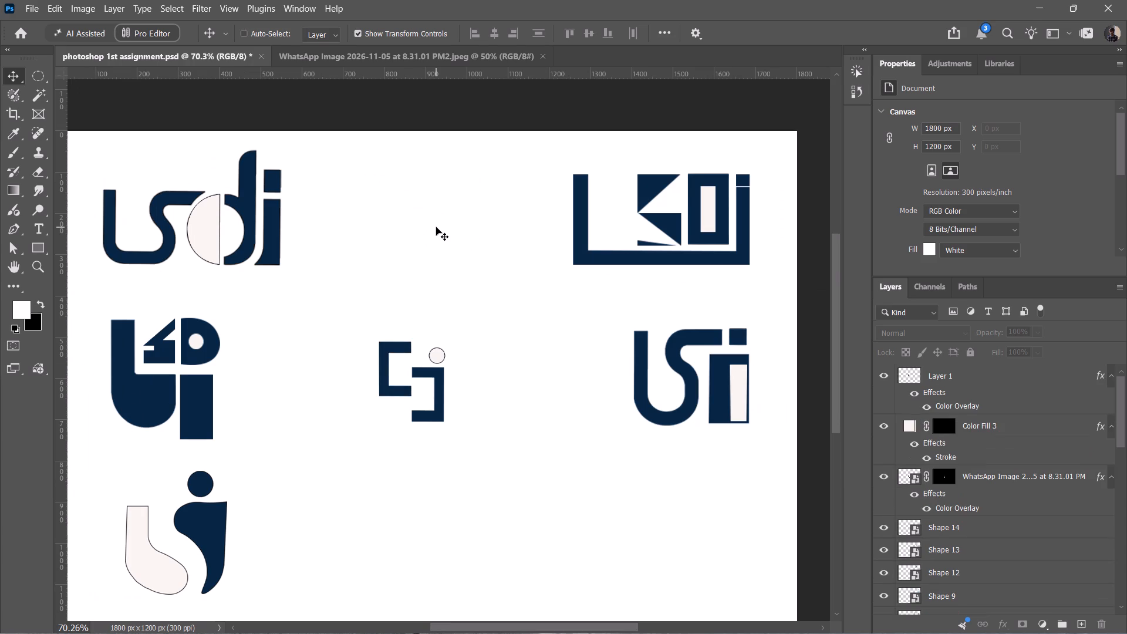
Convert Layer 1 with the navy bracket and Color Fill 3 with the off-white dot into separate smart objects.
right_click(973, 373)
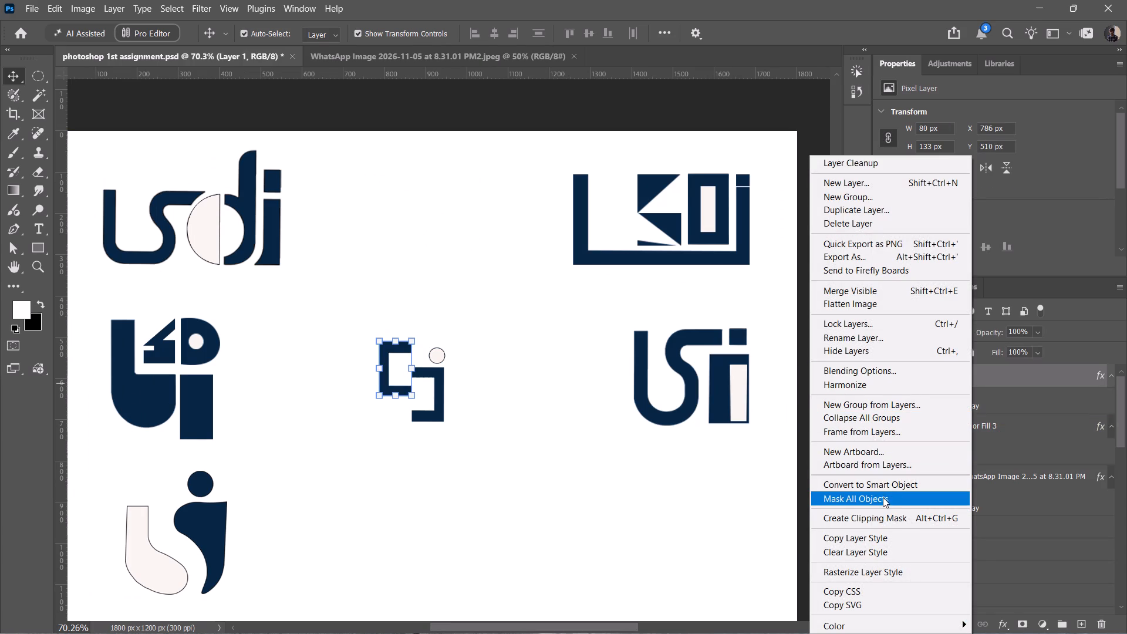
click(897, 484)
right_click(1011, 400)
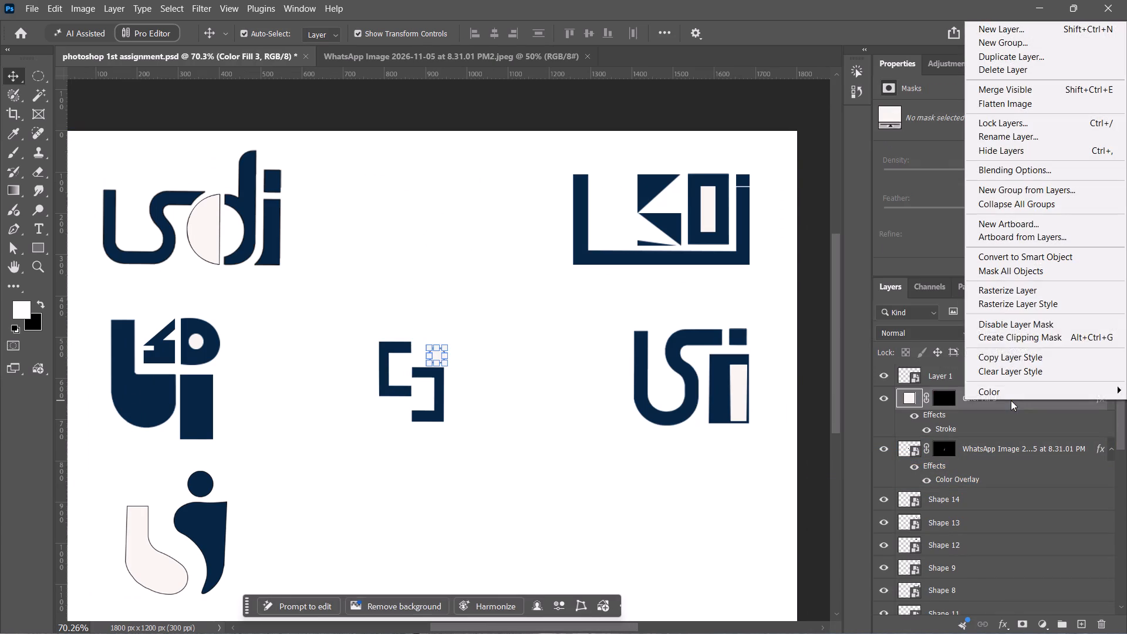
click(1030, 264)
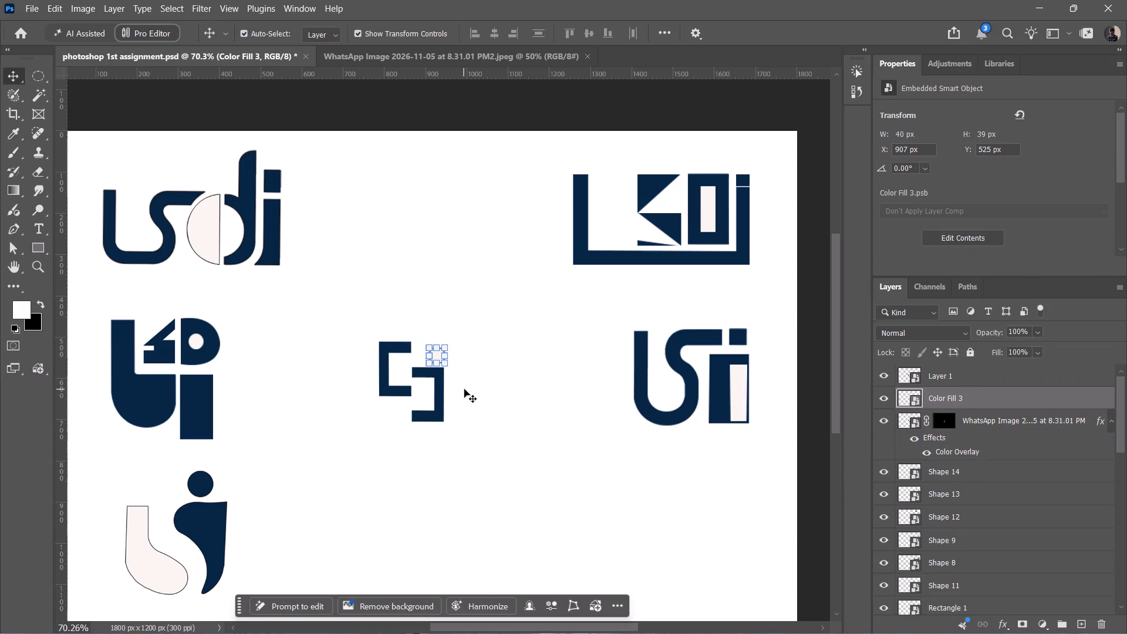
Enlarge the bracket logo's three layers together to about 158% and place them in the top row between the two existing logos.
click(1001, 424)
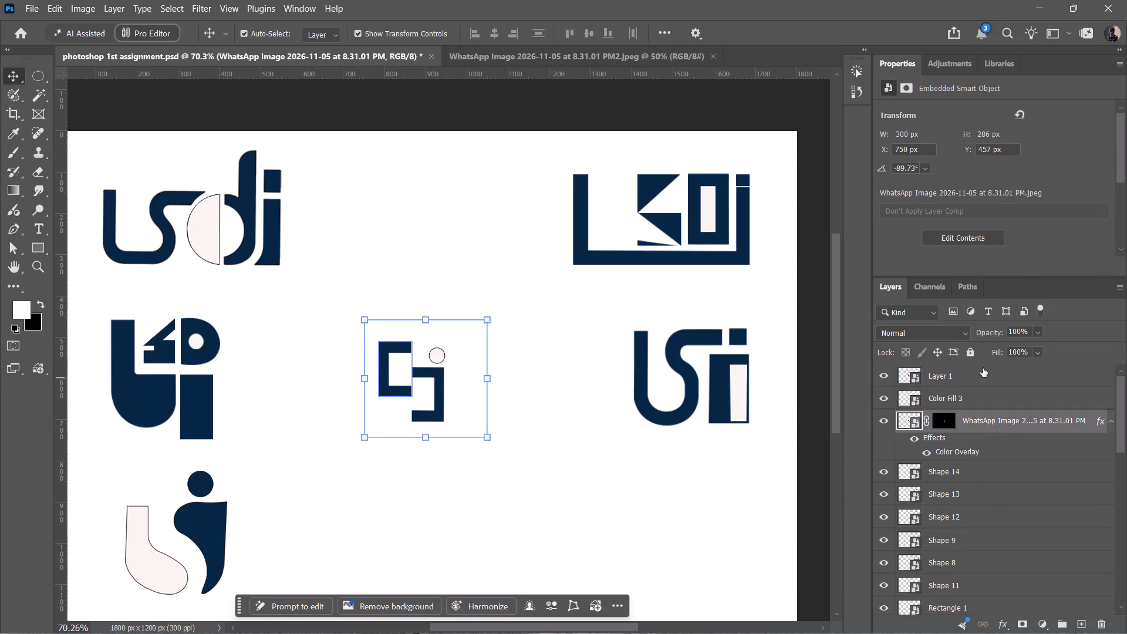
shift+click(983, 367)
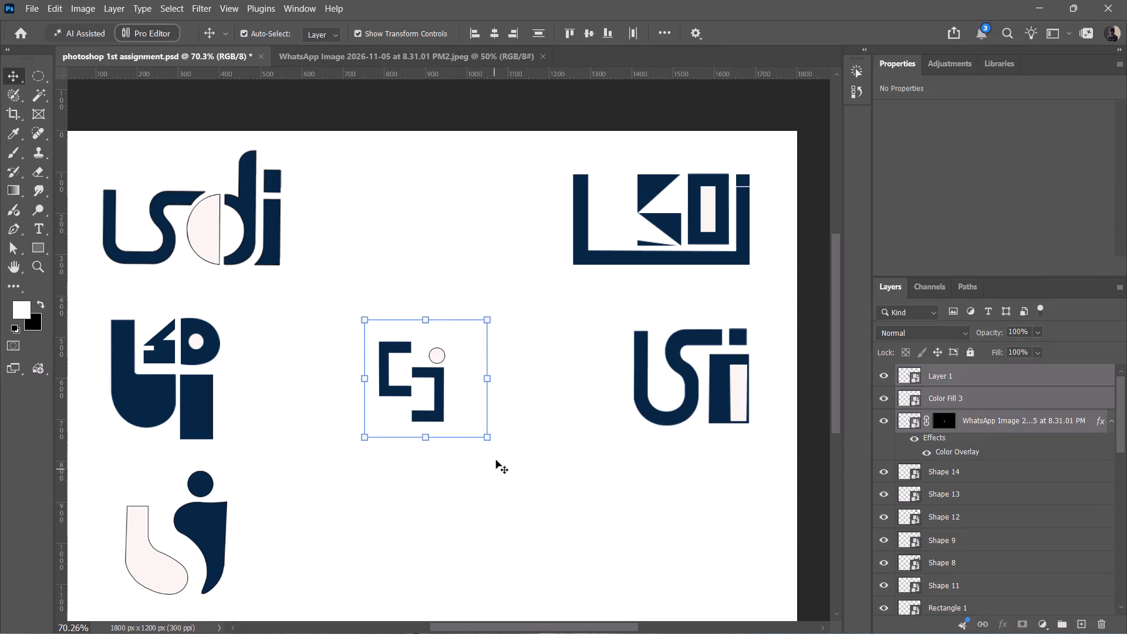
drag(488, 436, 560, 504)
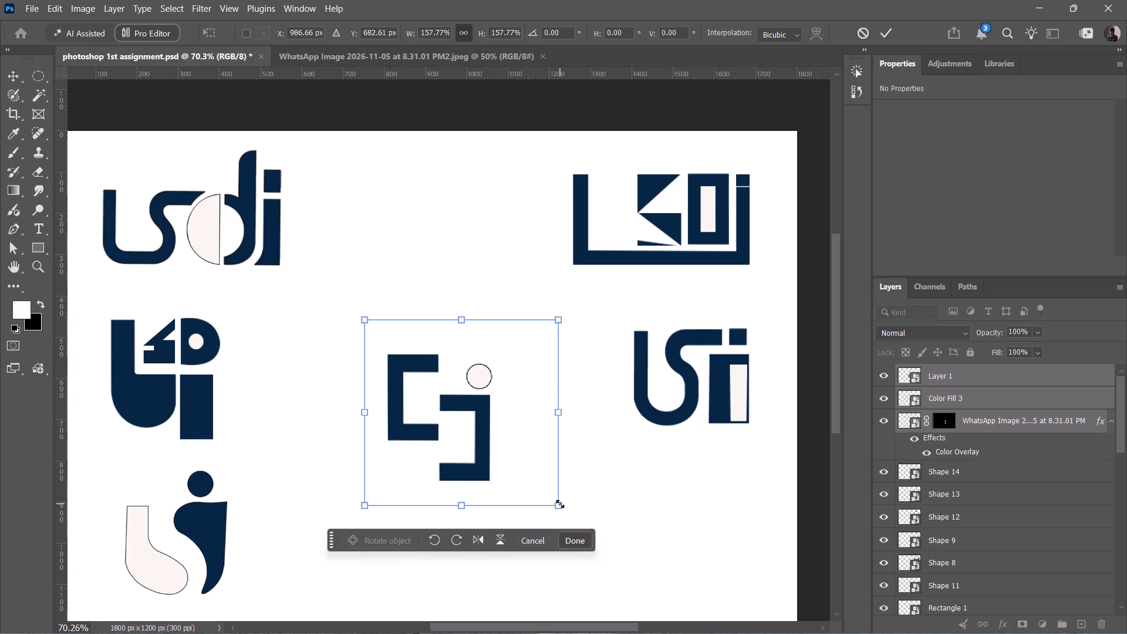
drag(509, 442, 495, 240)
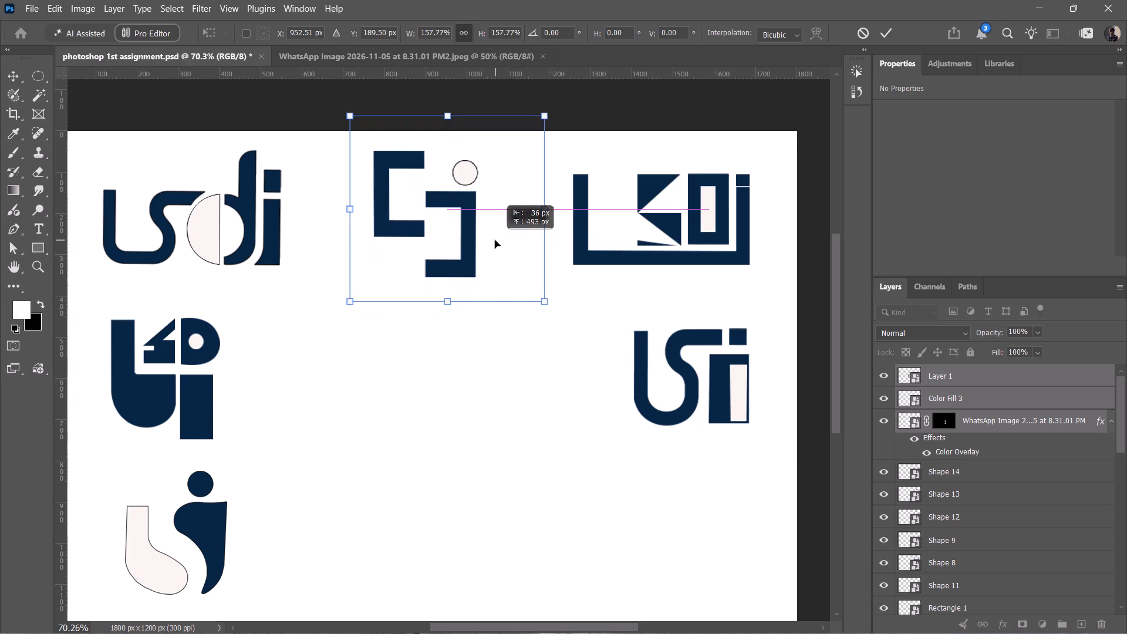
drag(495, 240, 496, 238)
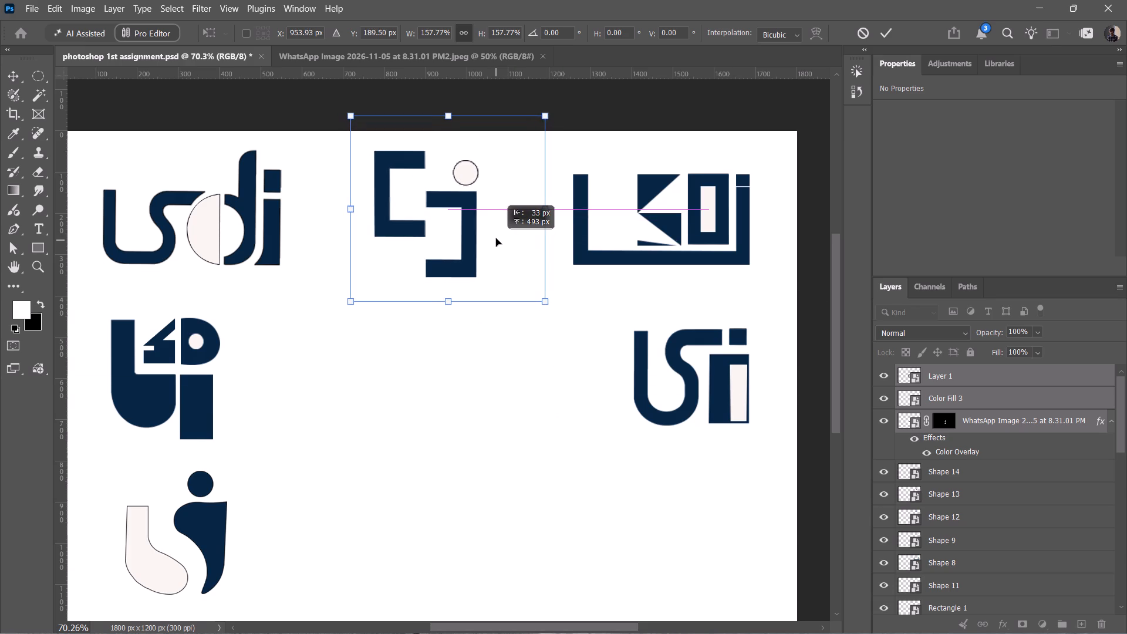
drag(496, 238, 497, 234)
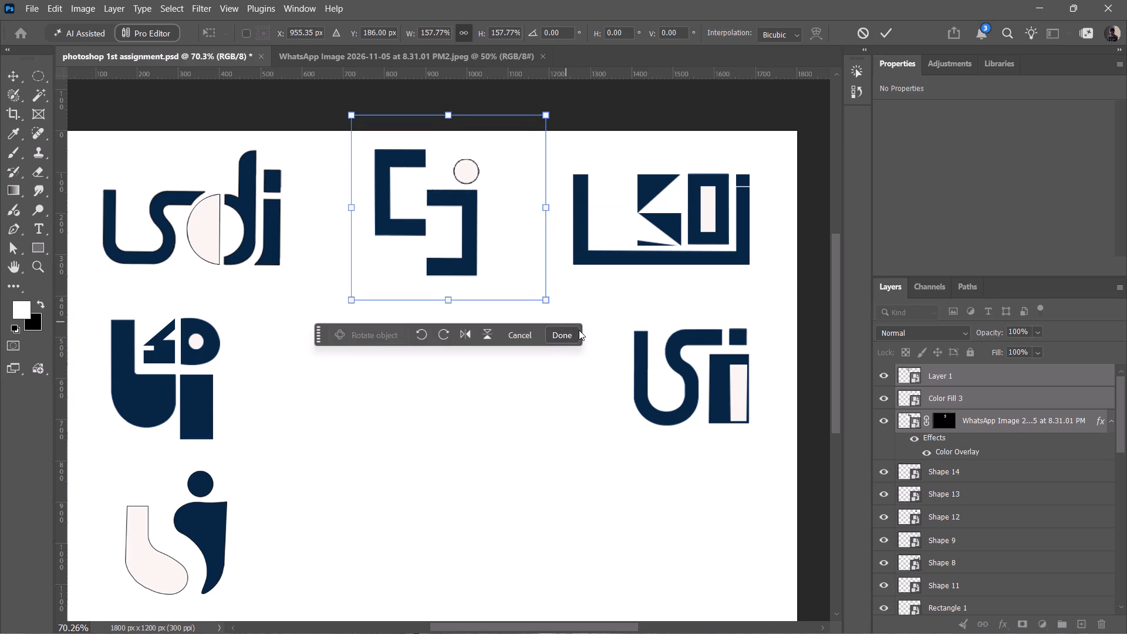
click(568, 336)
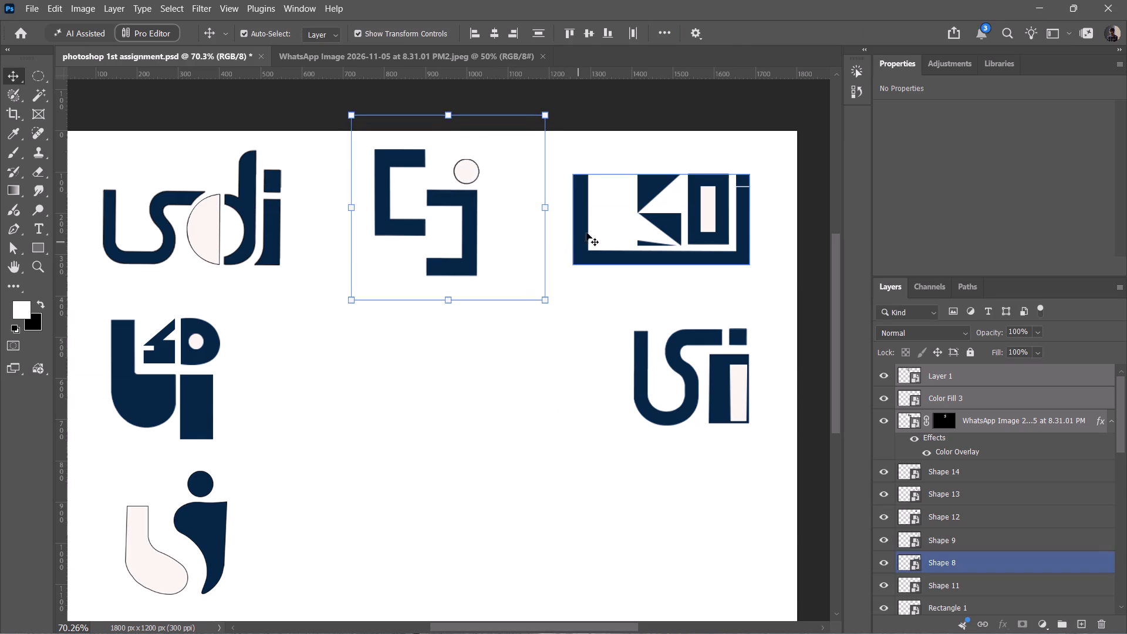
click(624, 122)
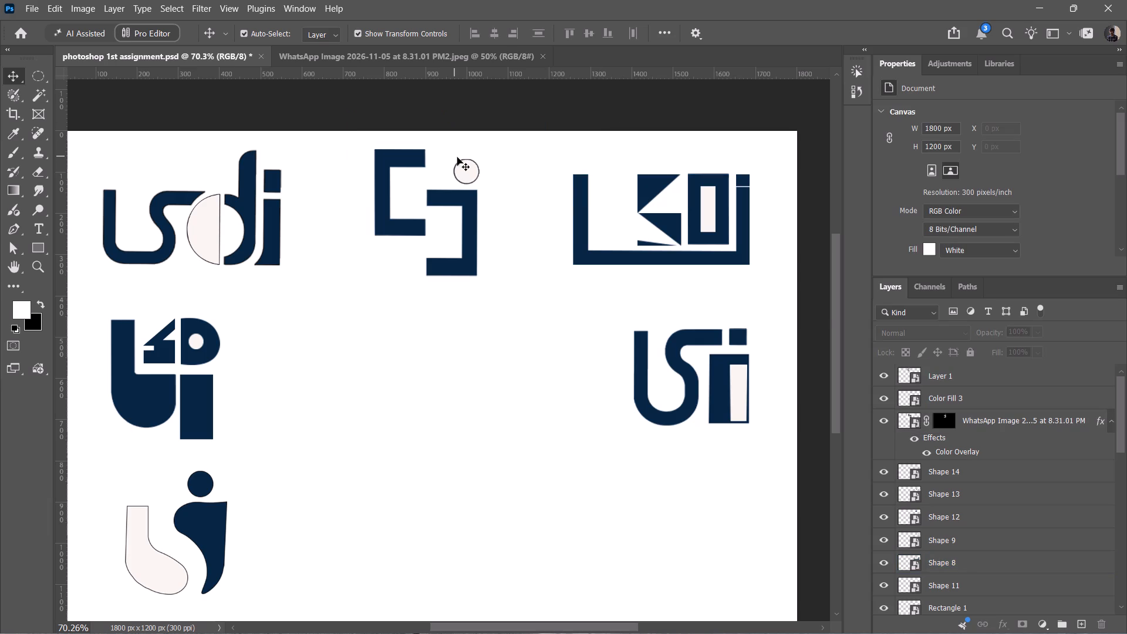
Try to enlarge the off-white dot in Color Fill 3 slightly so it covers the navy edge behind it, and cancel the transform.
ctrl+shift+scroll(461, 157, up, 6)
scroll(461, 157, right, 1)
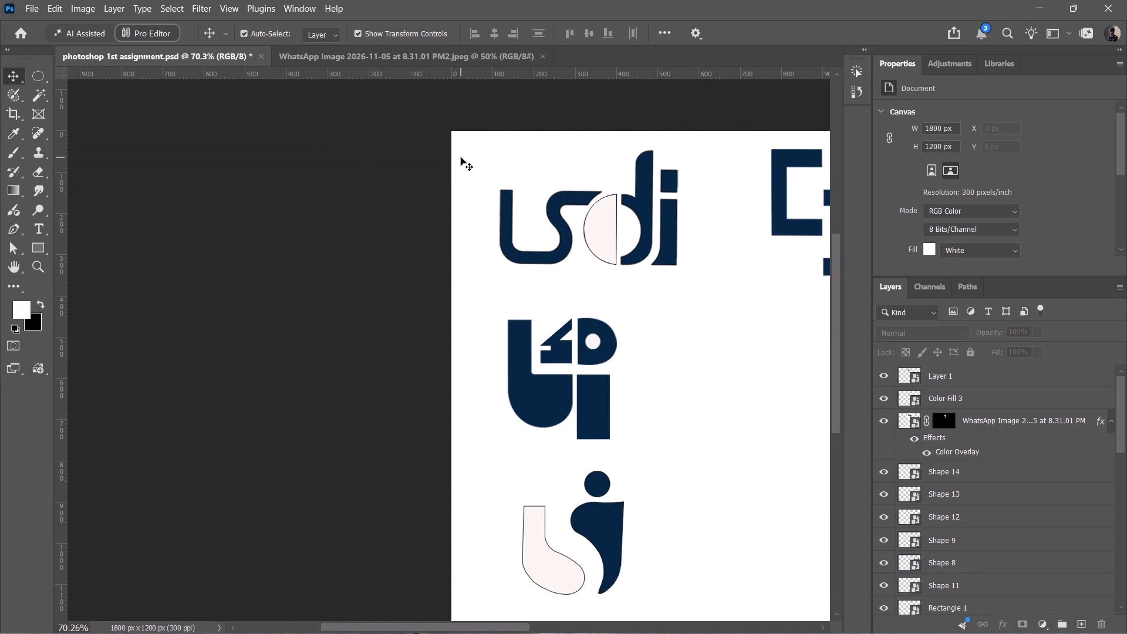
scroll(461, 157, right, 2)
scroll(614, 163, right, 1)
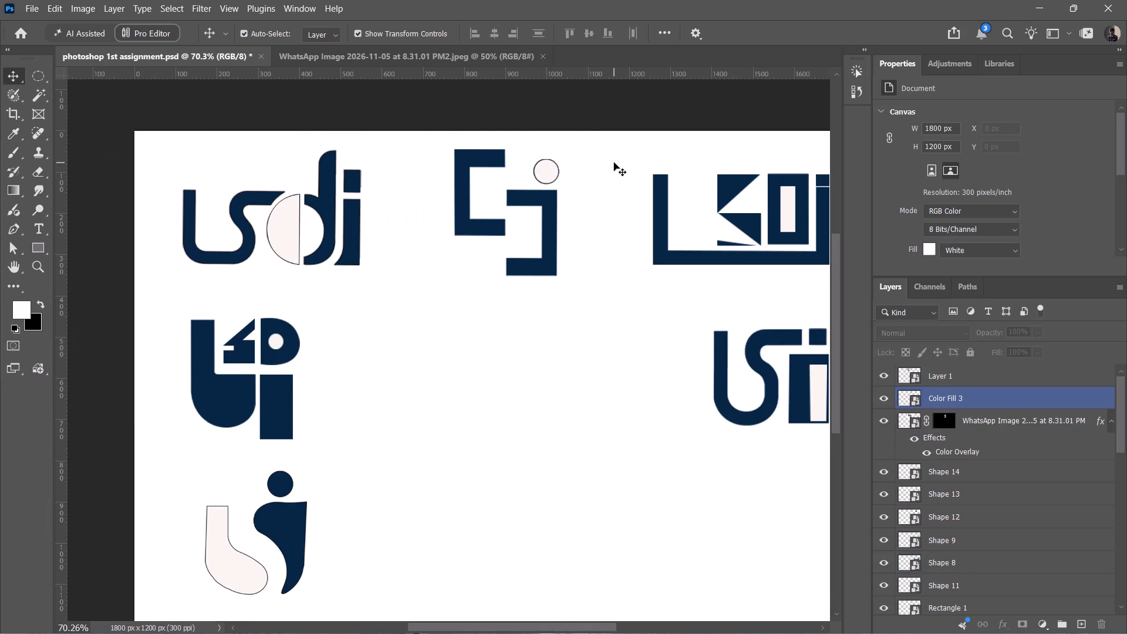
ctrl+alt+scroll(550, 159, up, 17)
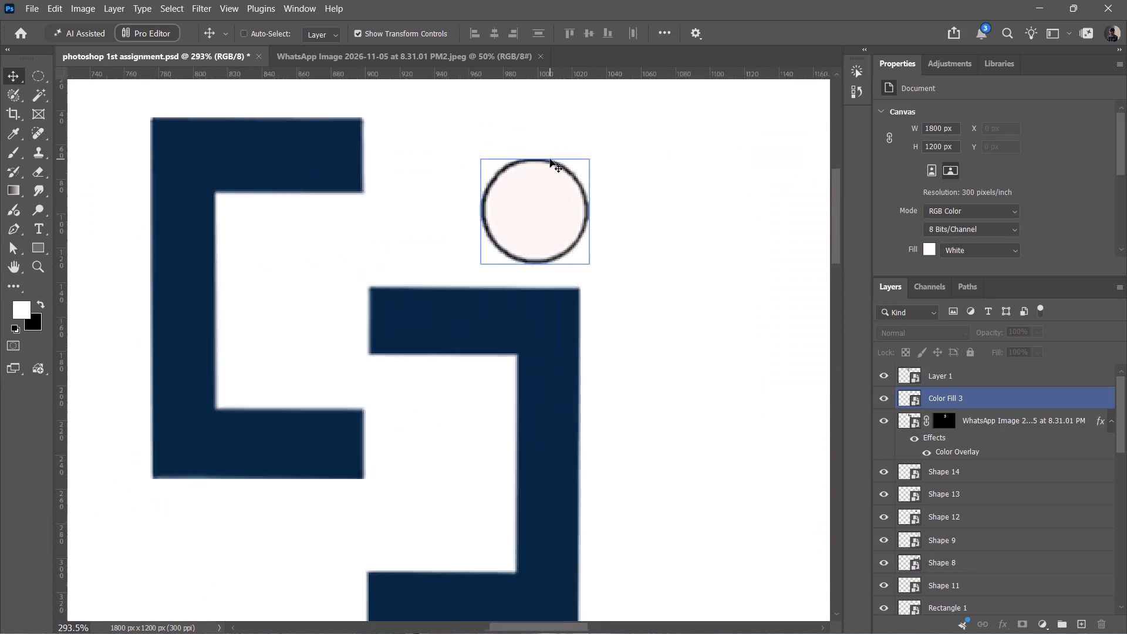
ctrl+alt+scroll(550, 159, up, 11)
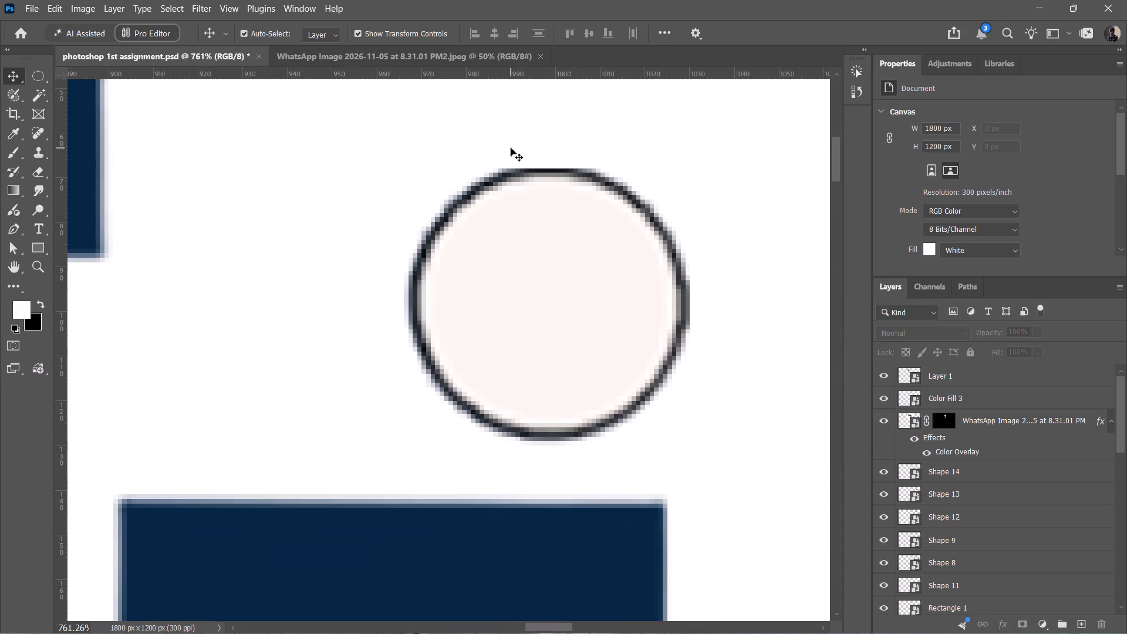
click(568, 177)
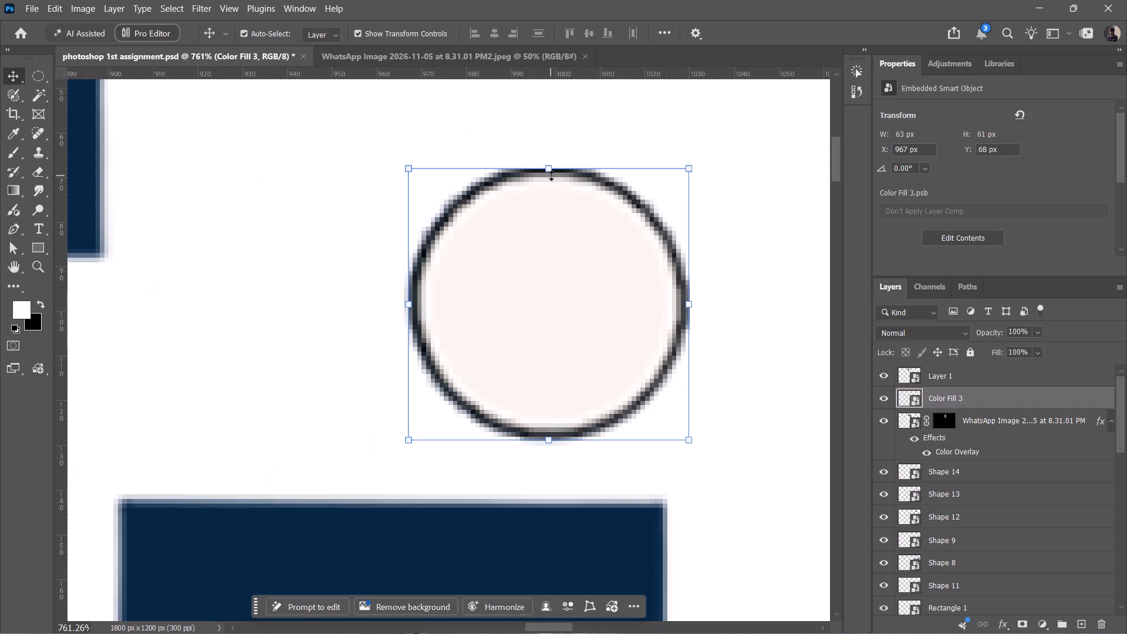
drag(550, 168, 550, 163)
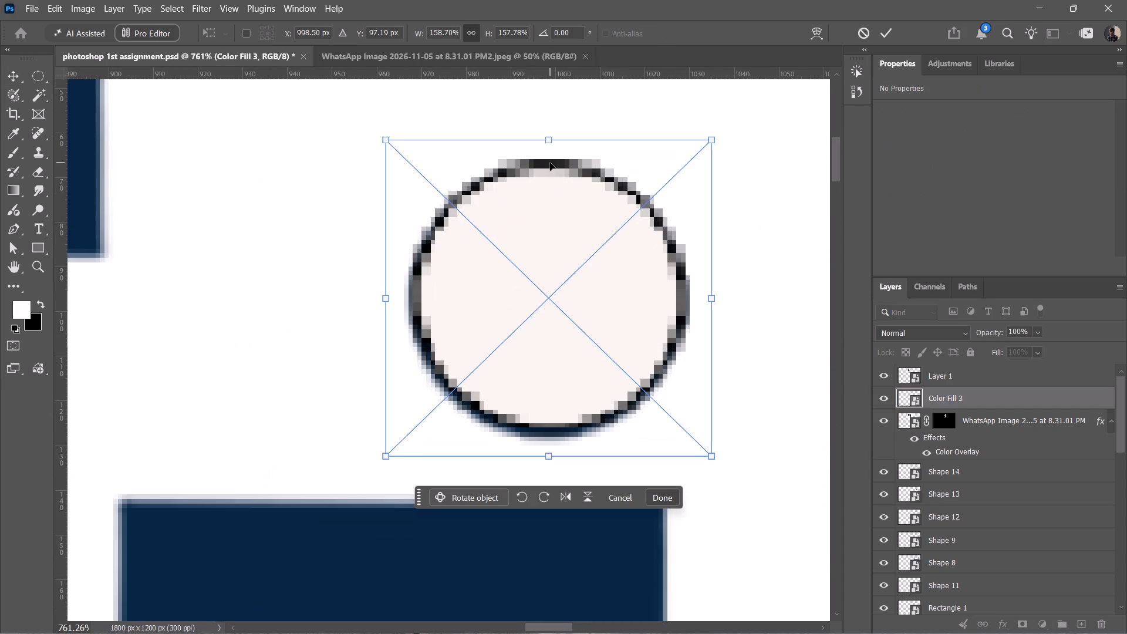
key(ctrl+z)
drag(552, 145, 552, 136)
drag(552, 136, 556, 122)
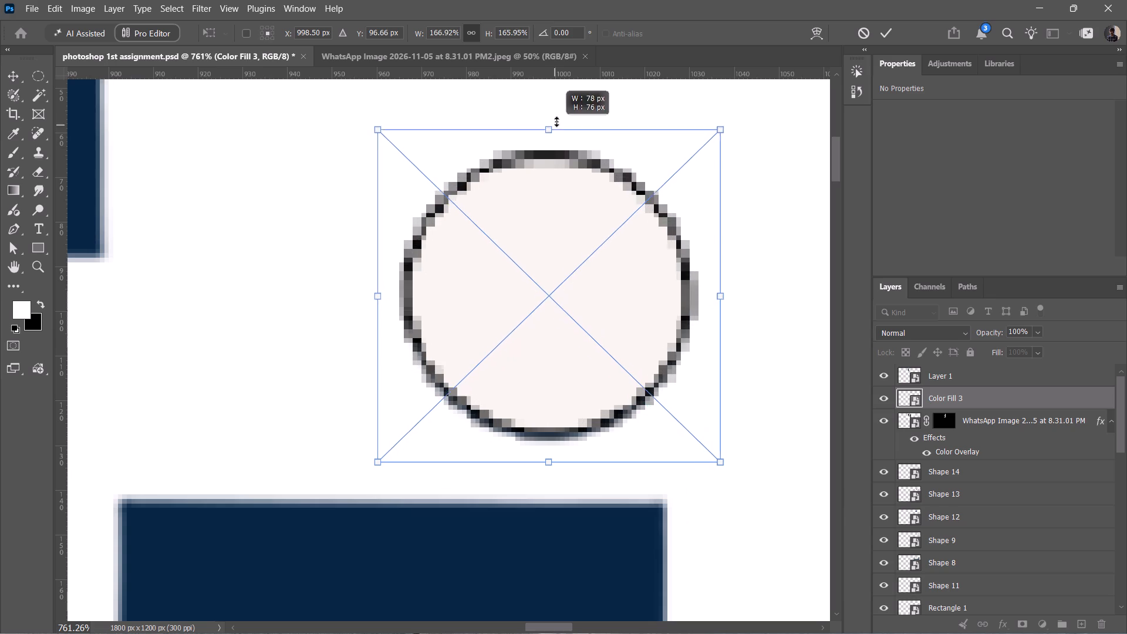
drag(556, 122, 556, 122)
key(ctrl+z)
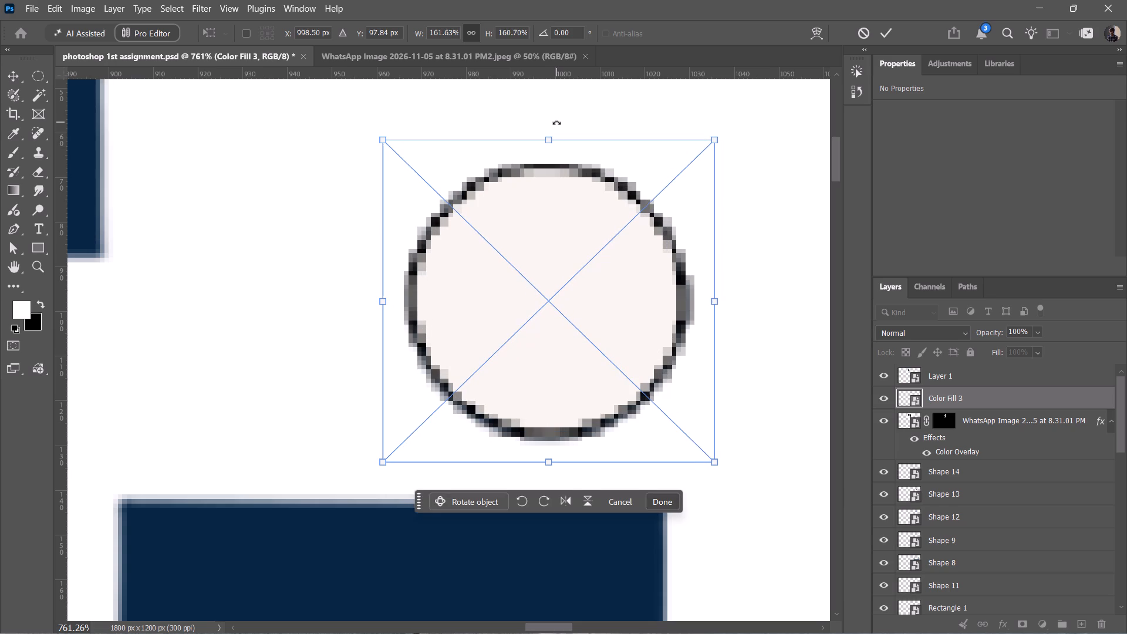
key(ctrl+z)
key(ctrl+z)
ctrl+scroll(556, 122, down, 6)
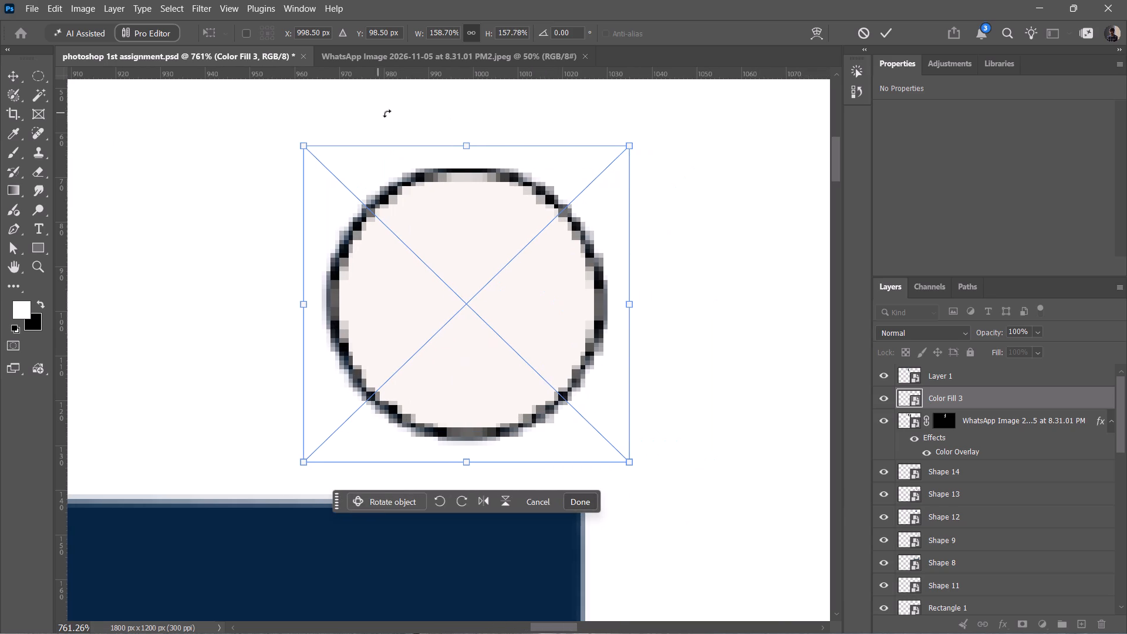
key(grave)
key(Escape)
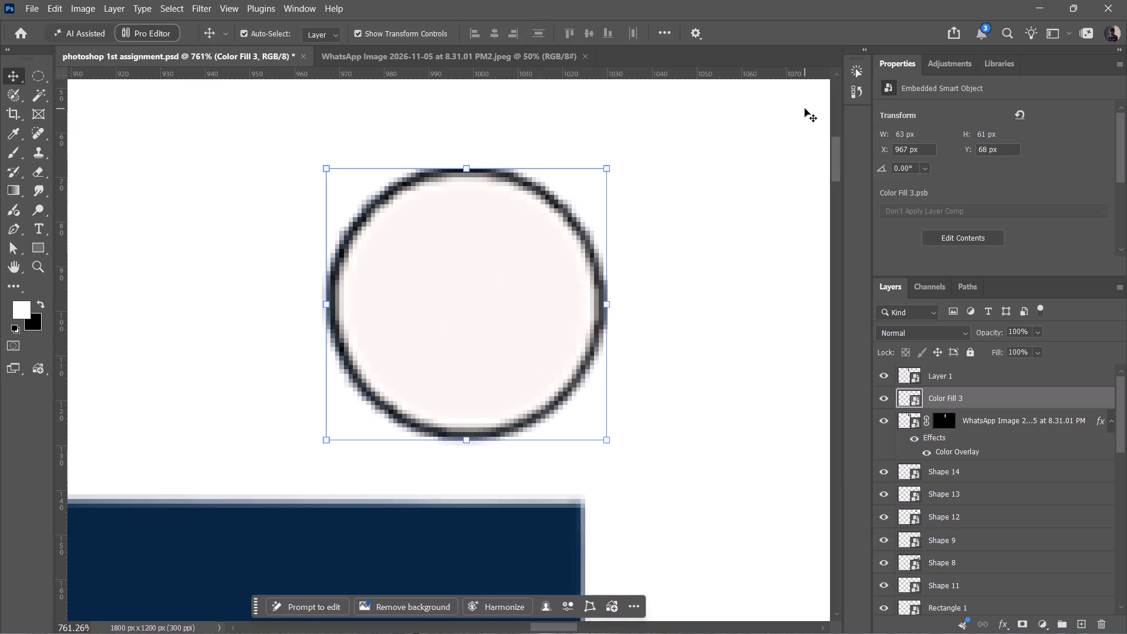
Deselect the dot and examine the bracket logo's size and placement against the other logos on the whole canvas.
ctrl+alt+scroll(805, 109, down, 12)
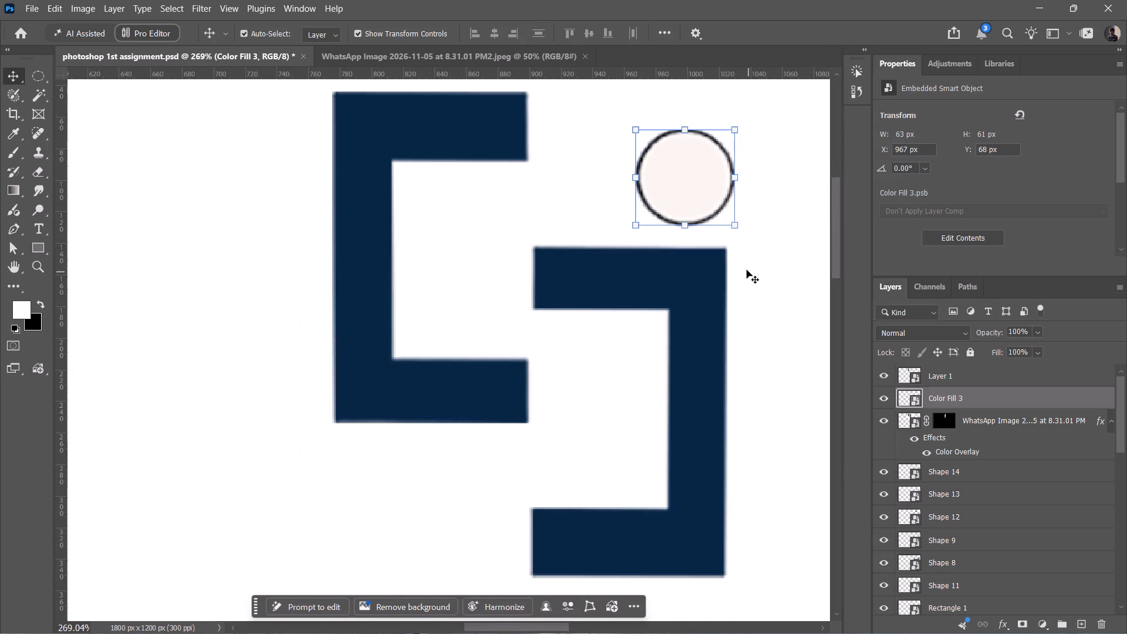
ctrl+alt+scroll(747, 270, down, 6)
click(754, 114)
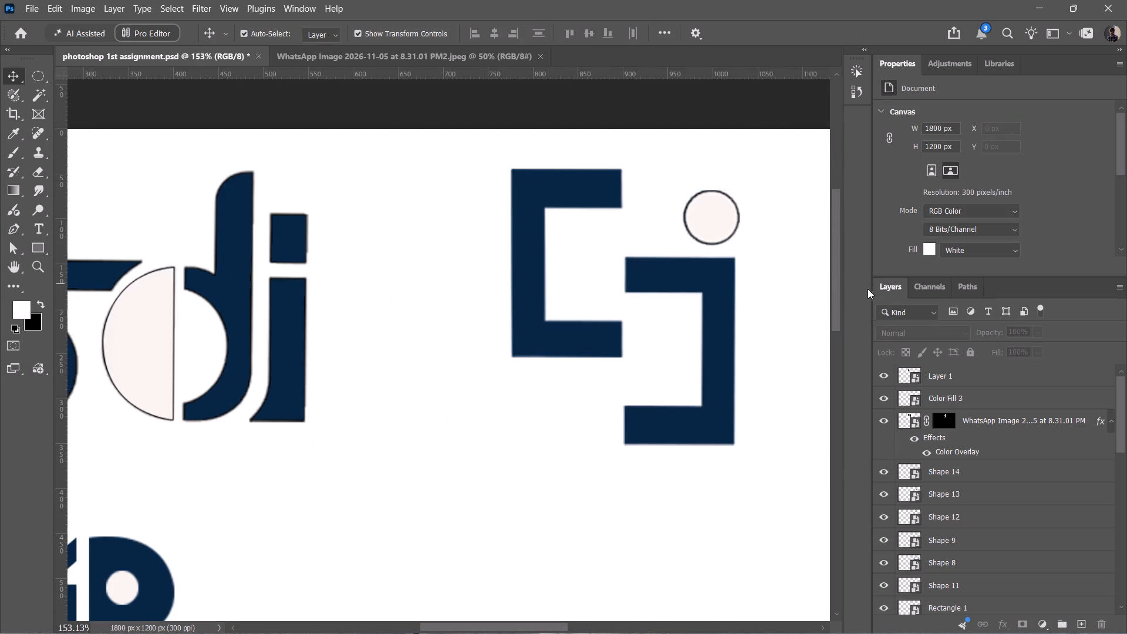
ctrl+alt+scroll(578, 319, down, 4)
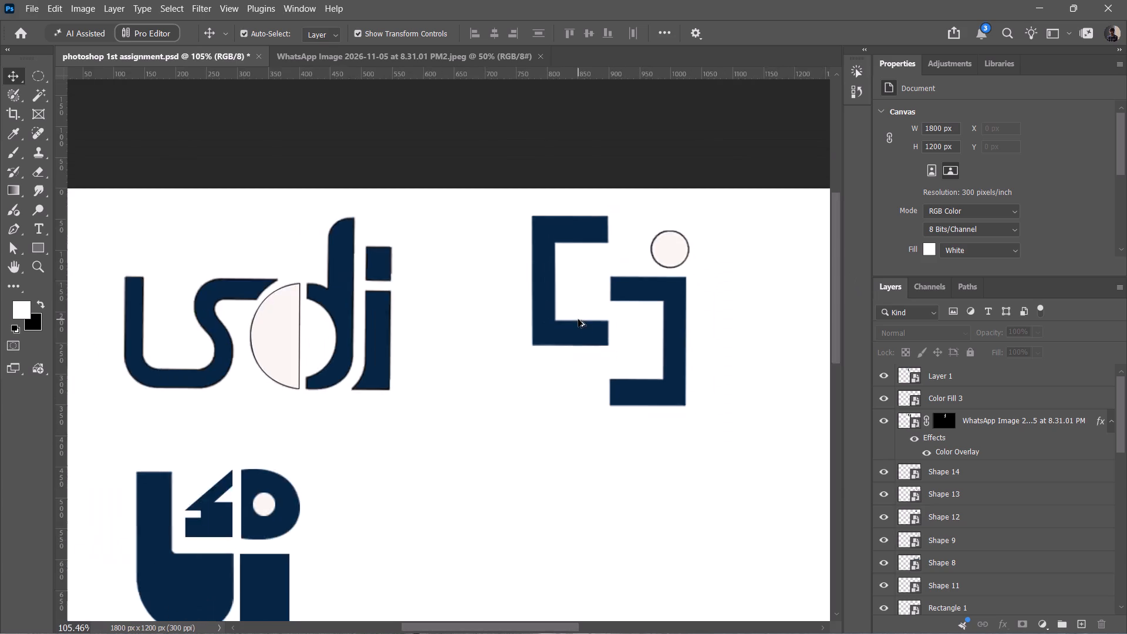
ctrl+alt+scroll(578, 319, down, 5)
scroll(578, 319, right, 3)
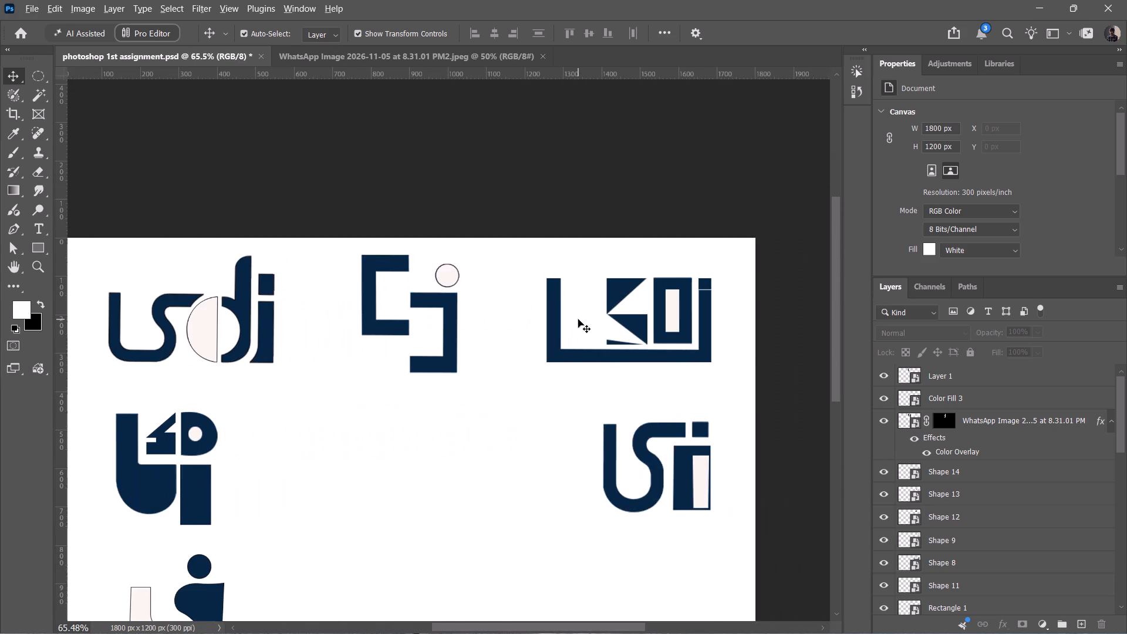
ctrl+alt+scroll(578, 319, down, 4)
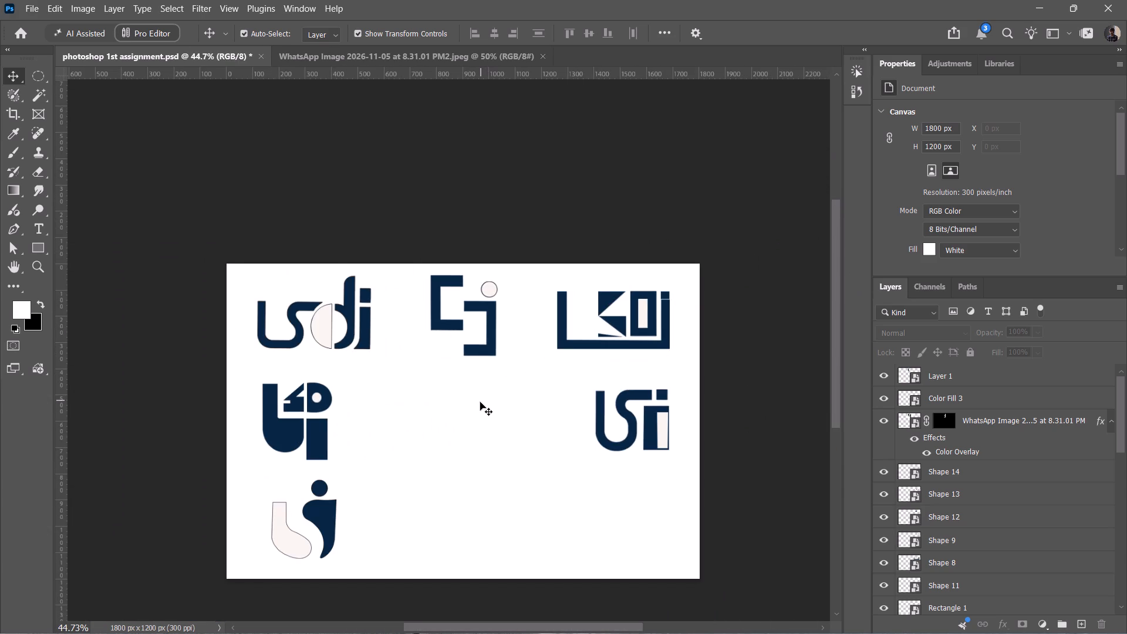
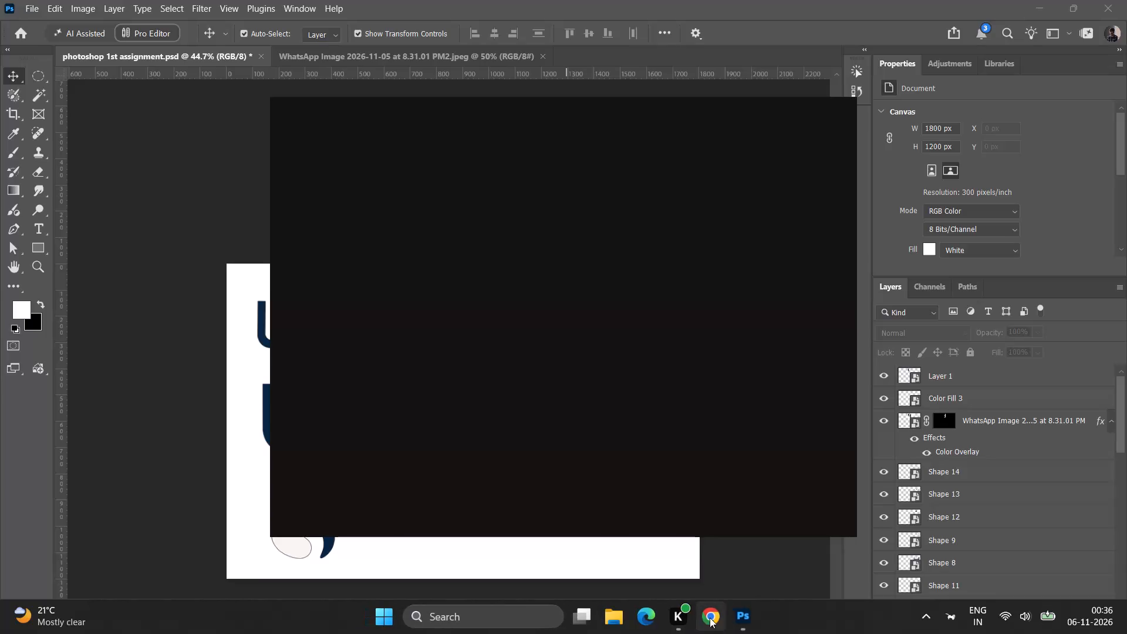
Leave the logo document and open the Windows search.
click(741, 578)
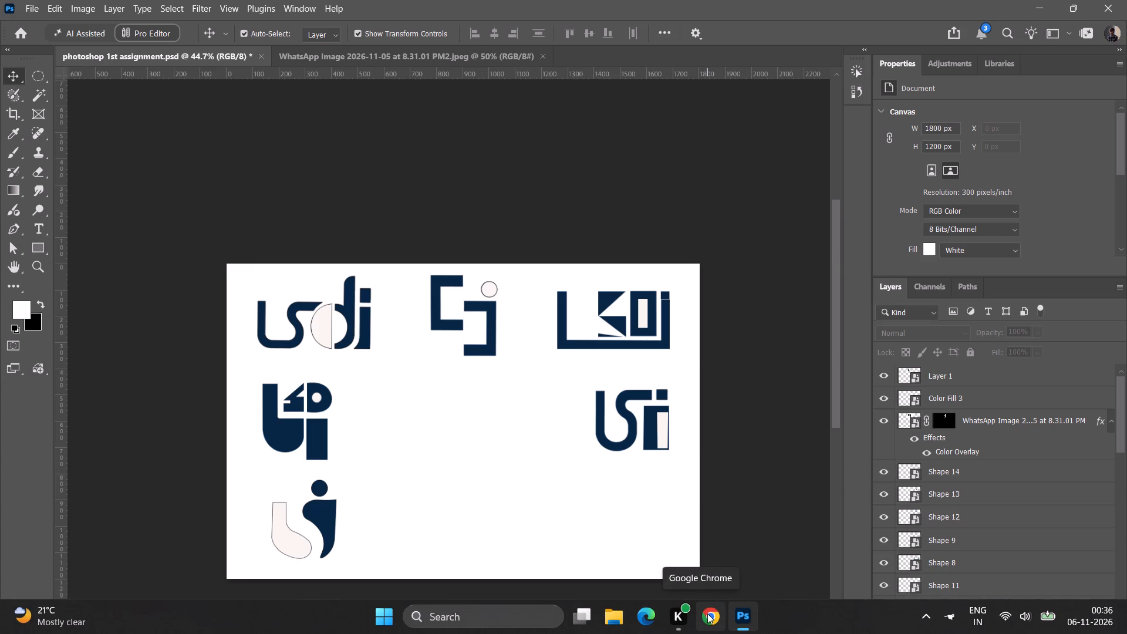
click(504, 618)
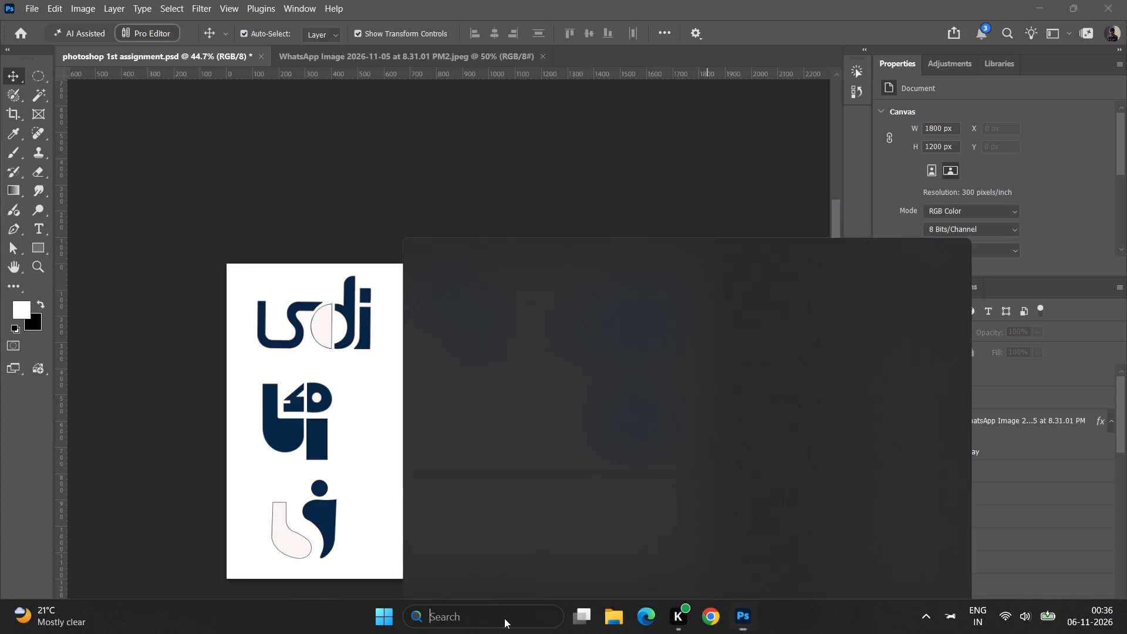
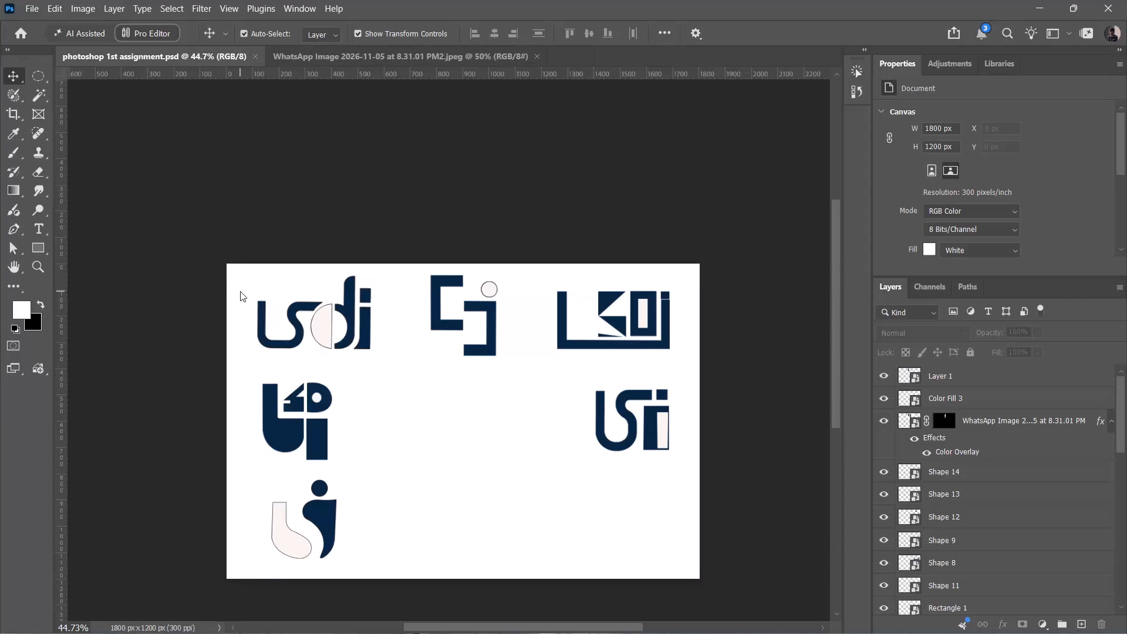
Start saving the "photoshop 1st assignment" document with the Save As command.
click(38, 9)
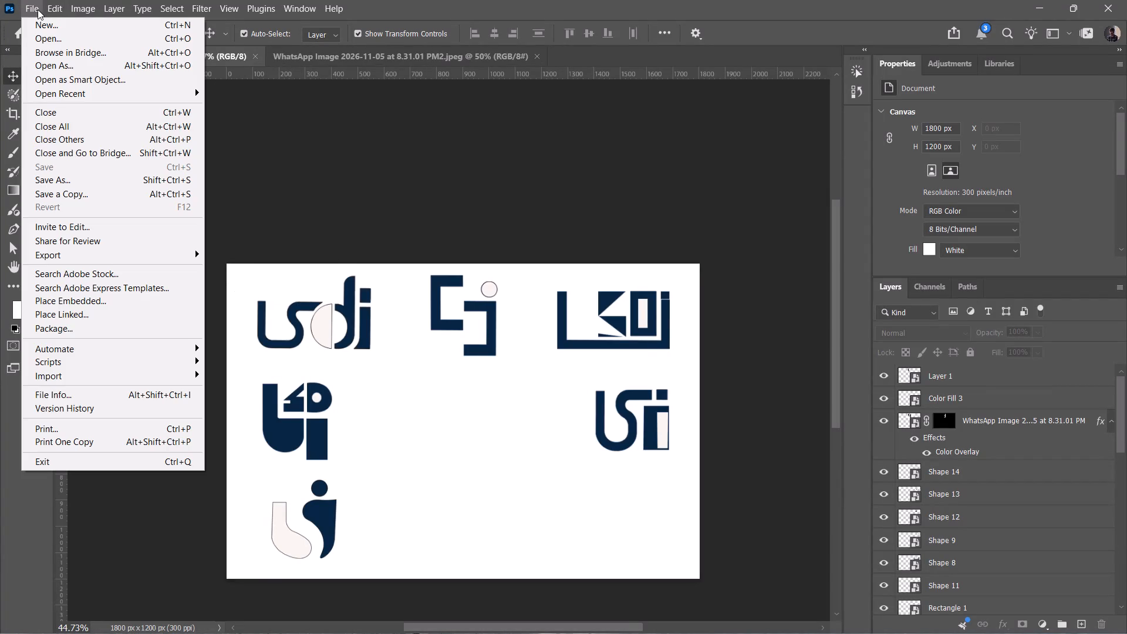
click(85, 179)
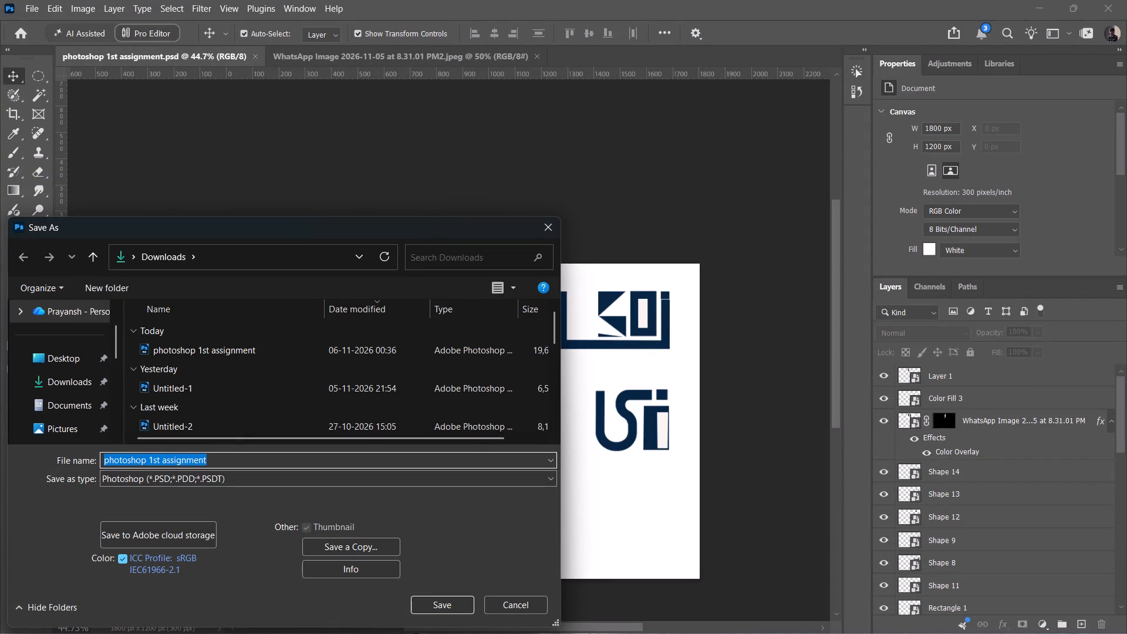
Save the document as "photoshop 1st assignment" in PSD format in Downloads, replacing the existing file and keeping Maximize Compatibility on.
click(444, 603)
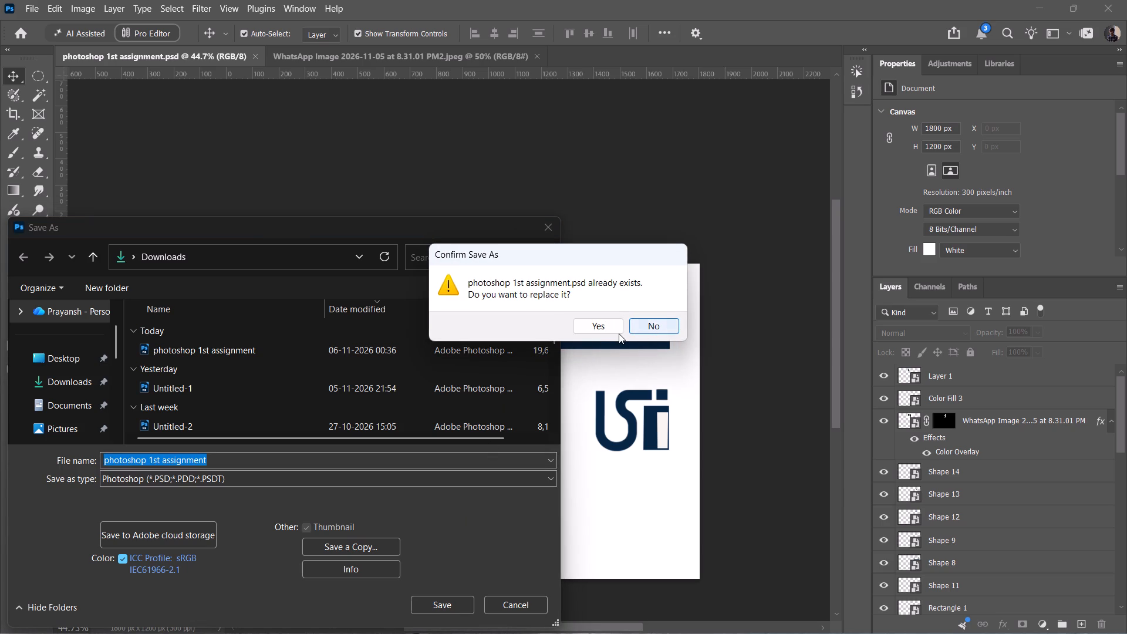
click(602, 333)
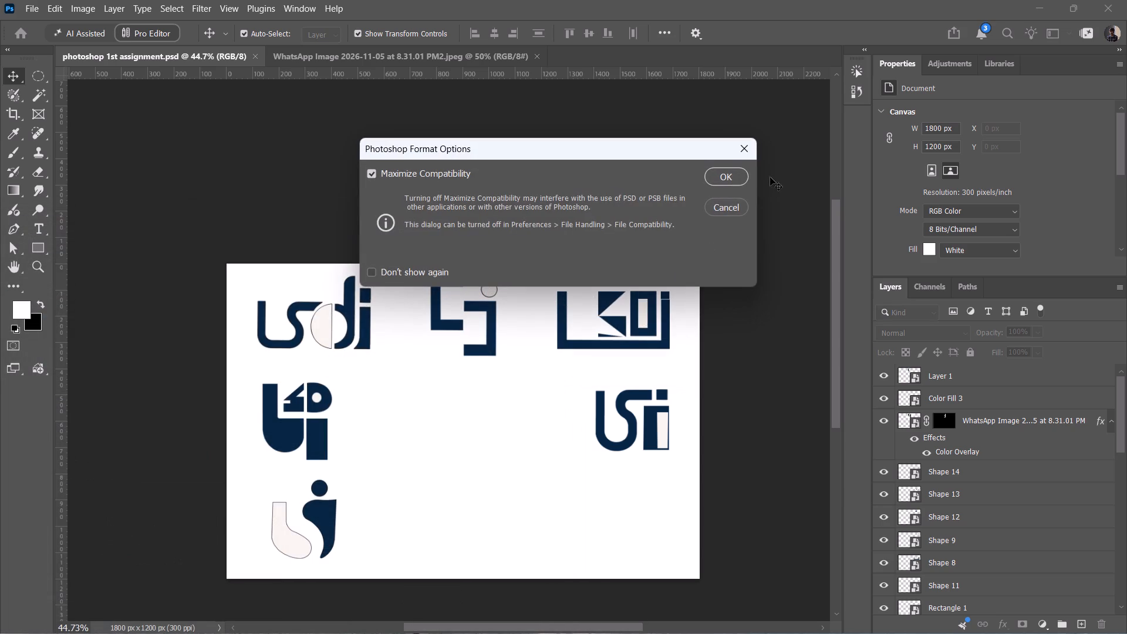
click(734, 176)
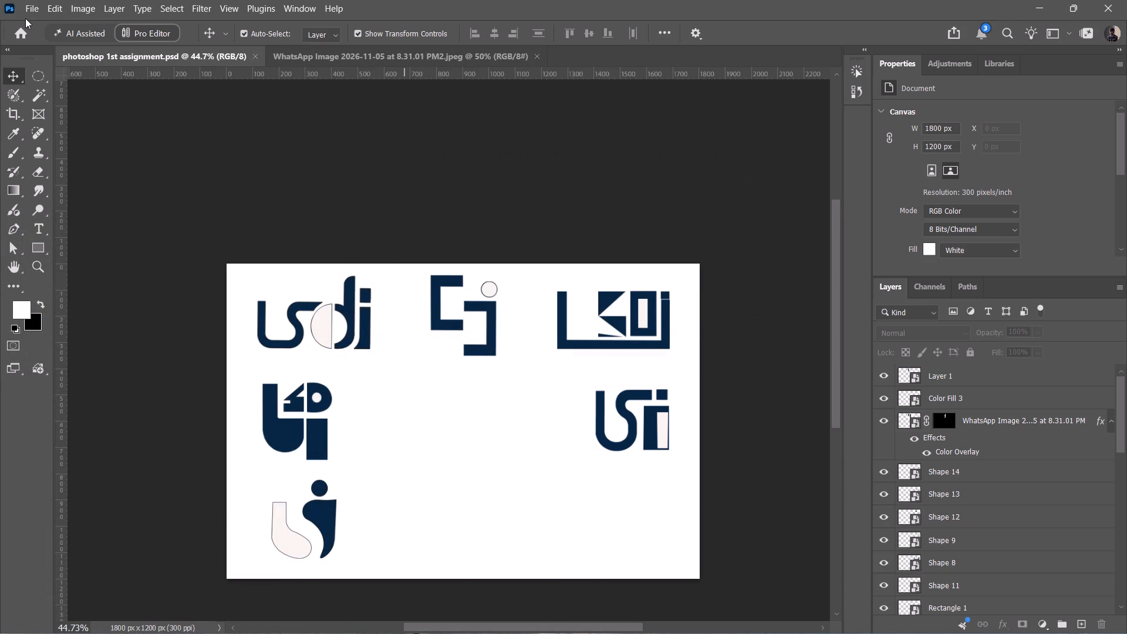
Check the recent files on the home screen and close Photoshop.
click(13, 29)
scroll(416, 323, down, 19)
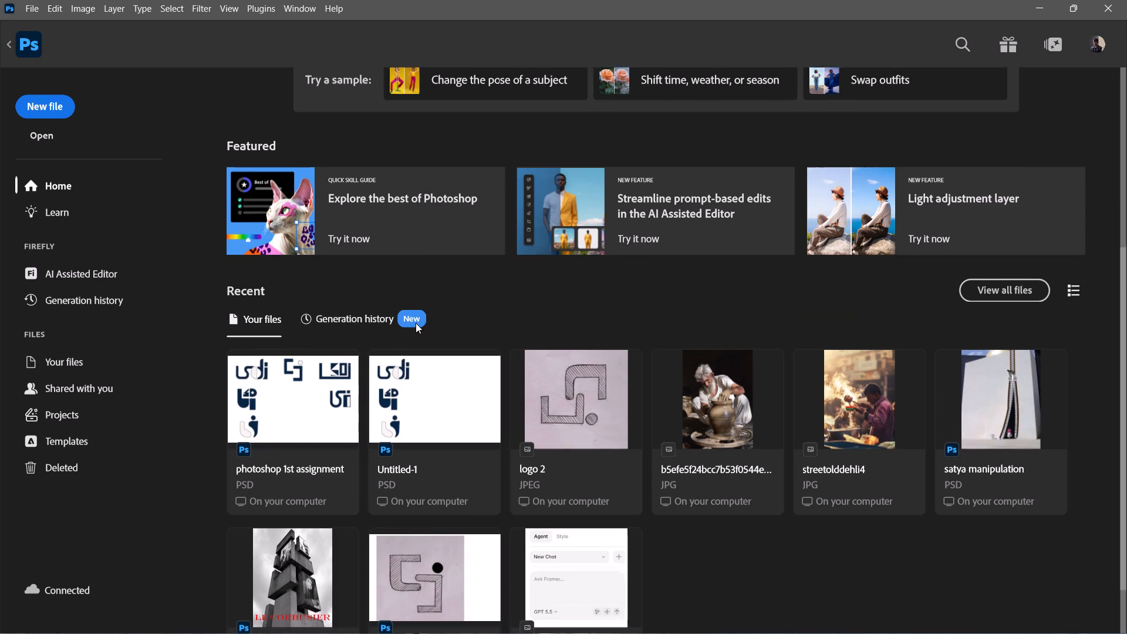
scroll(416, 323, down, 12)
click(1115, 0)
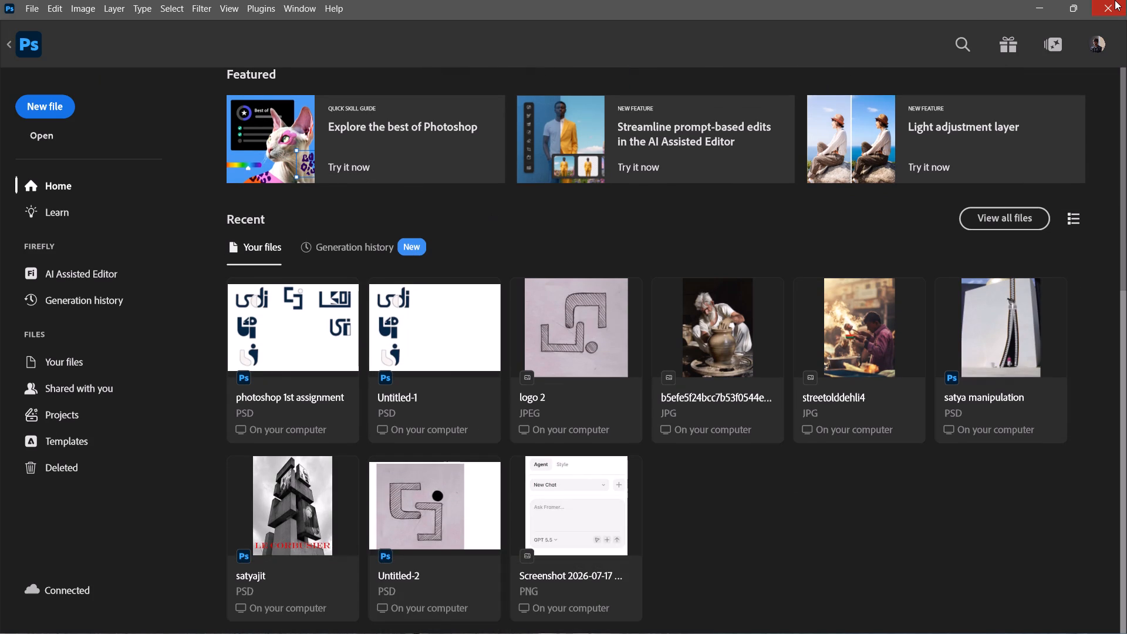
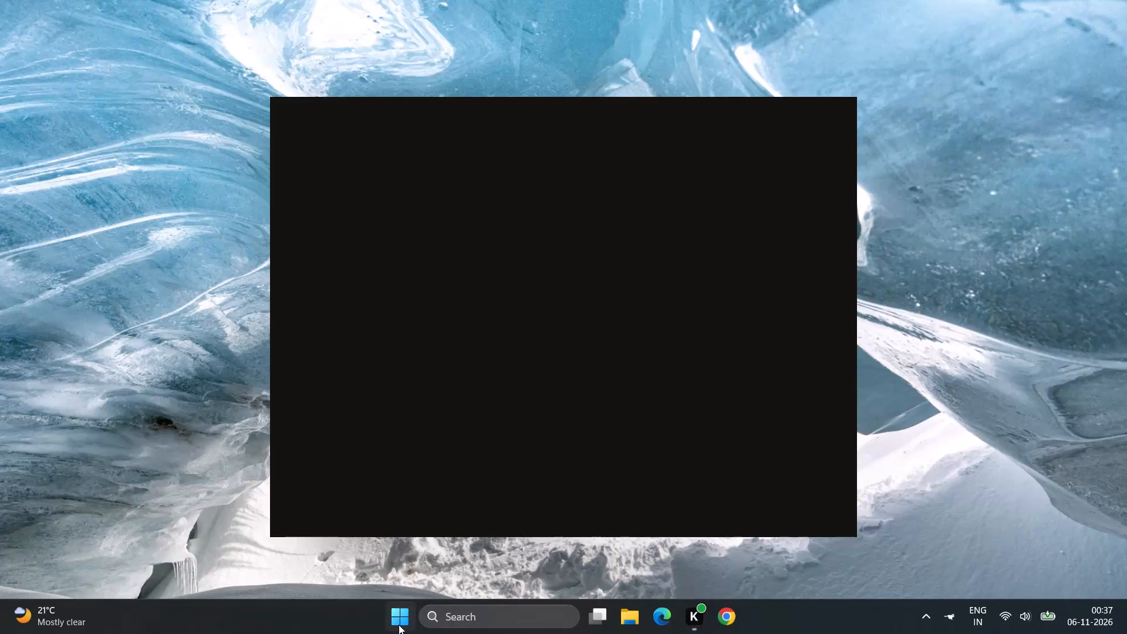
Bring up the Windows power options for locking, sleeping or shutting down the computer.
click(399, 625)
click(673, 563)
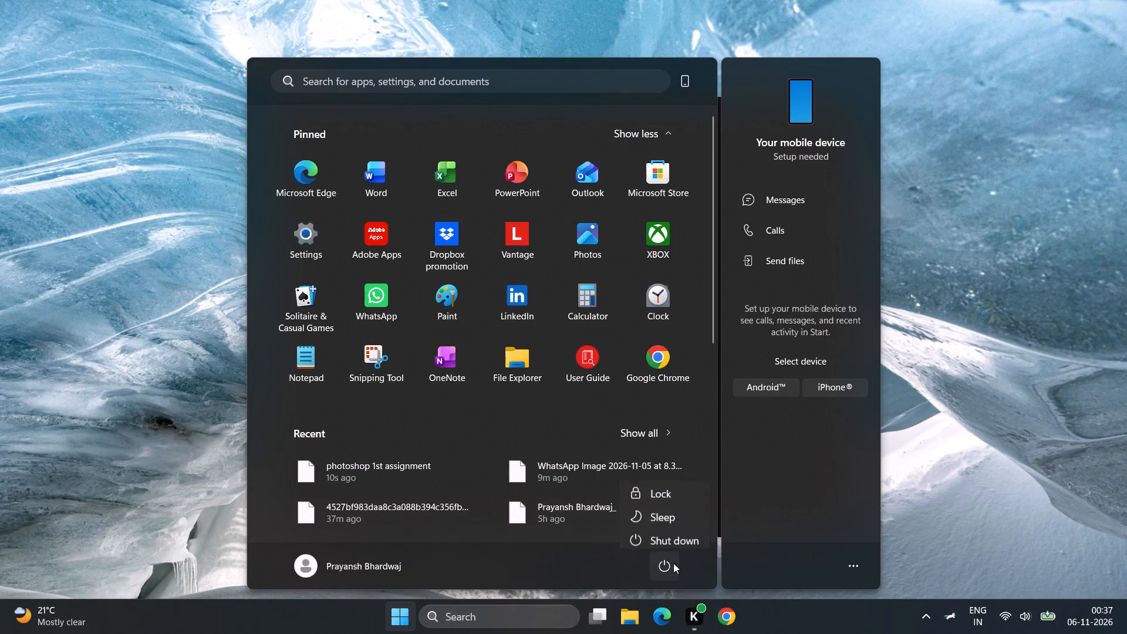